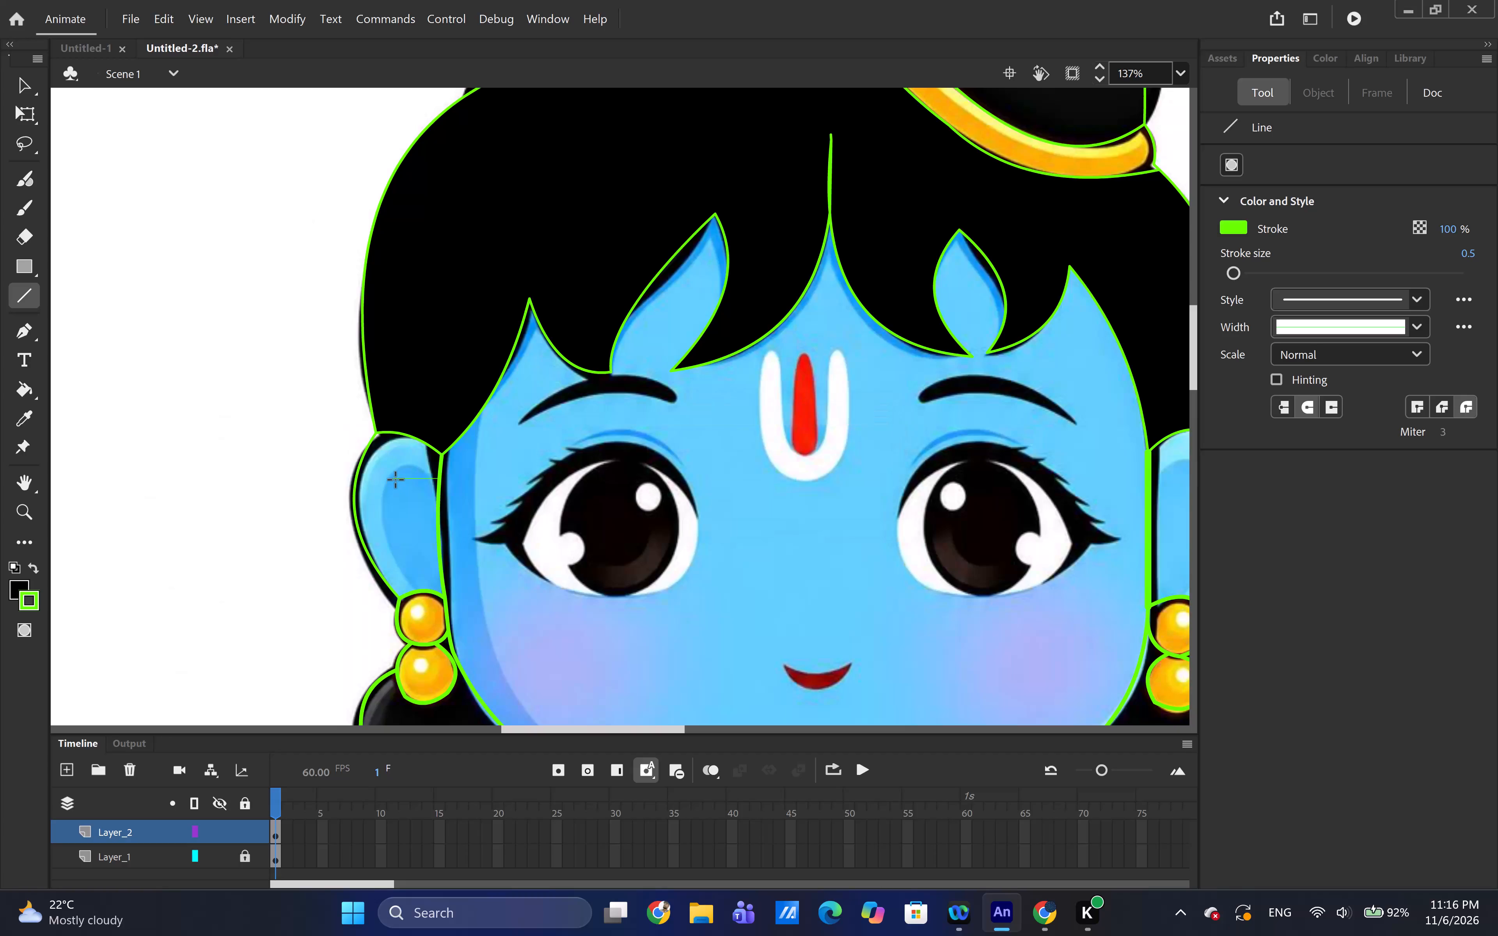
# Draw a line on Layer_2 from the inner-ear line's open end down to the upper earring bead, in the drawing's left-hand ear.
pyautogui.doubleClick(396, 480)
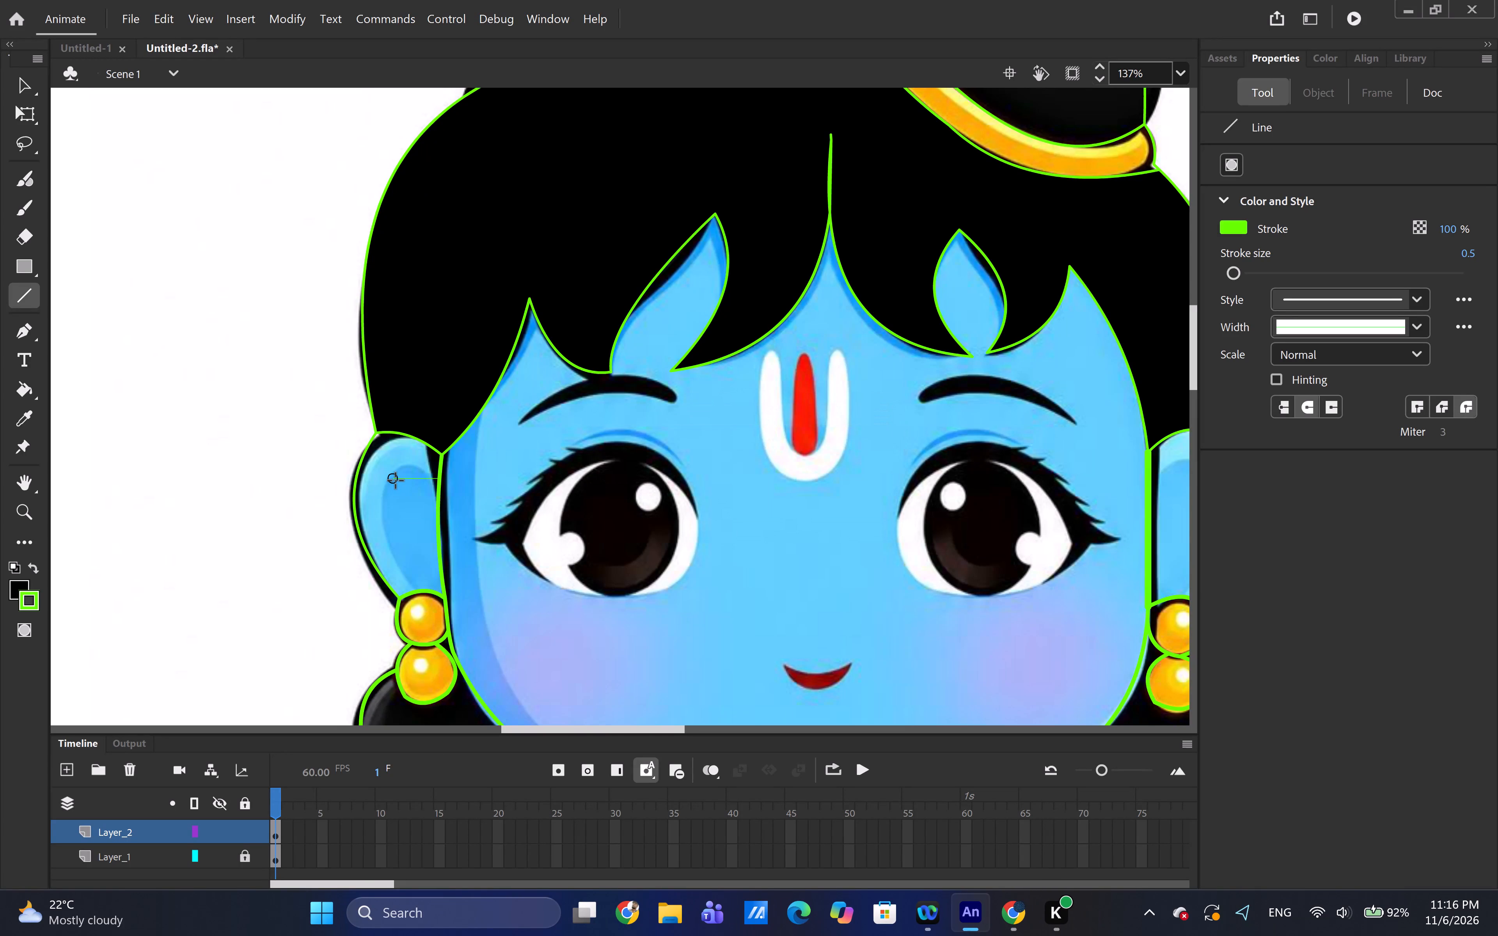
pyautogui.click(396, 480)
pyautogui.click(34, 288)
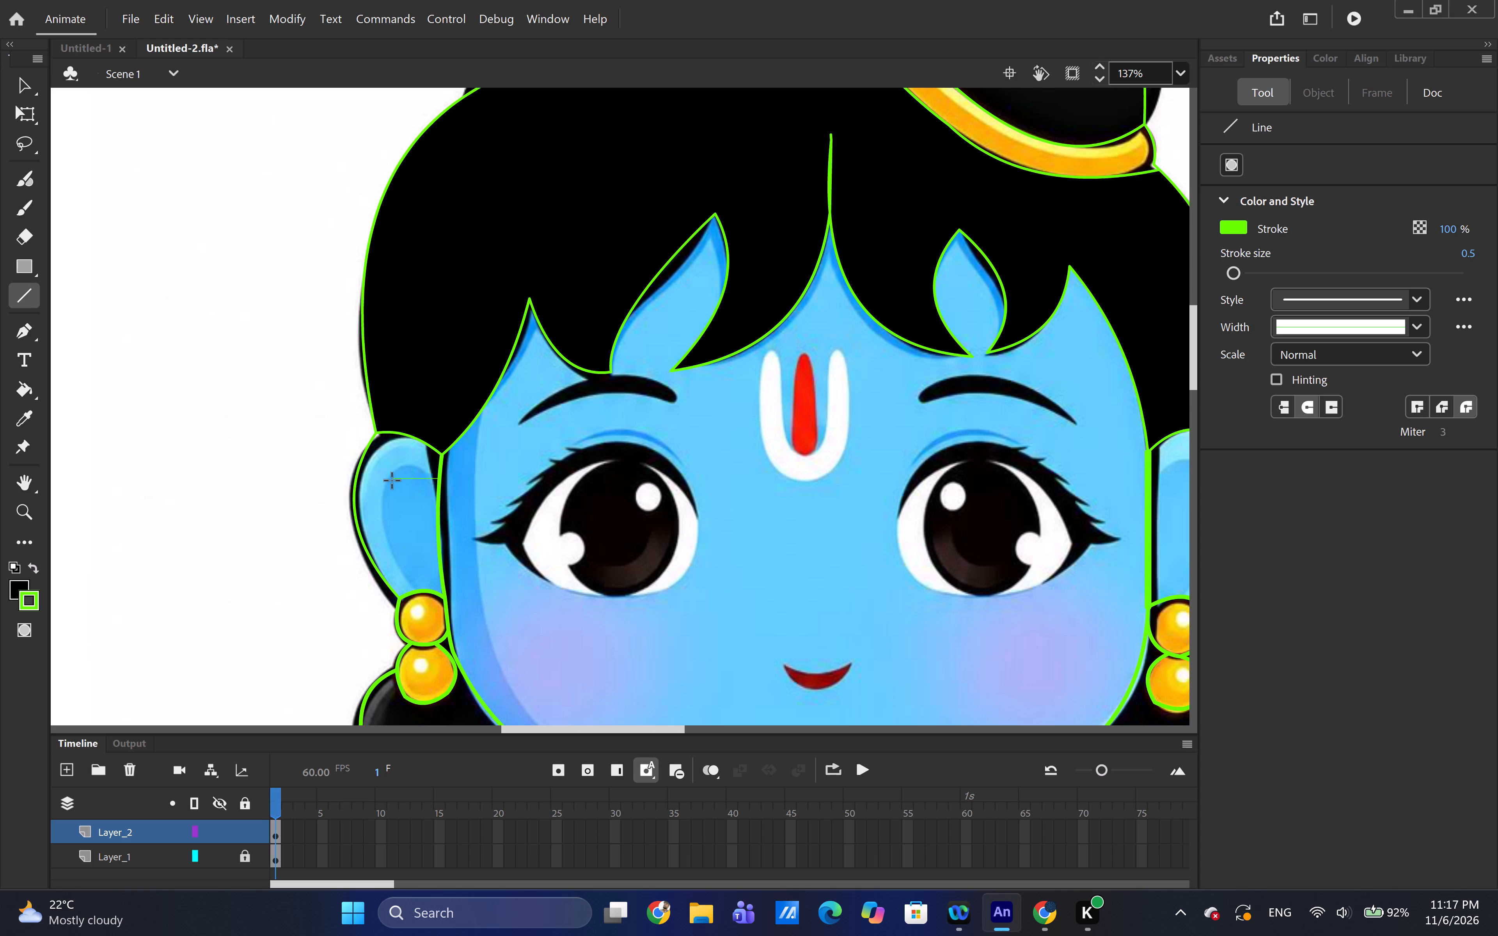
pyautogui.moveTo(392, 480); pyautogui.dragTo(392, 486)
pyautogui.click(395, 506)
pyautogui.moveTo(395, 478); pyautogui.dragTo(410, 579)
pyautogui.moveTo(410, 579); pyautogui.dragTo(418, 590)
# Bend the two straight lines in the left-hand ear into curves that follow the edge of the inner-ear shading.
pyautogui.click(31, 78)
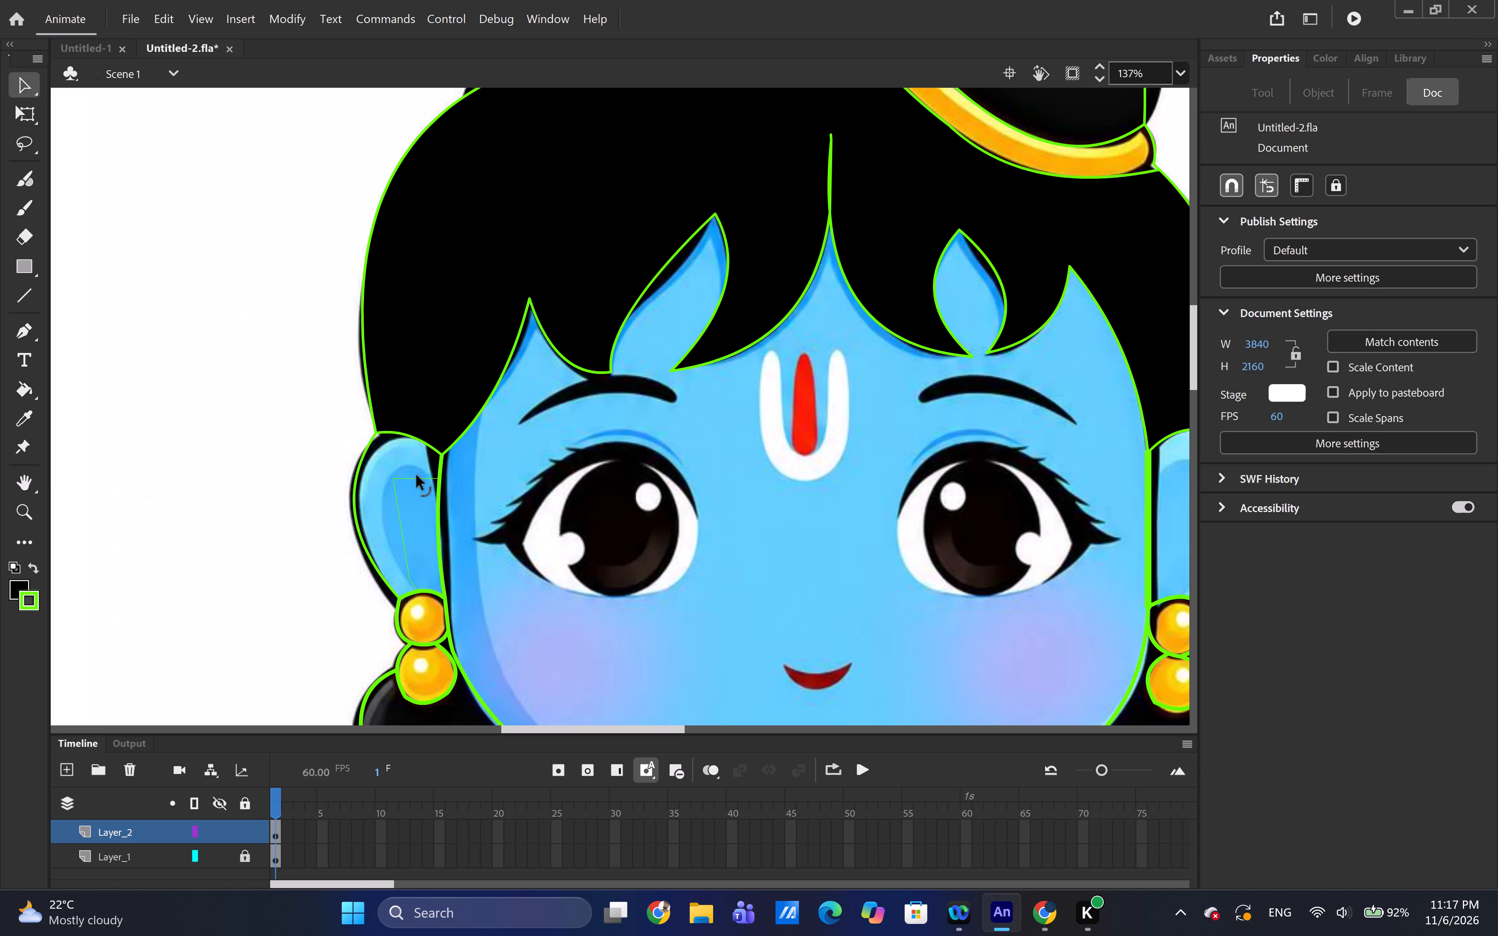
pyautogui.moveTo(417, 475); pyautogui.dragTo(417, 462)
pyautogui.click(417, 462)
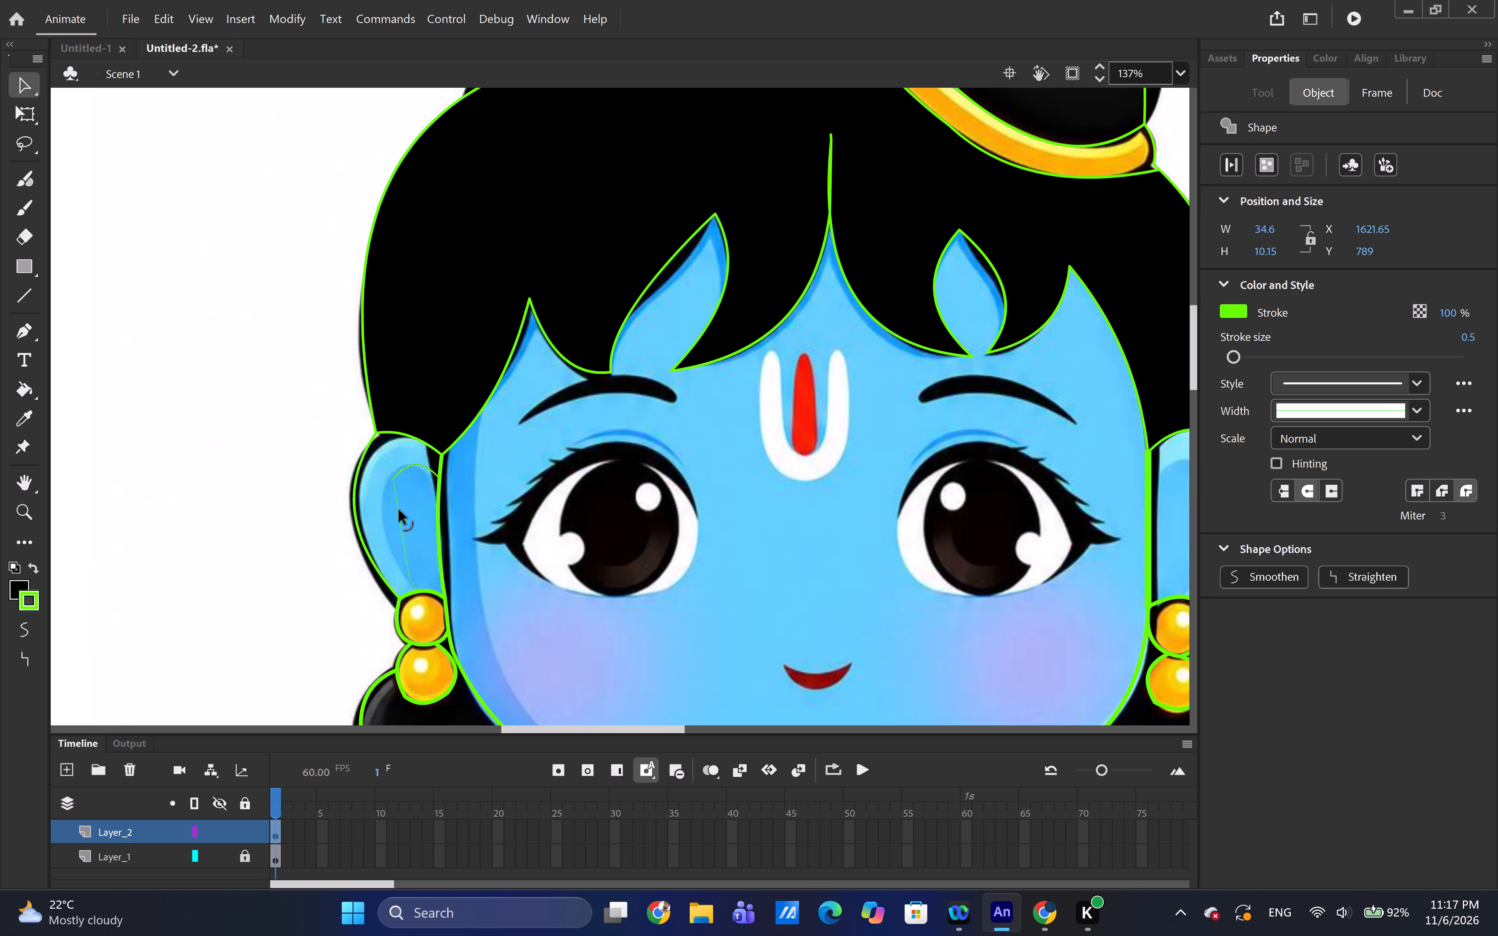
pyautogui.moveTo(399, 508); pyautogui.dragTo(378, 510)
pyautogui.moveTo(378, 510); pyautogui.dragTo(373, 508)
pyautogui.moveTo(373, 508); pyautogui.dragTo(373, 508)
pyautogui.click(410, 580)
# Draw connected lines in the right-hand ear, from the face edge across the inner-ear top and down to the upper earring bead.
pyautogui.moveTo(679, 727); pyautogui.dragTo(731, 730)
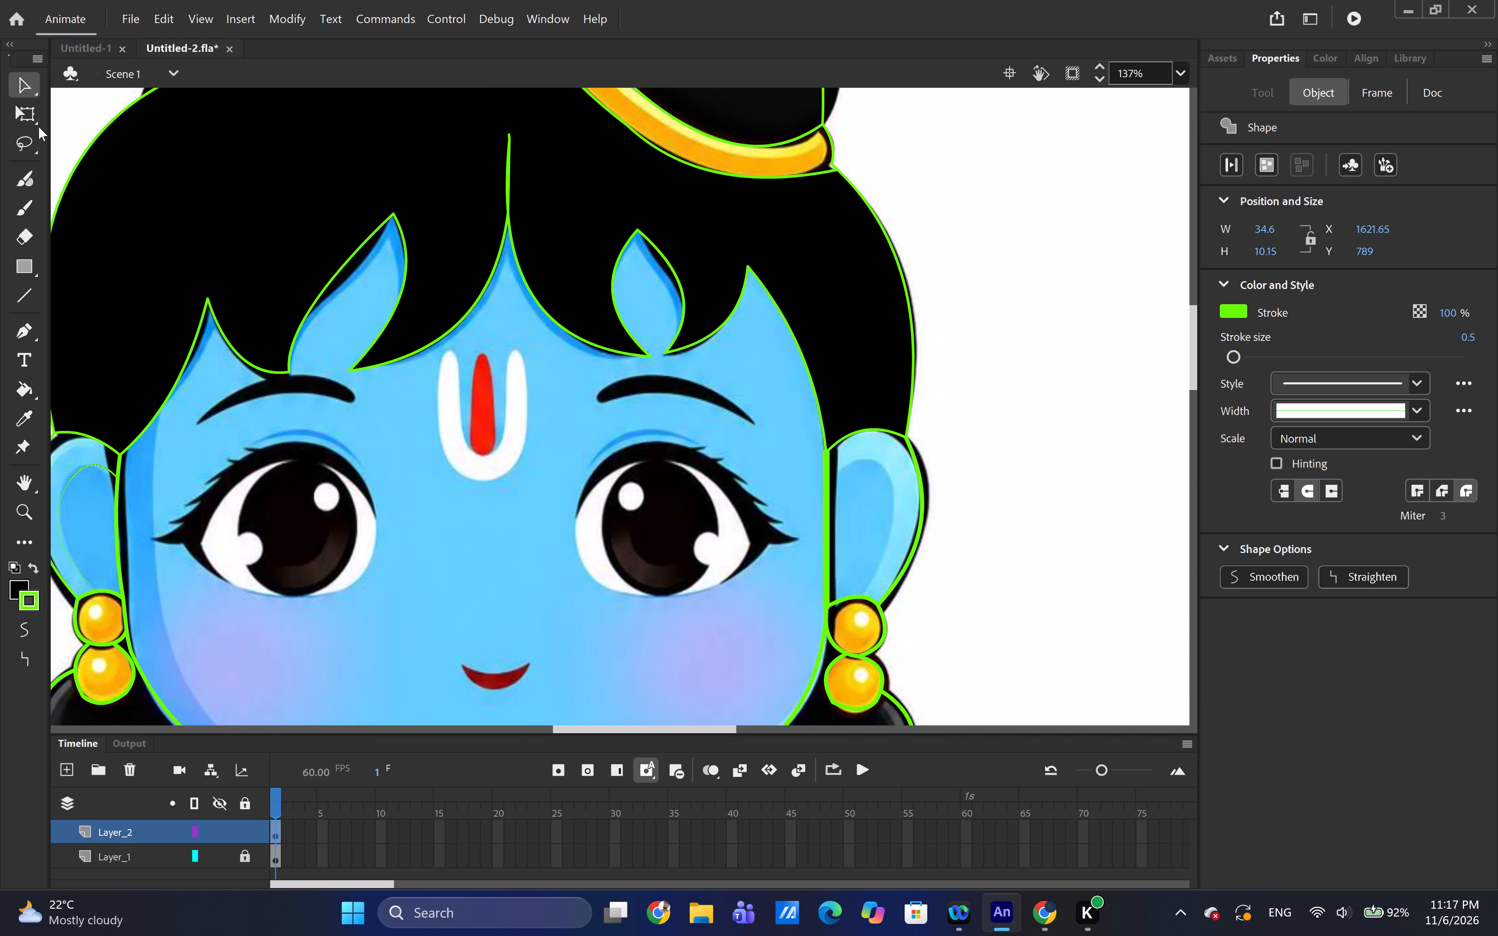
pyautogui.click(29, 289)
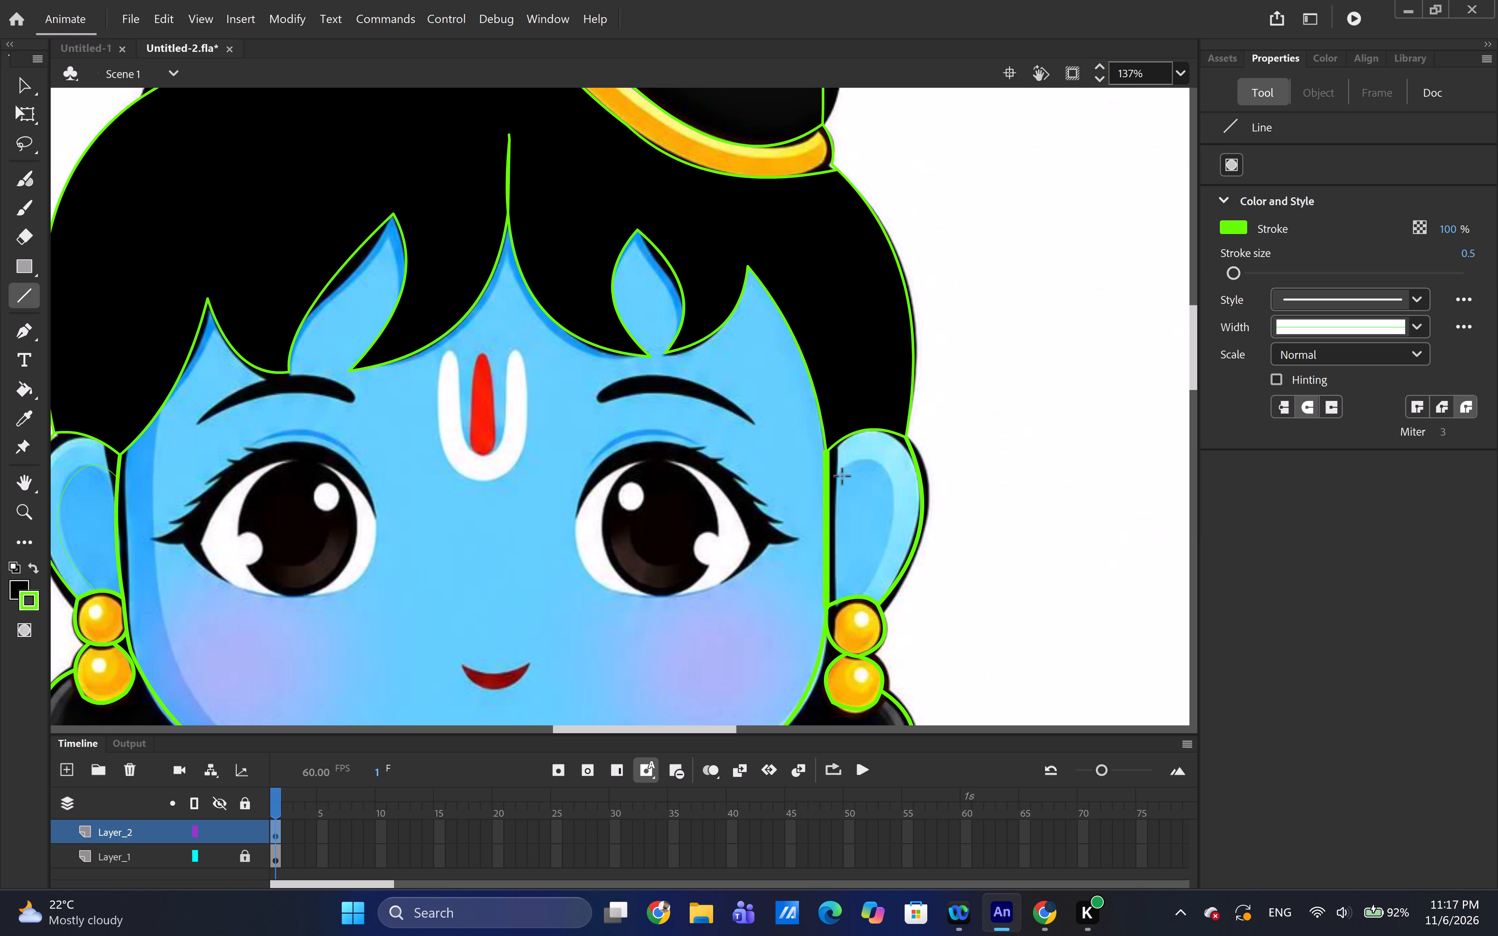
pyautogui.moveTo(836, 476); pyautogui.dragTo(858, 470)
pyautogui.moveTo(858, 470); pyautogui.dragTo(877, 464)
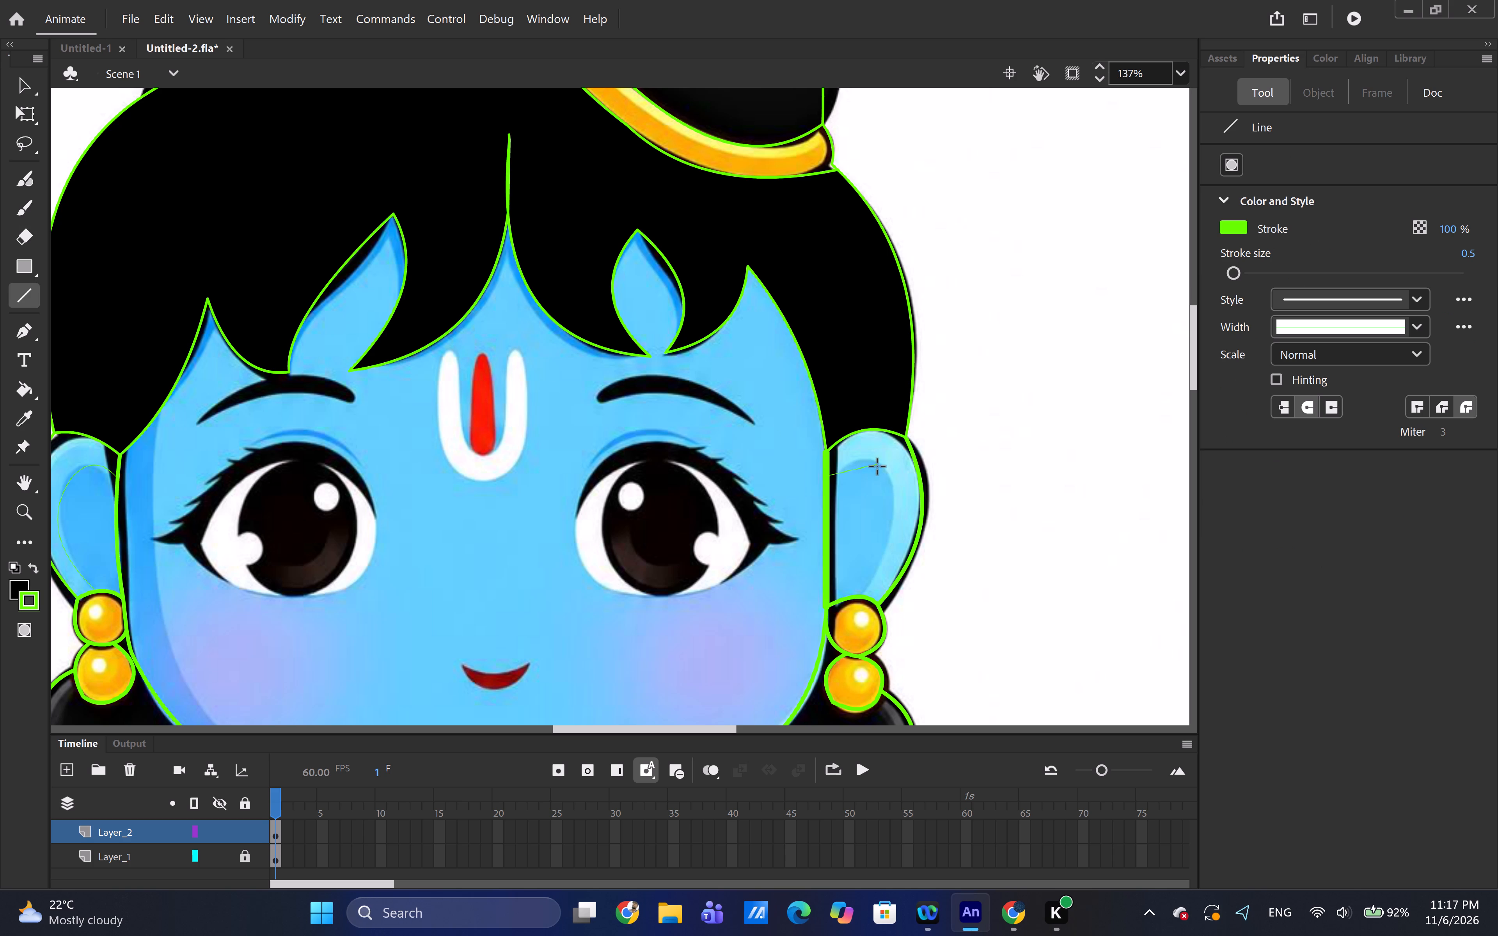
pyautogui.moveTo(877, 466); pyautogui.dragTo(877, 473)
pyautogui.moveTo(877, 473); pyautogui.dragTo(857, 579)
pyautogui.moveTo(857, 579); pyautogui.dragTo(859, 595)
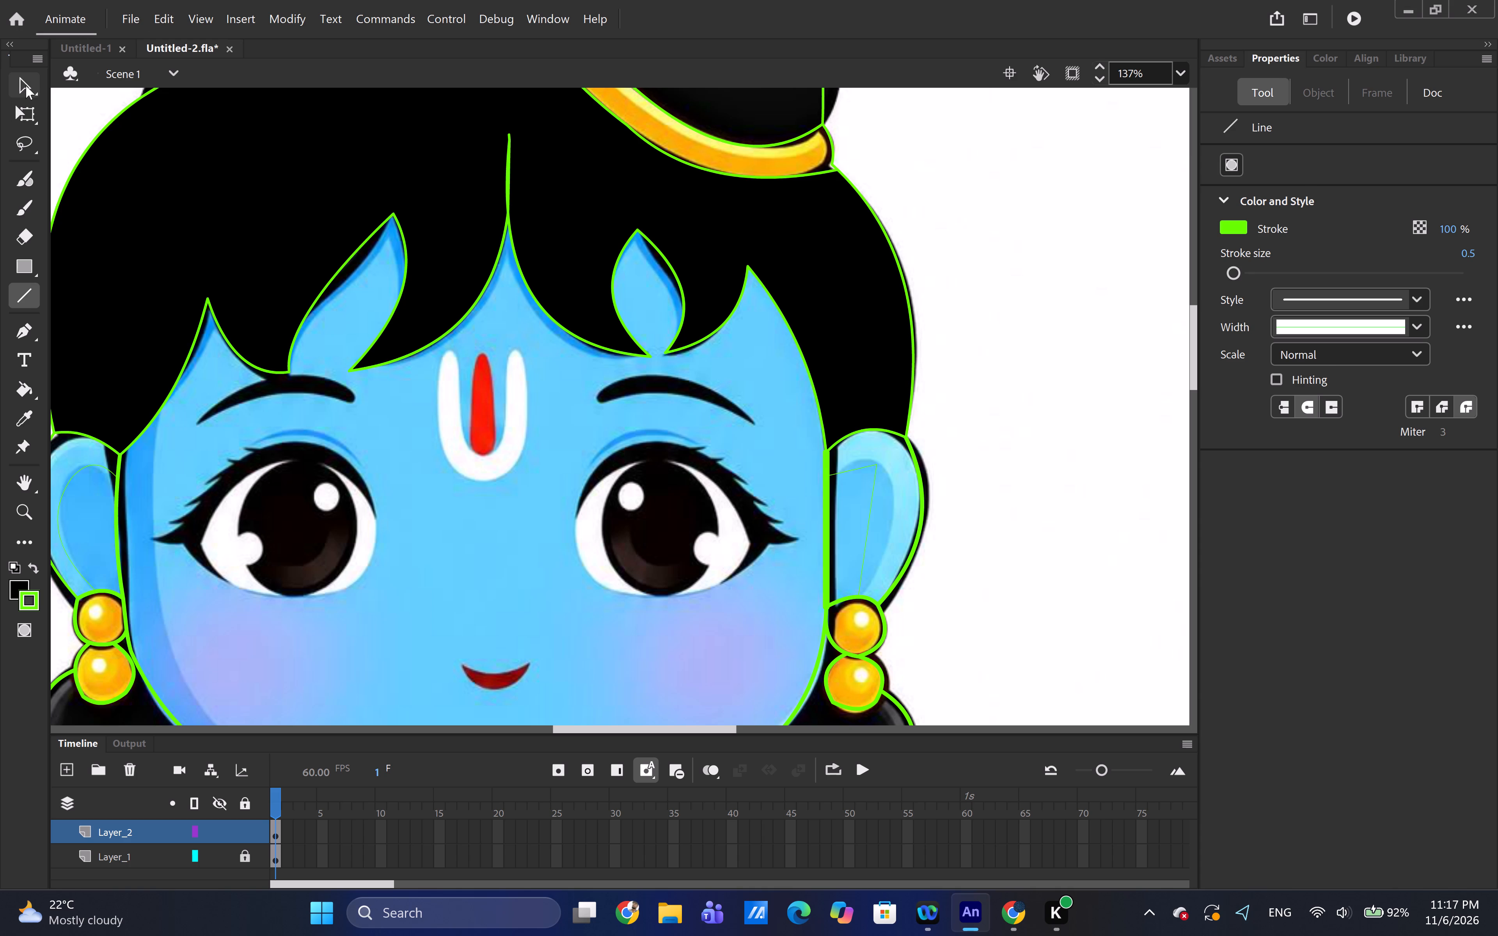
# Bend the straight lines in the right-hand ear into curves that follow the edge of the inner-ear shading.
pyautogui.click(27, 83)
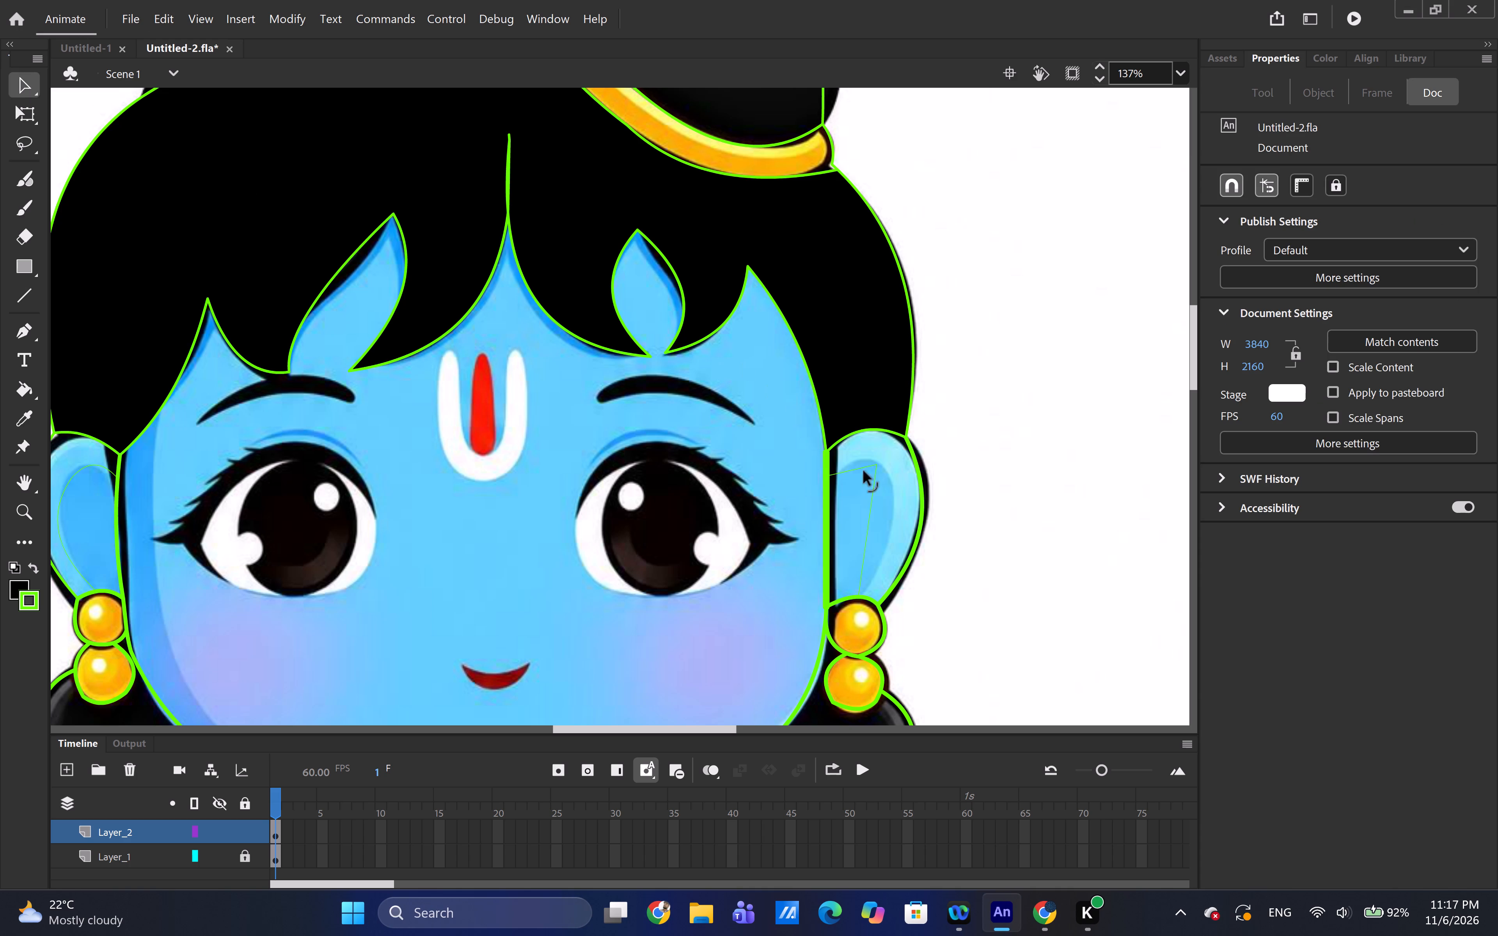
pyautogui.moveTo(873, 500); pyautogui.dragTo(893, 509)
pyautogui.moveTo(893, 509); pyautogui.dragTo(902, 512)
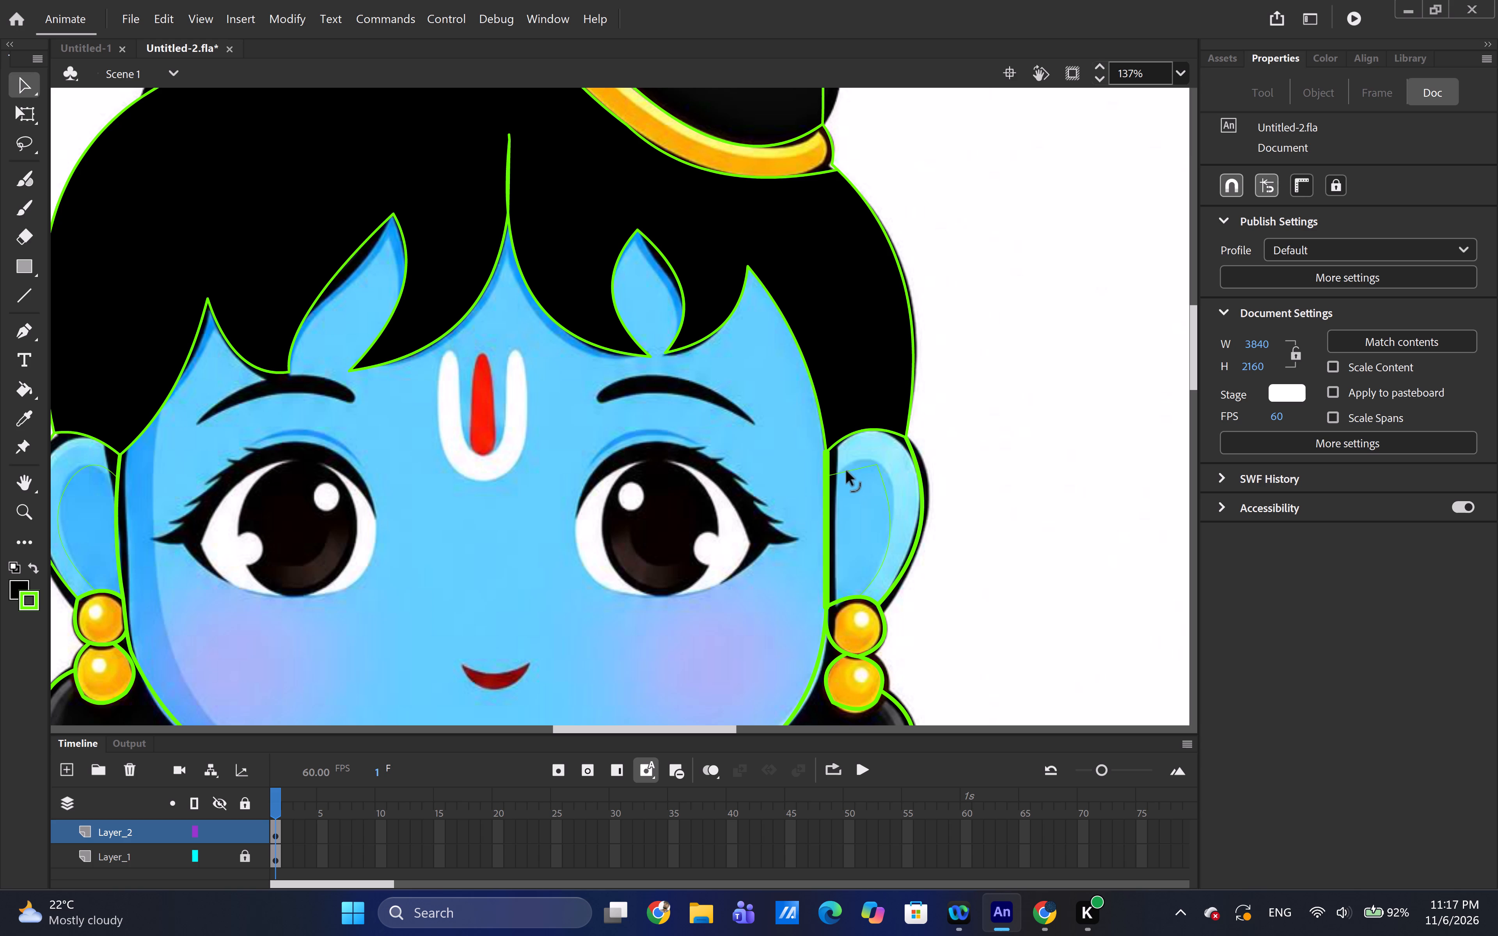
pyautogui.moveTo(851, 469); pyautogui.dragTo(851, 452)
pyautogui.moveTo(851, 452); pyautogui.dragTo(851, 452)
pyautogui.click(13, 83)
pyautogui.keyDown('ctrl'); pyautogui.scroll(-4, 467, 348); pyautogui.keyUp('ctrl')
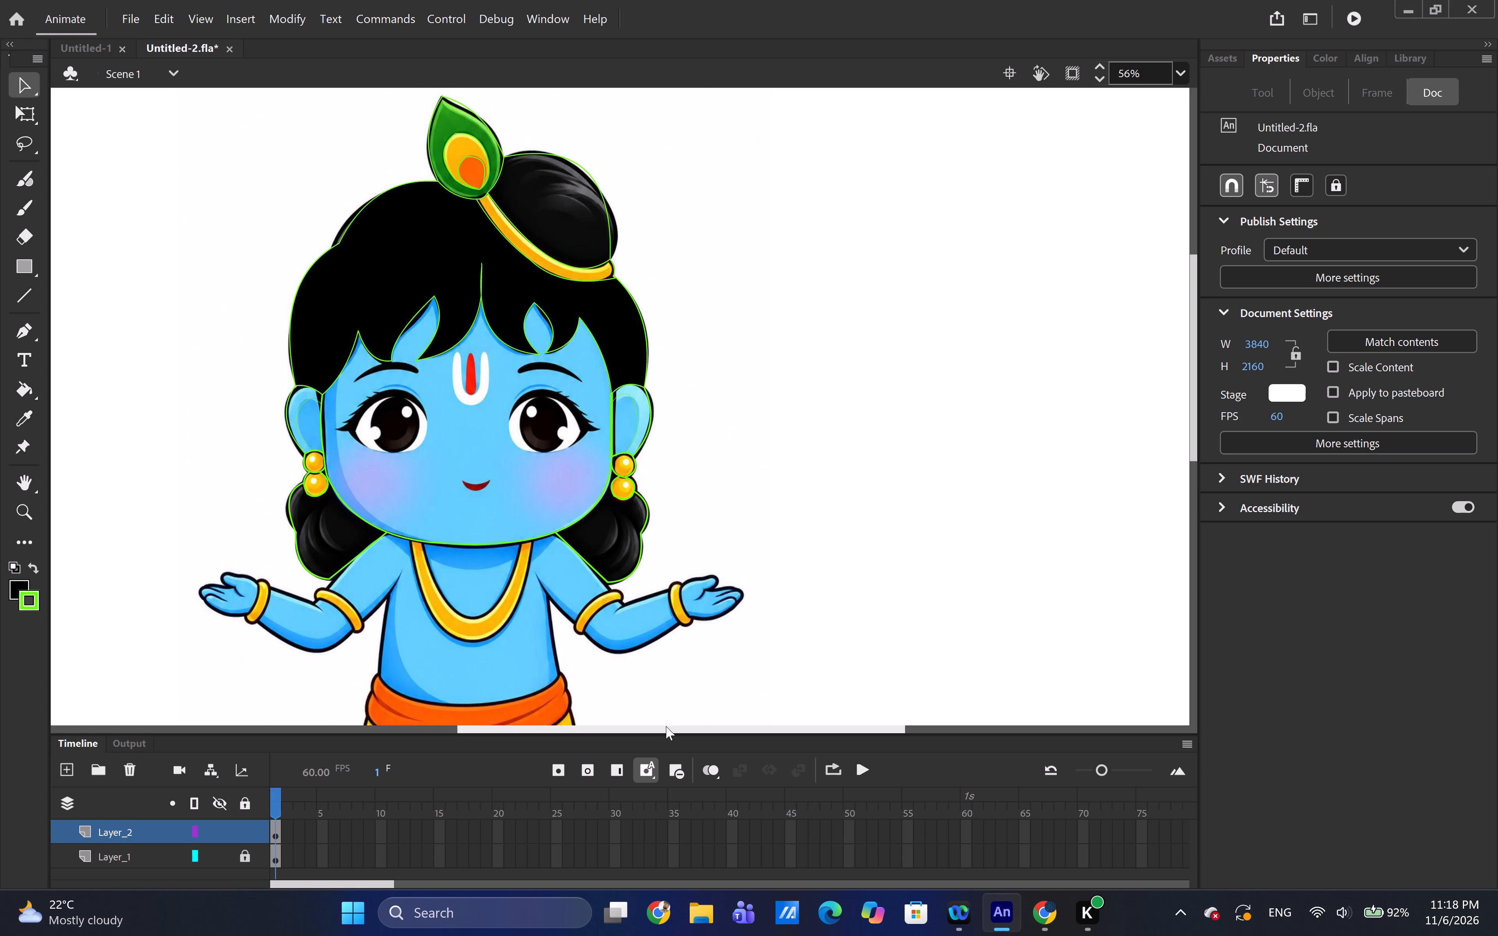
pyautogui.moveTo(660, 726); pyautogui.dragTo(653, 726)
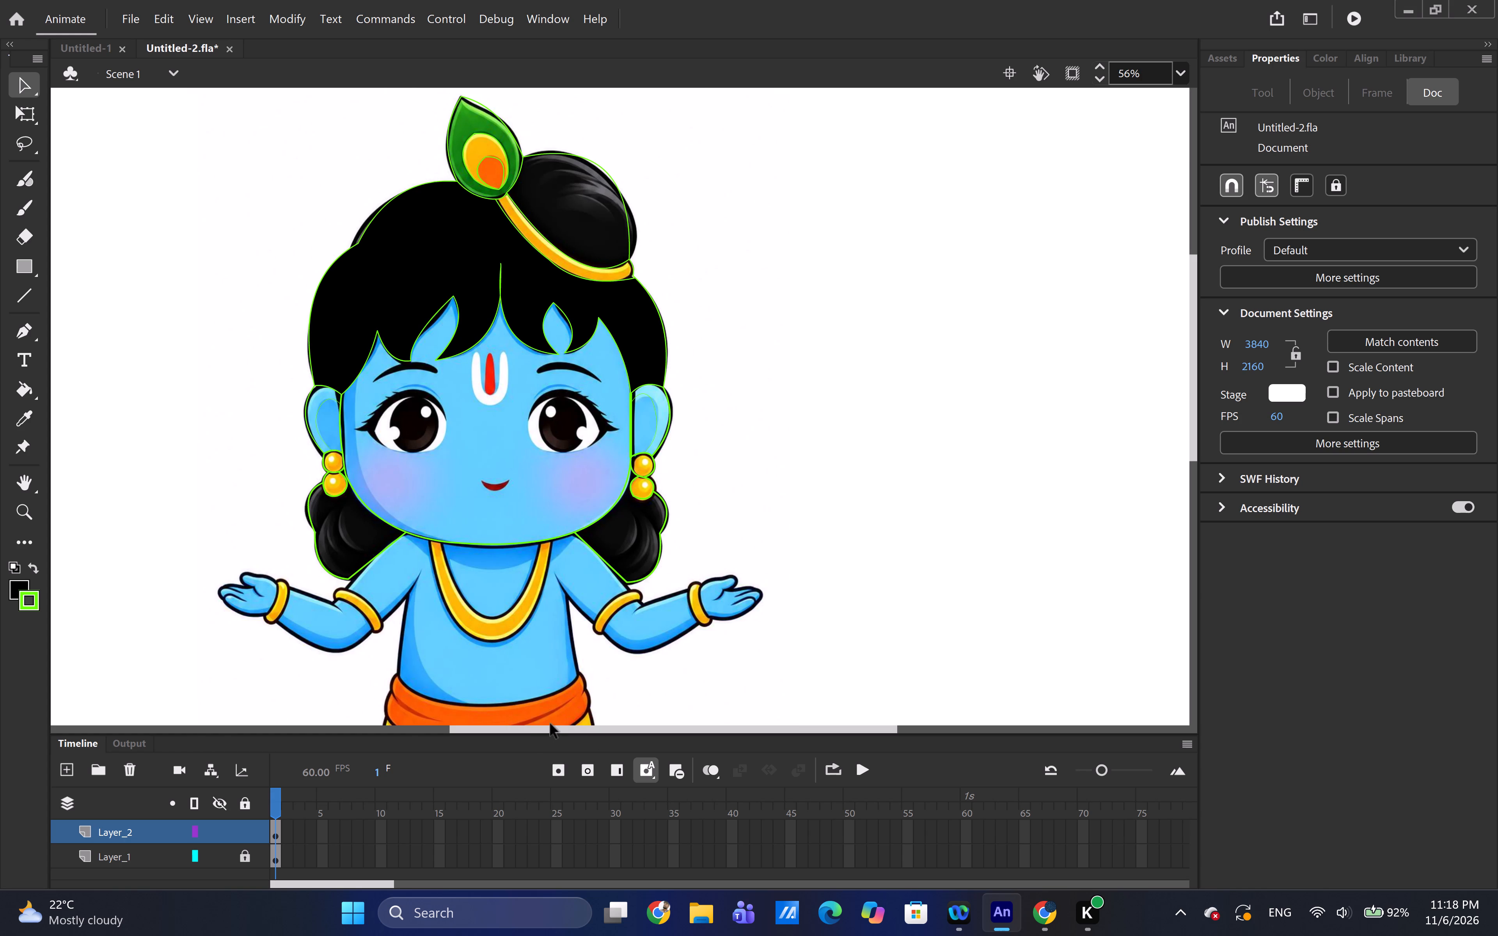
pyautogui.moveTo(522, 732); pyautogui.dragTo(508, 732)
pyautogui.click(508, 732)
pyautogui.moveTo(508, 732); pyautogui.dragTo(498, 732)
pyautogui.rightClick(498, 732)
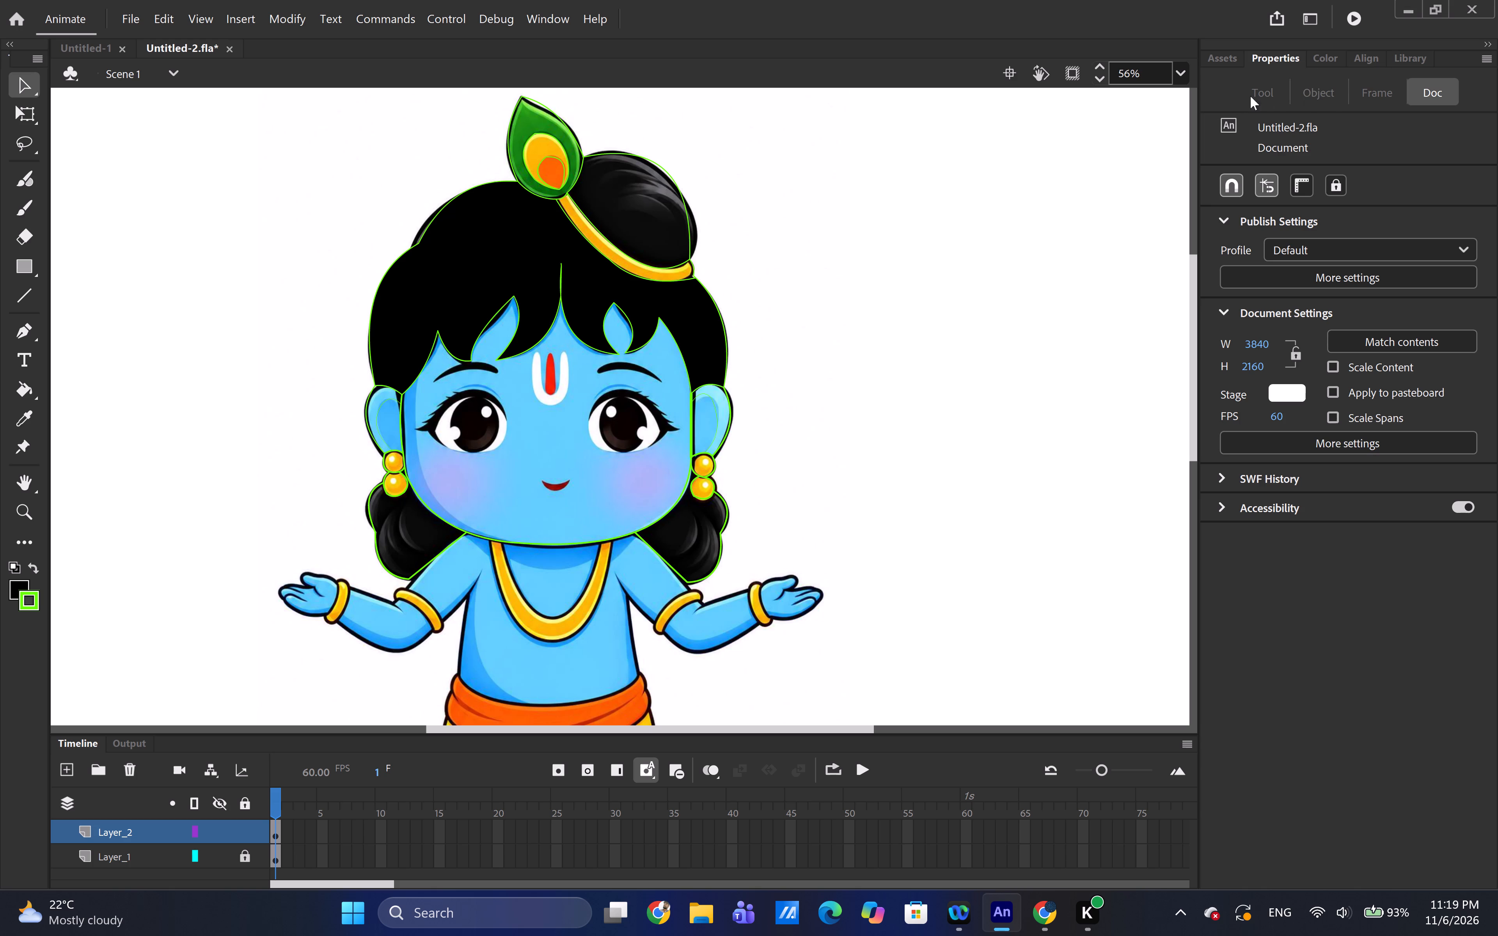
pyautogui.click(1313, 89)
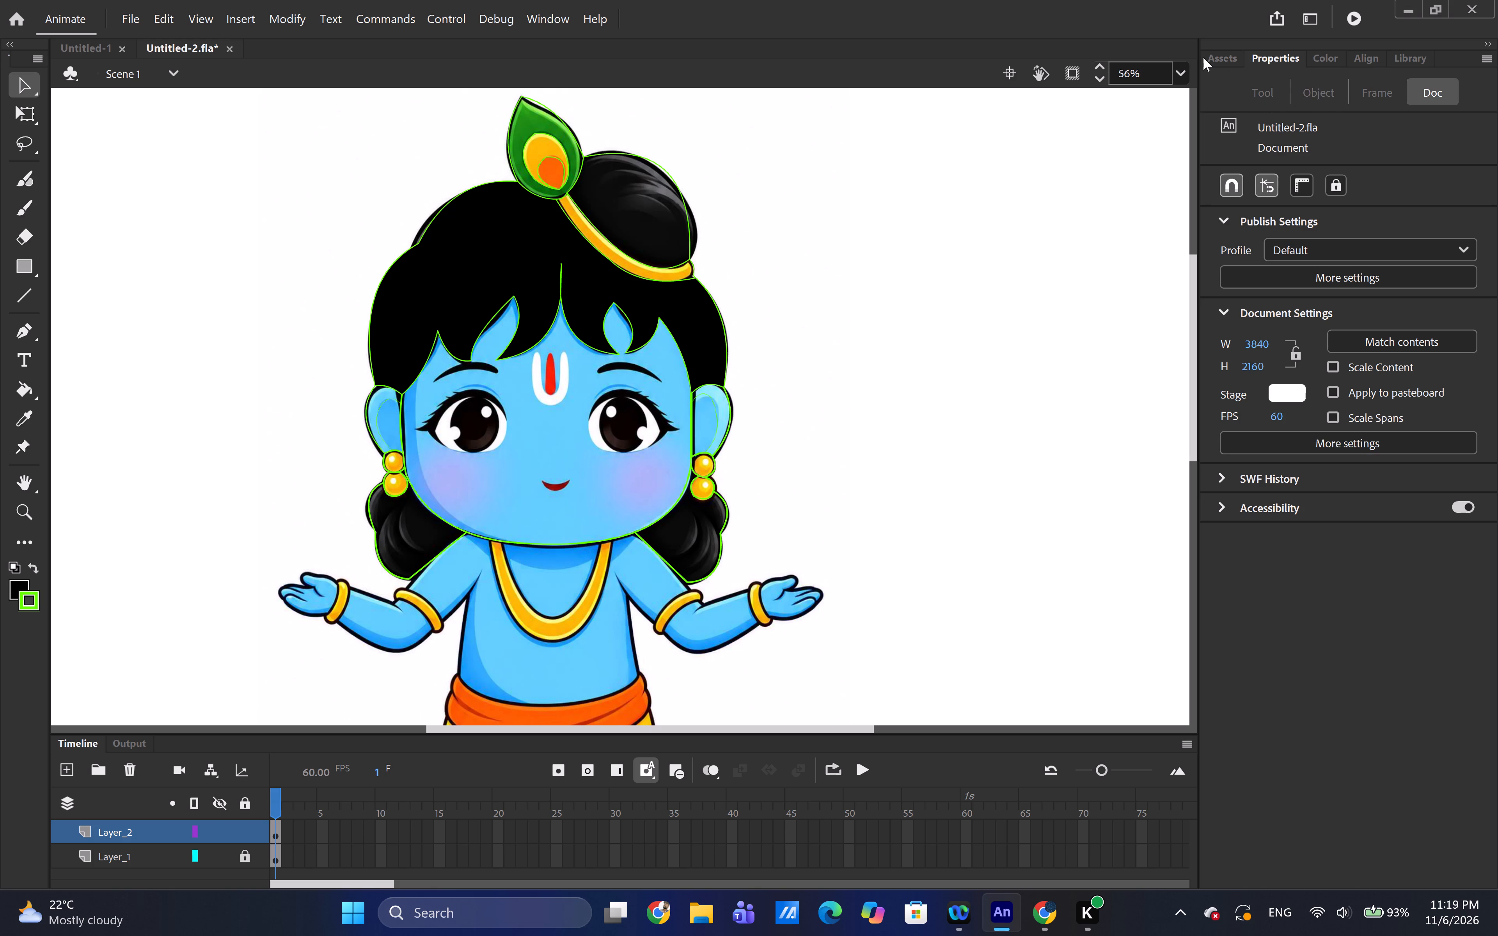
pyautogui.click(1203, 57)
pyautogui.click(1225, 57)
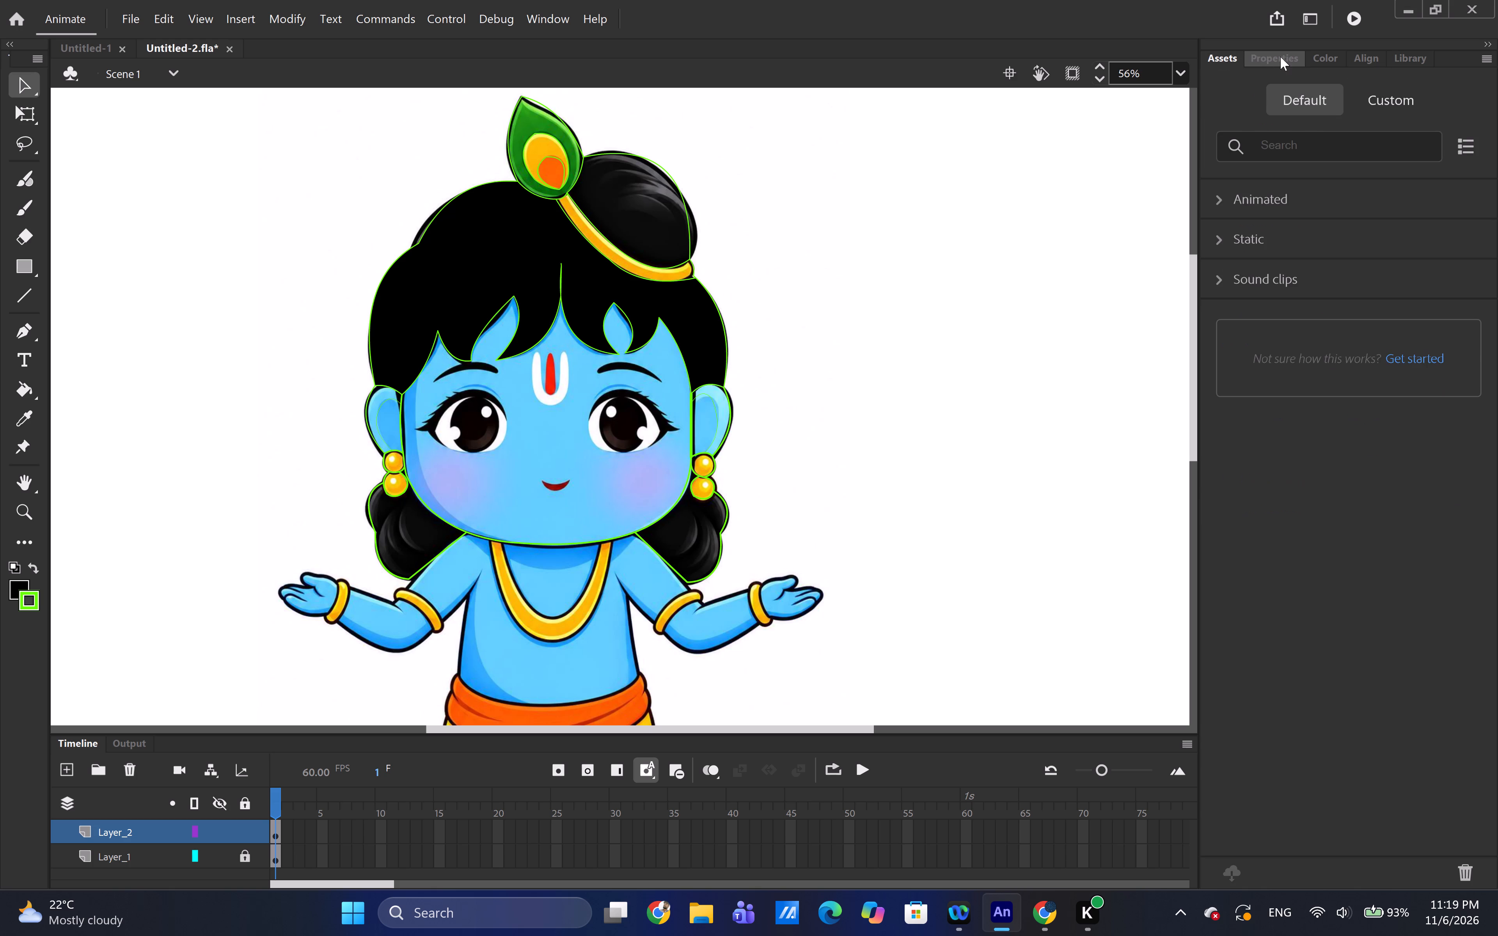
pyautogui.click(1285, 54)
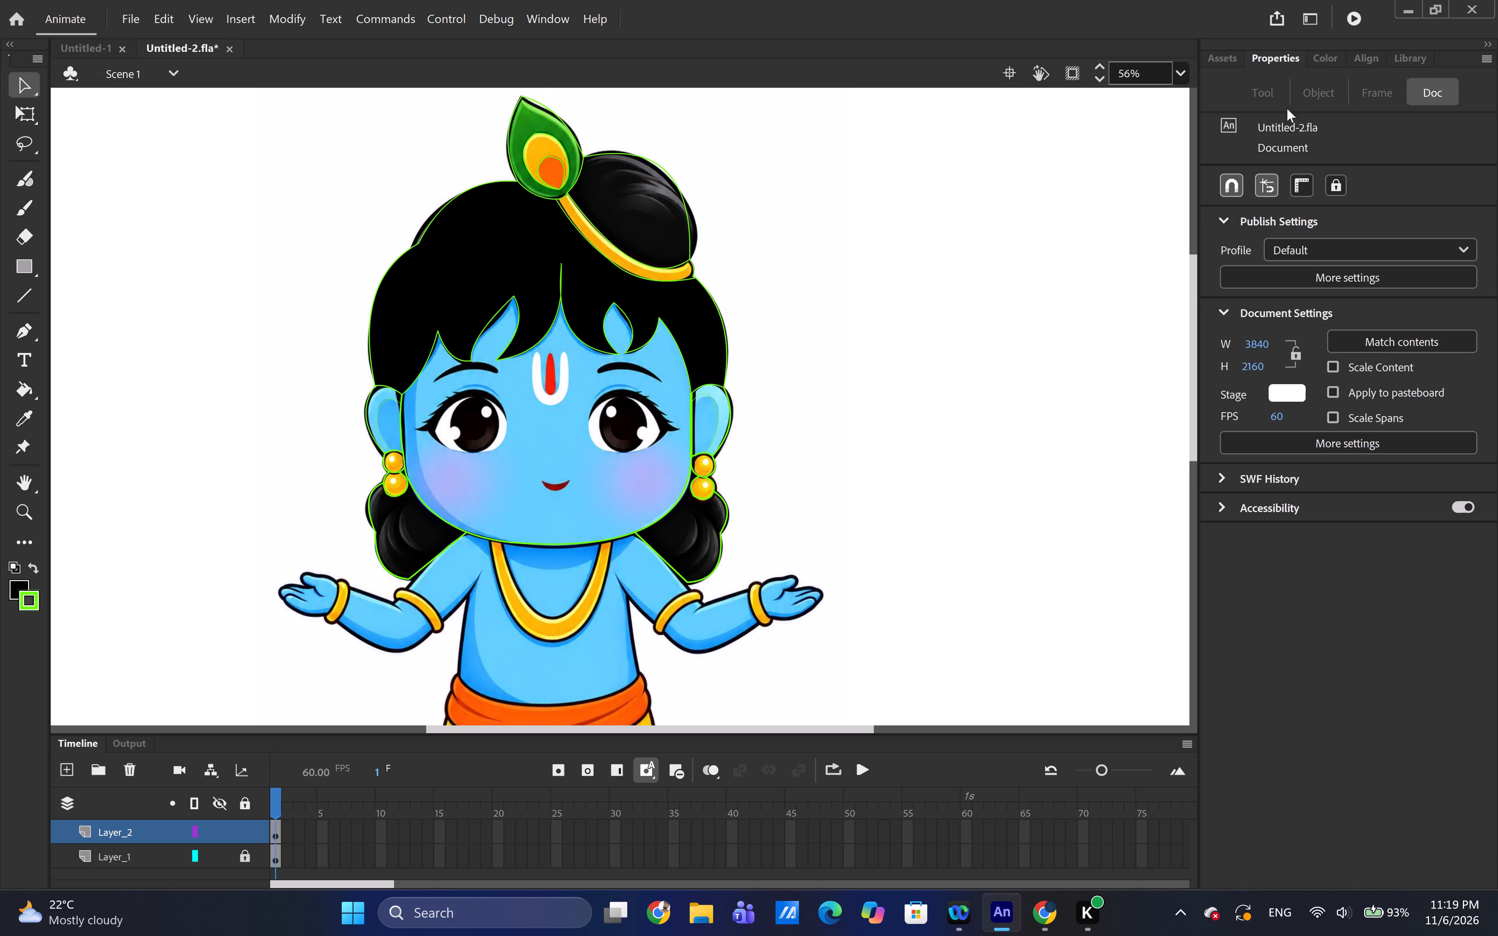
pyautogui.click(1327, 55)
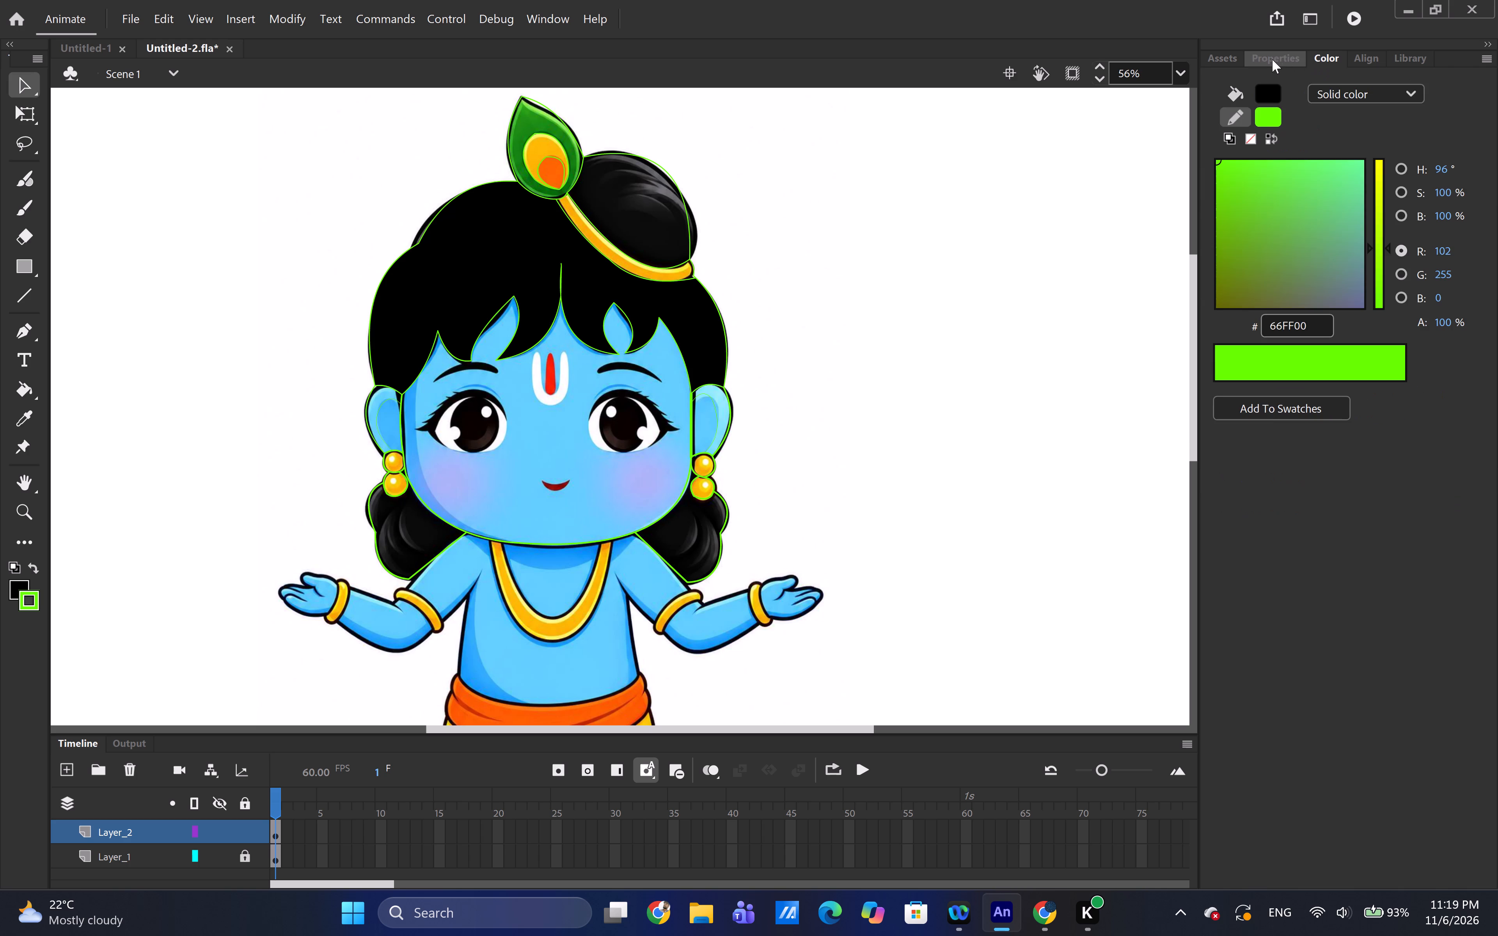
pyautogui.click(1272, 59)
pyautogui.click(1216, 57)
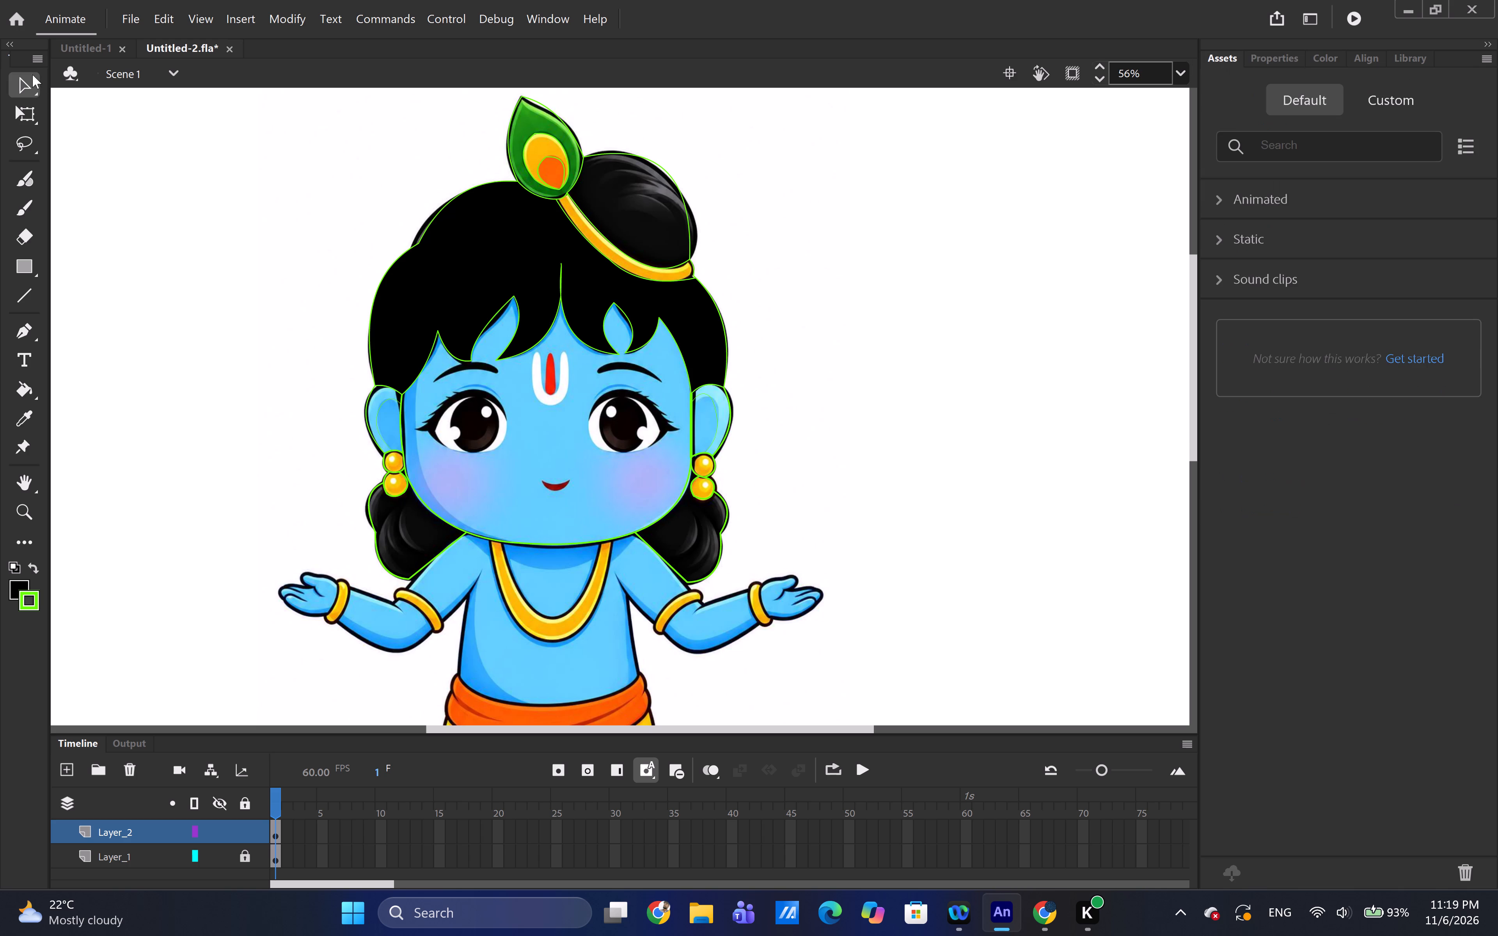
# Activate the Line tool and display its stroke properties.
pyautogui.click(28, 82)
pyautogui.press('n')
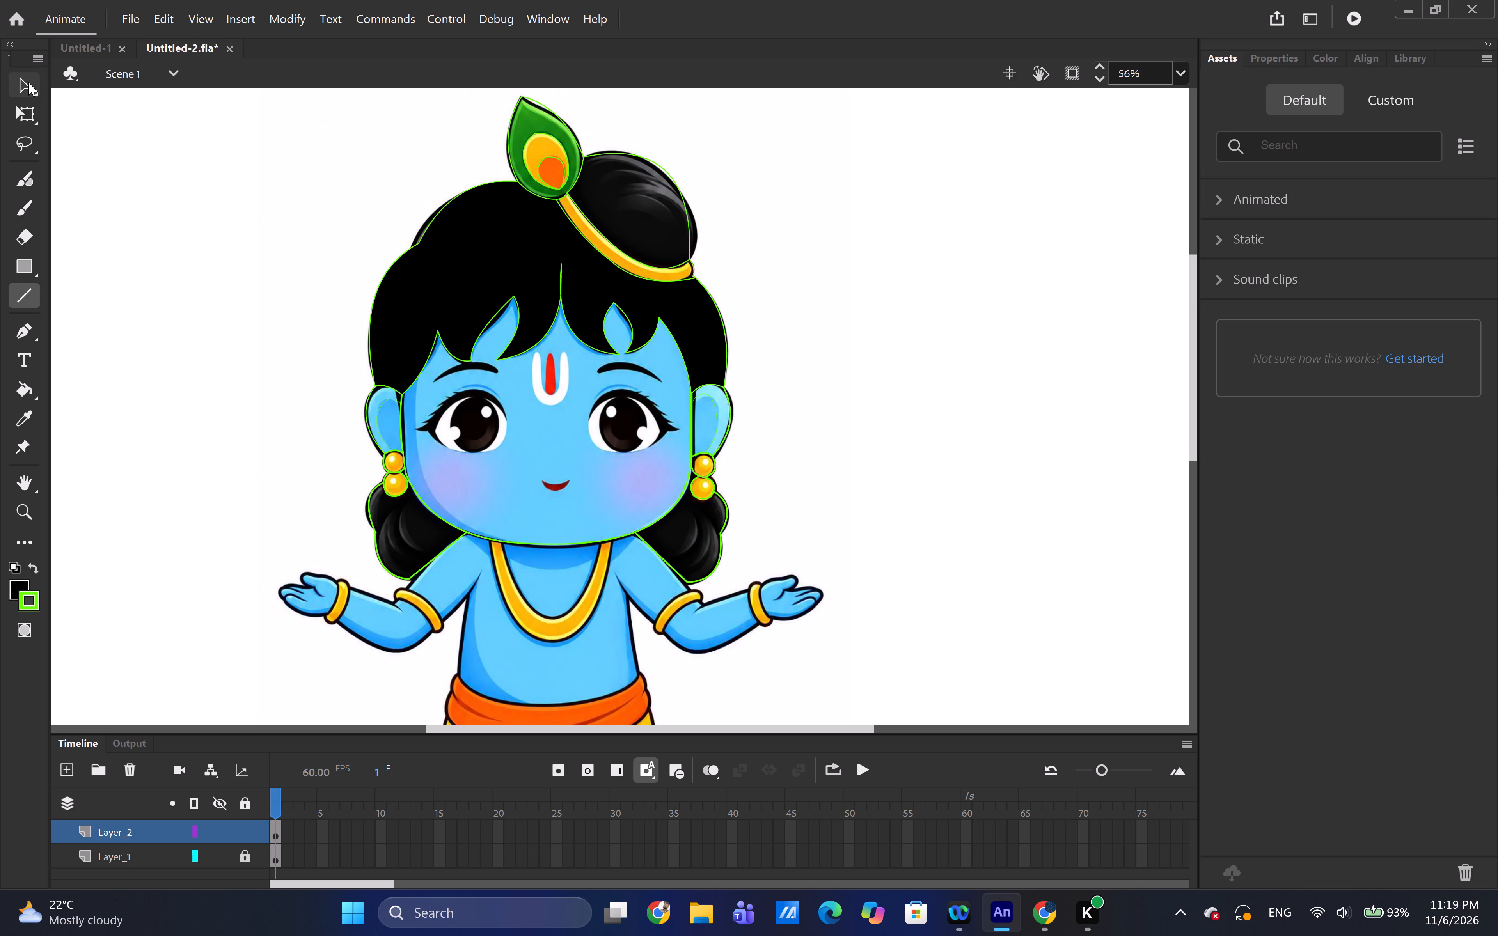
pyautogui.click(13, 282)
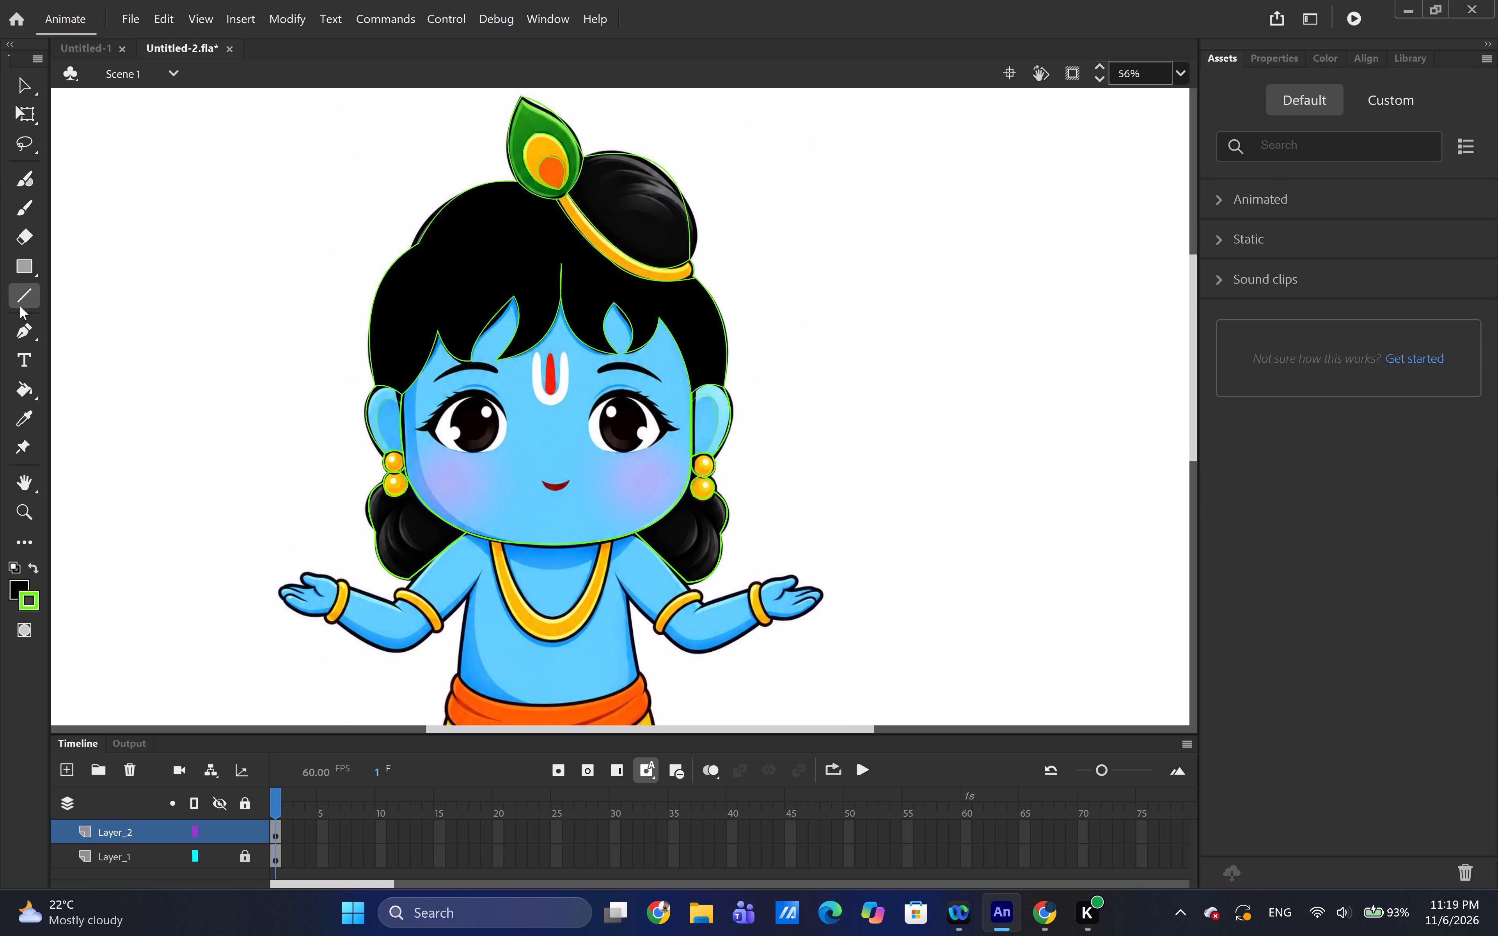
pyautogui.click(20, 306)
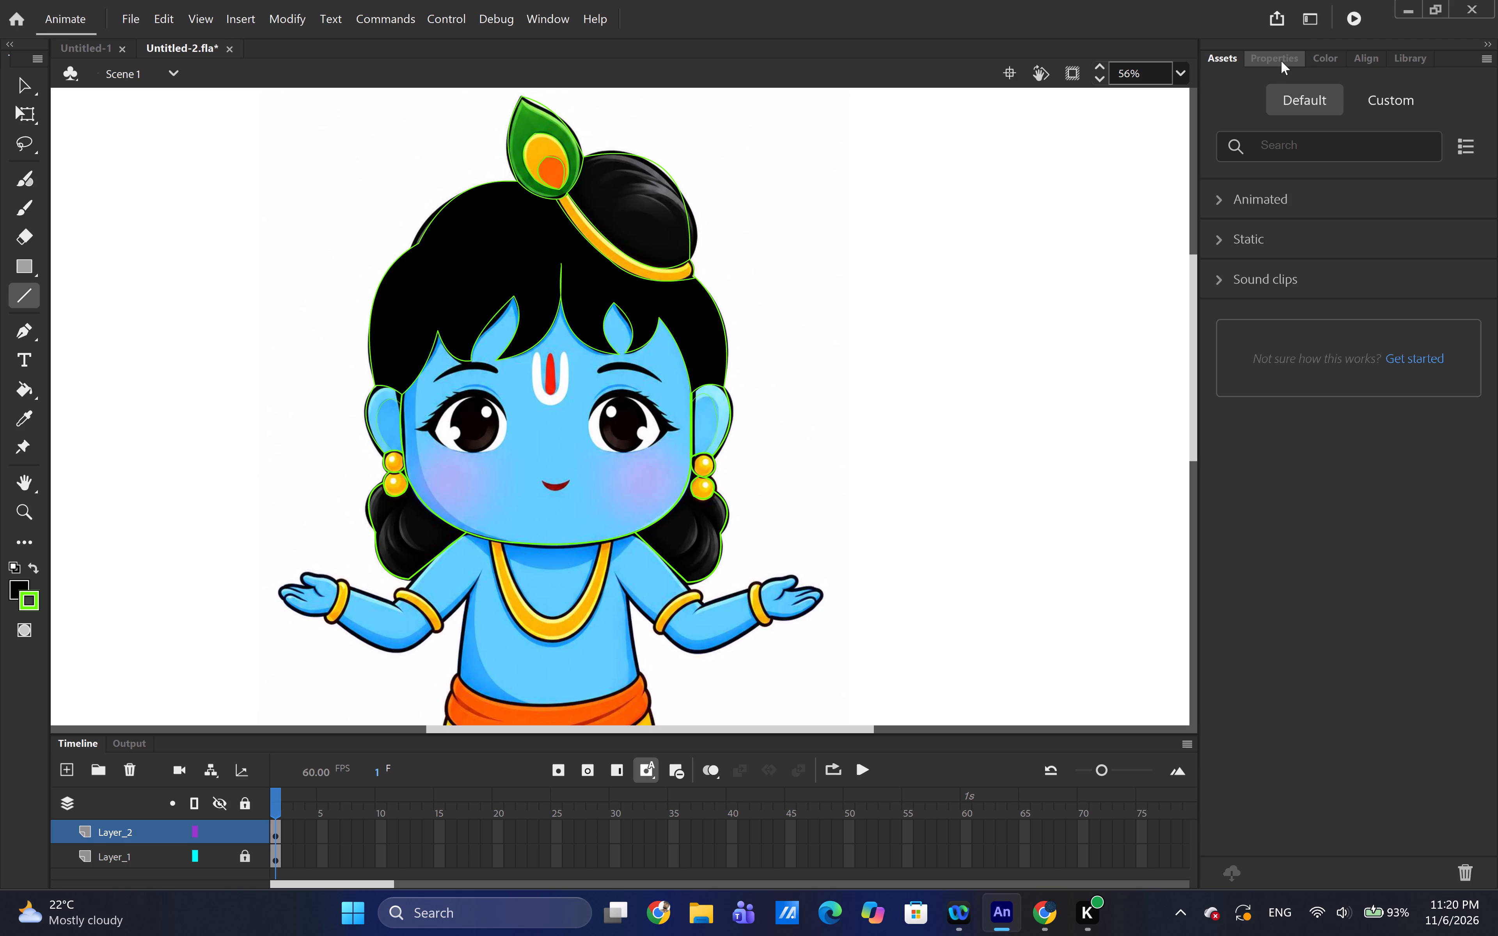
pyautogui.click(1281, 61)
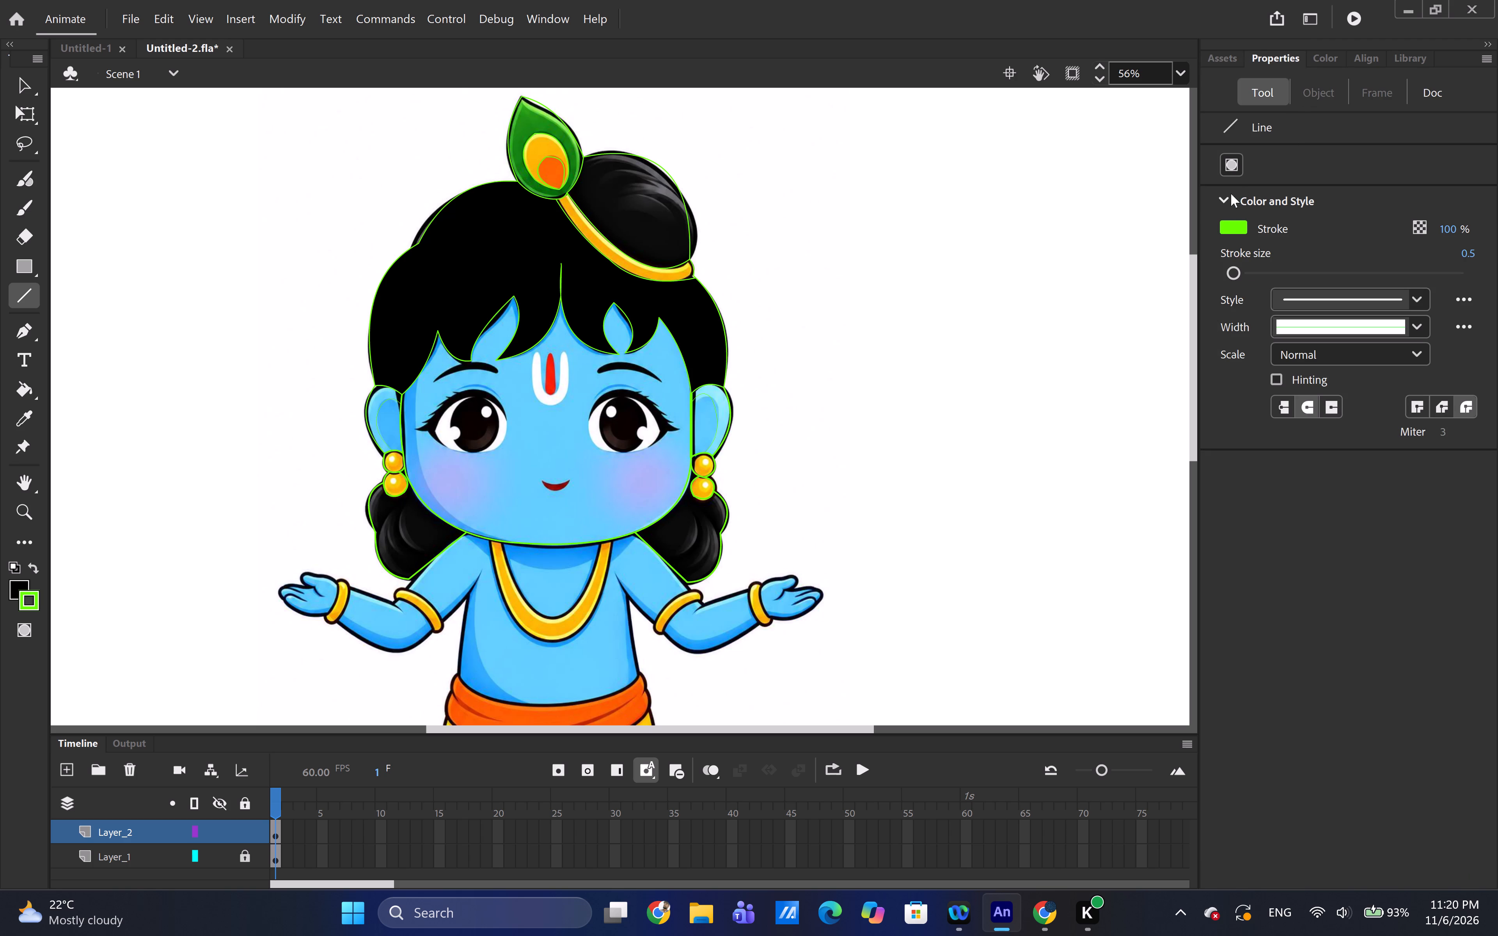
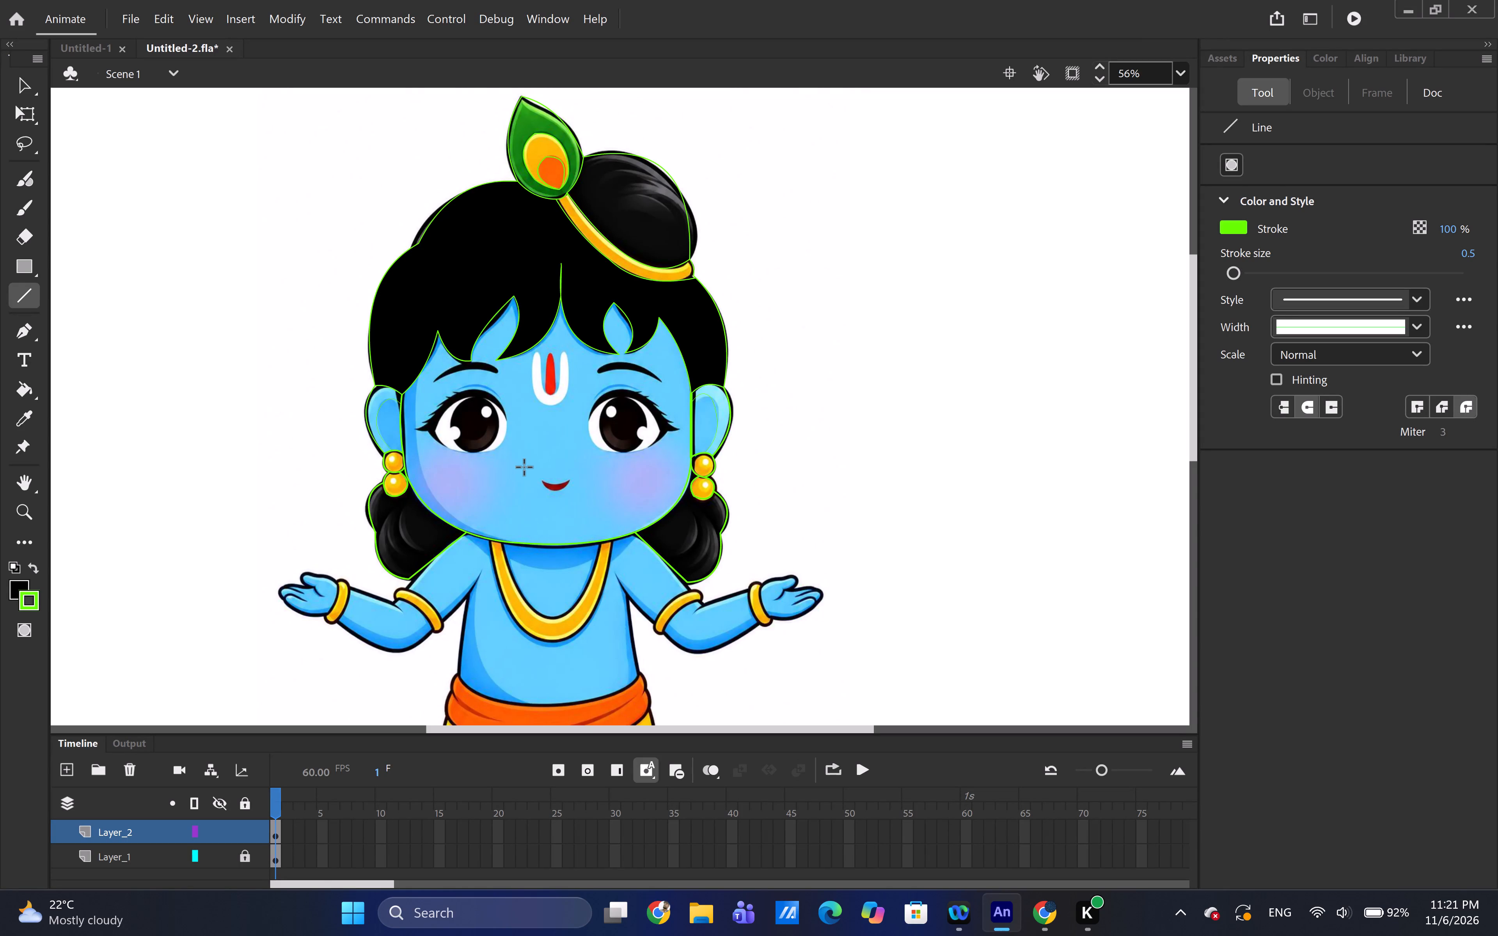
# Set the Line tool's stroke to dark red with a stroke size of 1.
pyautogui.keyDown('ctrl'); pyautogui.scroll(3, 517, 407); pyautogui.keyUp('ctrl')
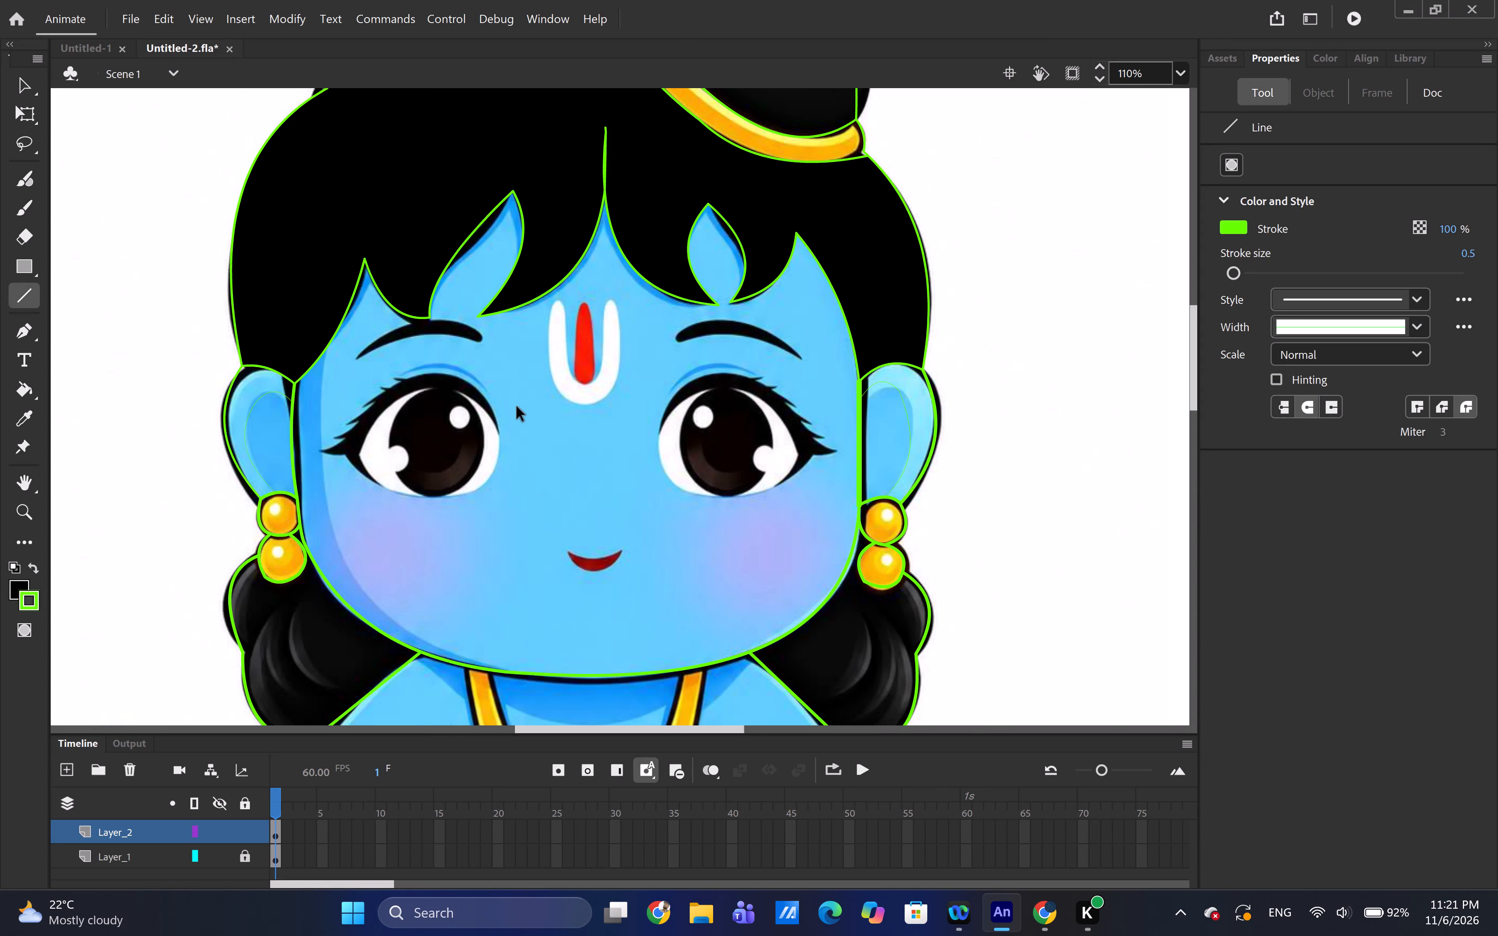
pyautogui.keyDown('ctrl'); pyautogui.scroll(3, 517, 407); pyautogui.keyUp('ctrl')
pyautogui.keyDown('ctrl'); pyautogui.scroll(-5, 517, 407); pyautogui.keyUp('ctrl')
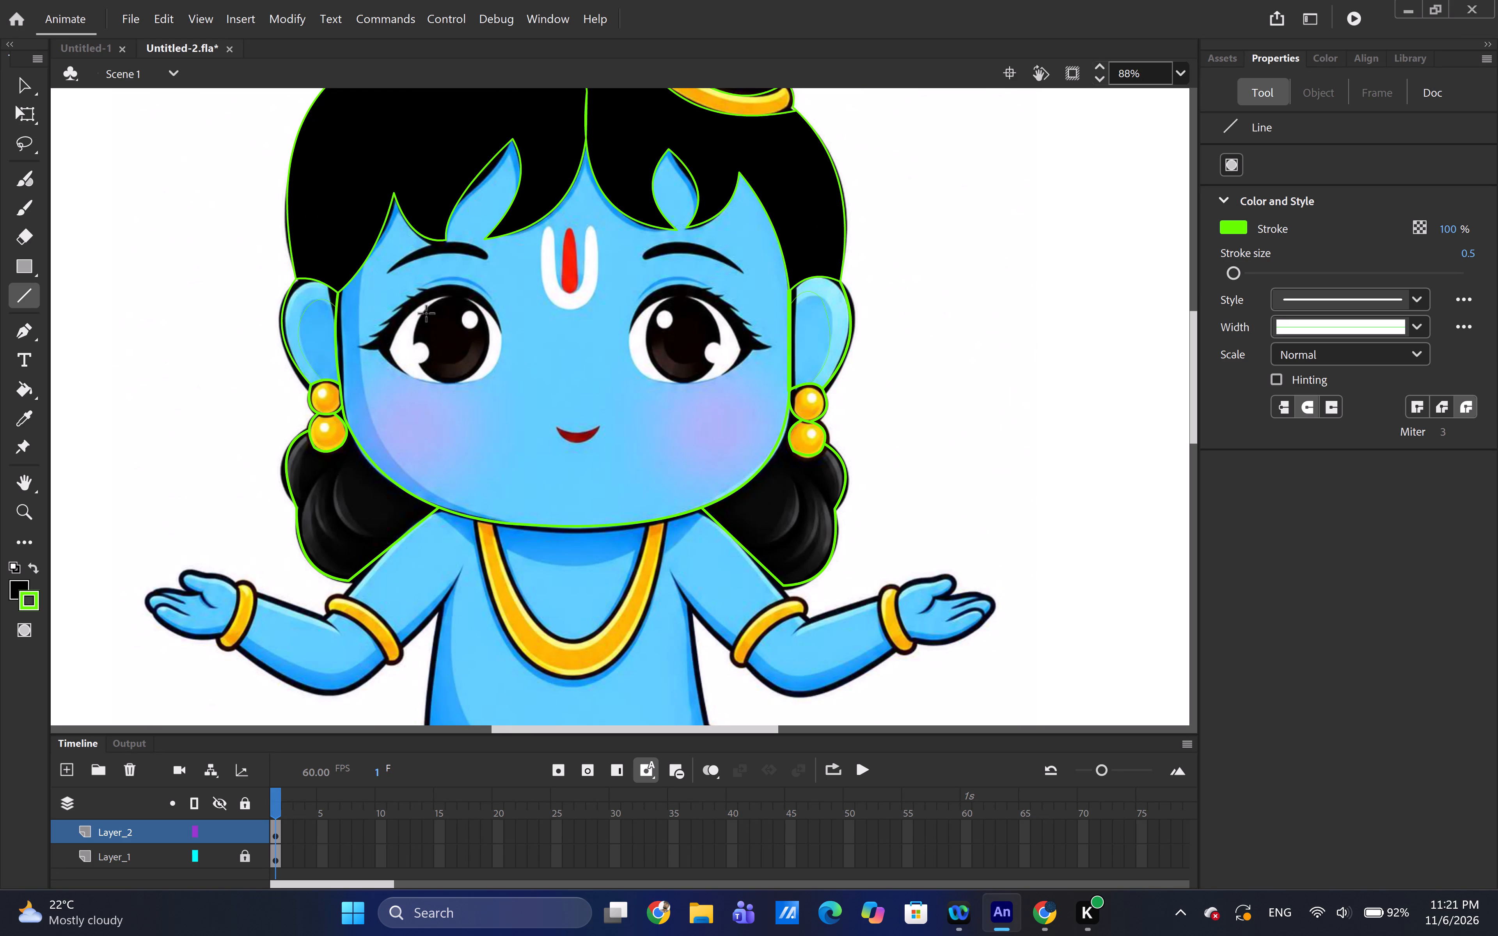
pyautogui.click(1236, 228)
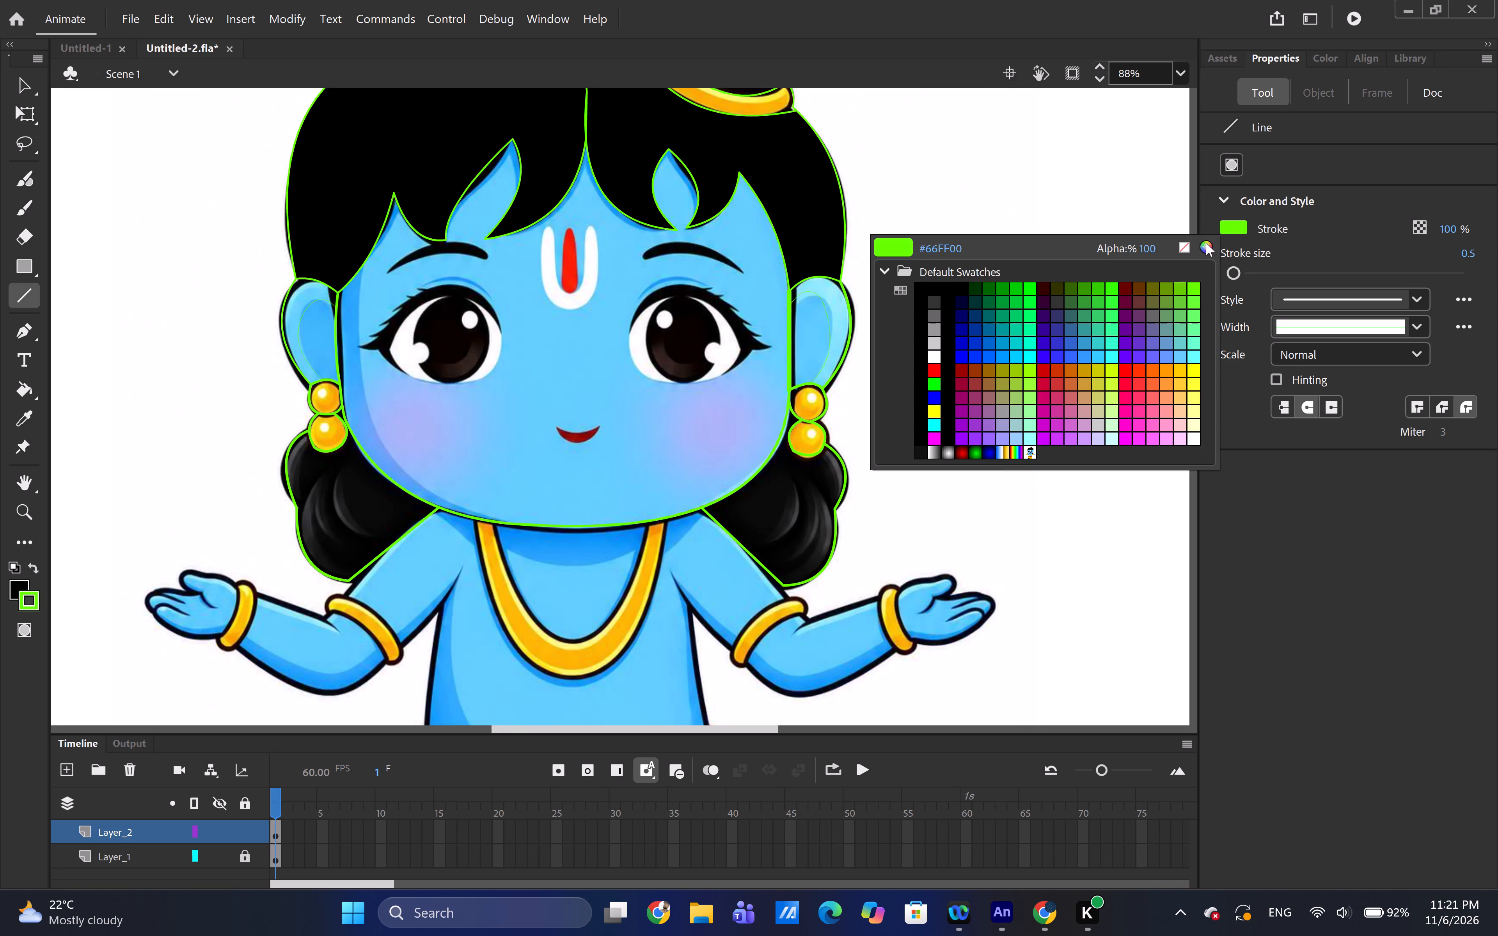
pyautogui.click(1122, 291)
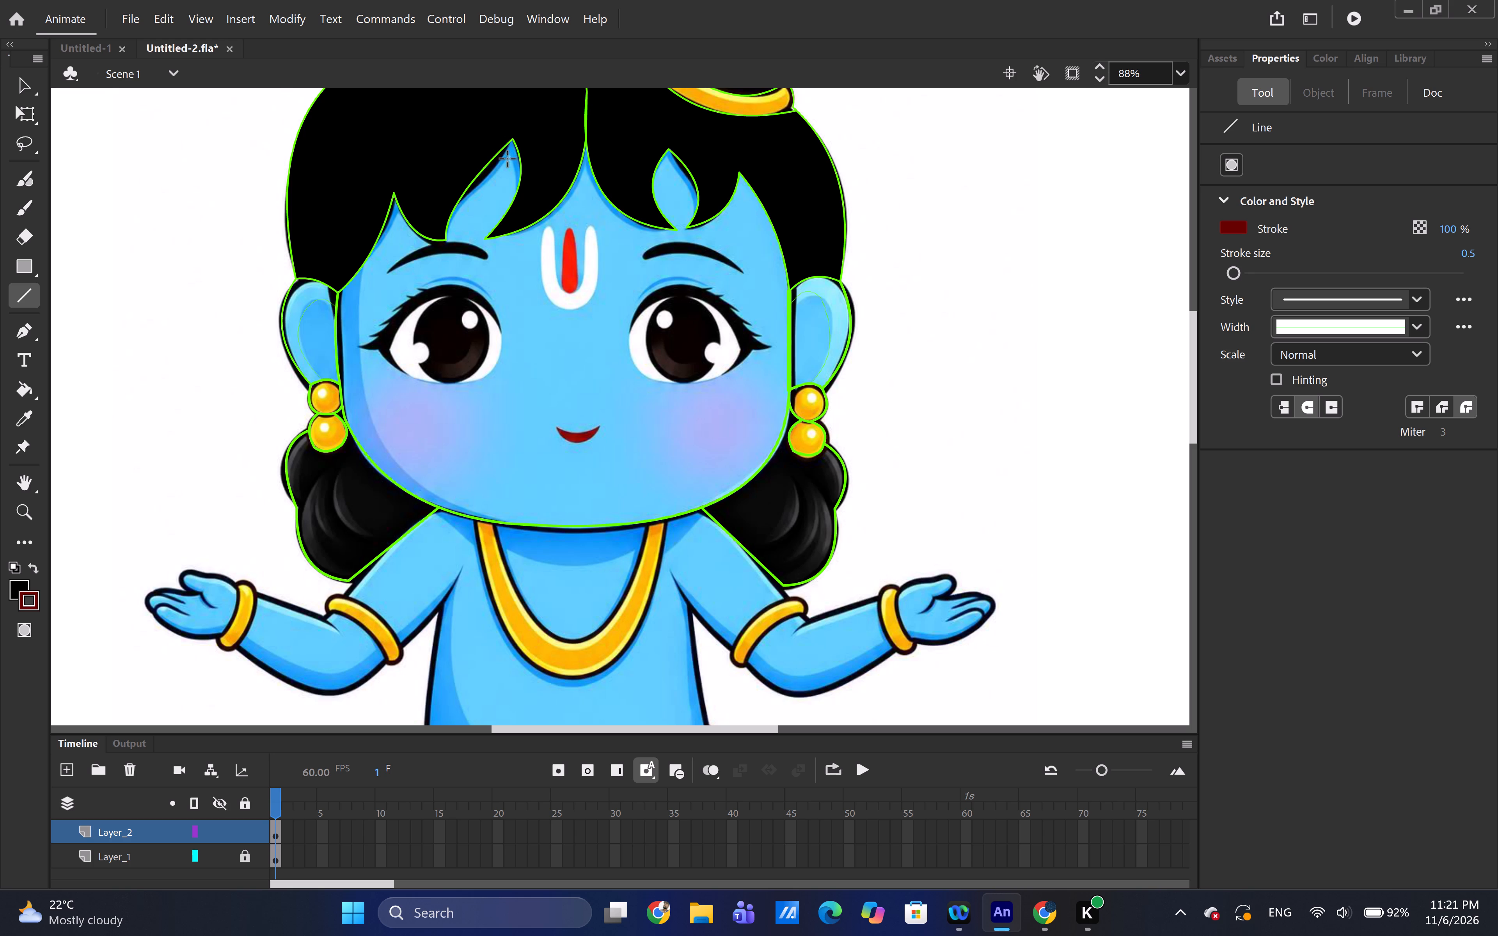
pyautogui.moveTo(511, 154); pyautogui.dragTo(511, 170)
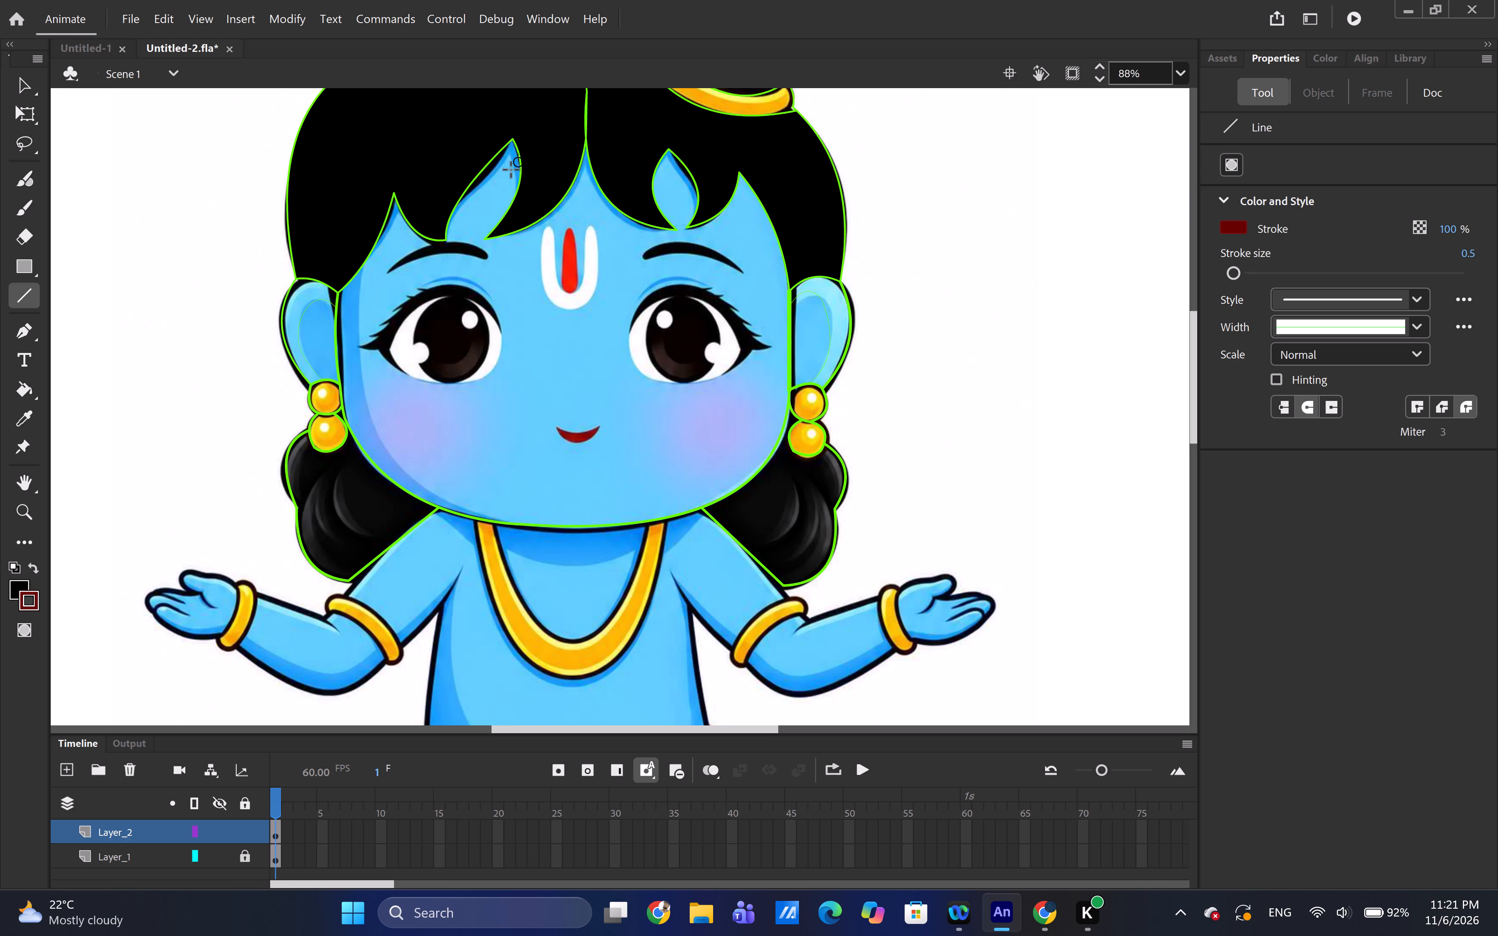
pyautogui.moveTo(511, 170); pyautogui.dragTo(513, 177)
pyautogui.click(513, 177)
pyautogui.click(1464, 253)
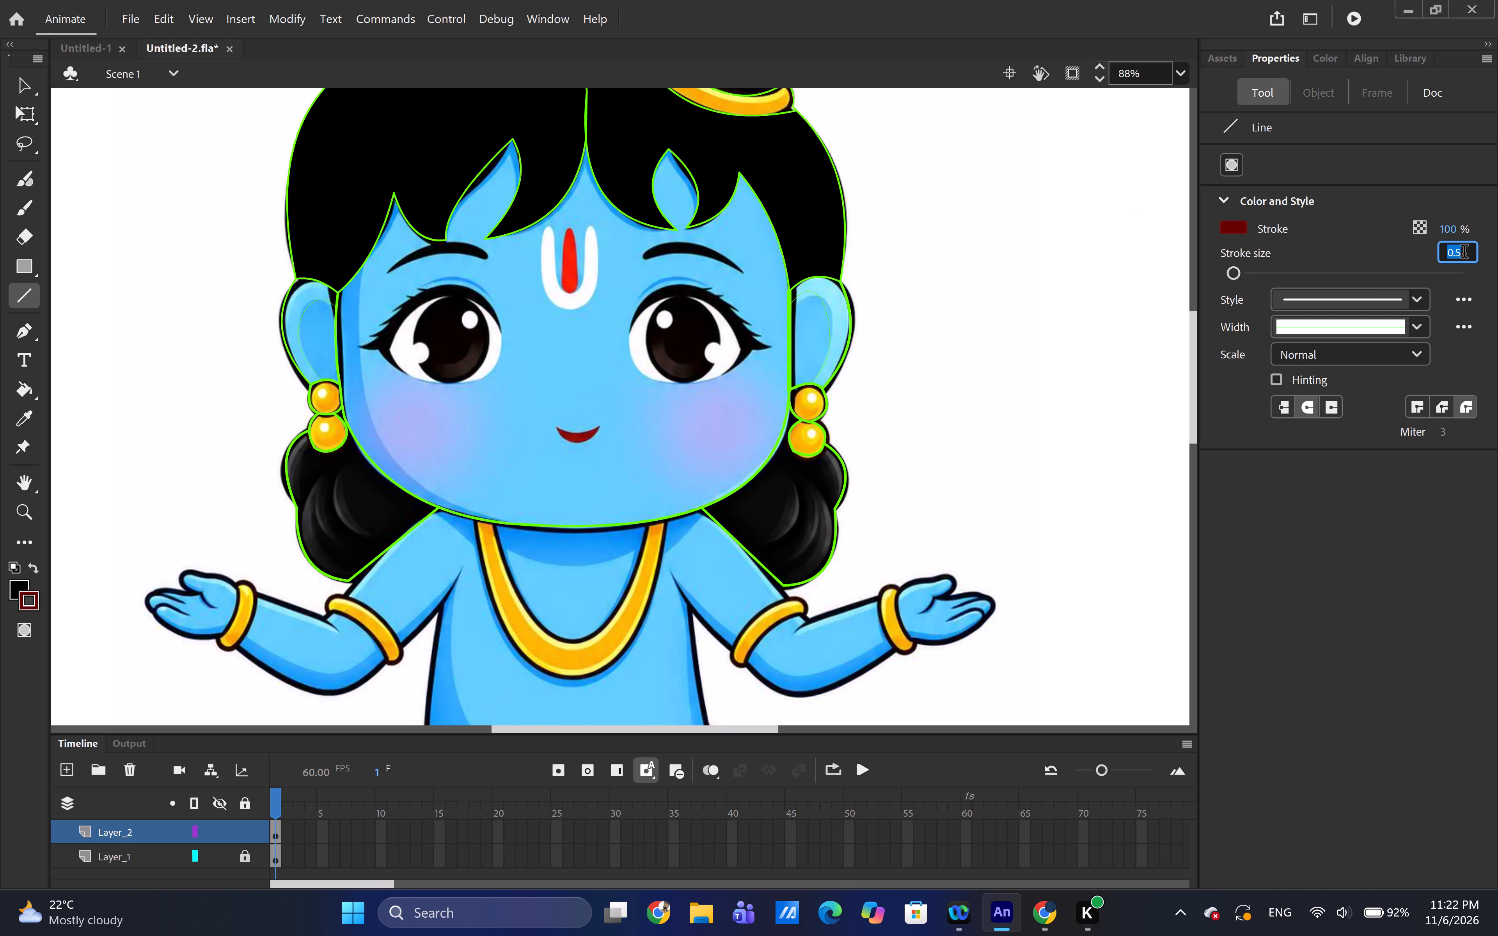
pyautogui.press('1')
# Draw two connected dark red lines along the shading edge inside the left-hand leaf-shaped hair gap, meeting near its tip.
pyautogui.moveTo(508, 159); pyautogui.dragTo(509, 183)
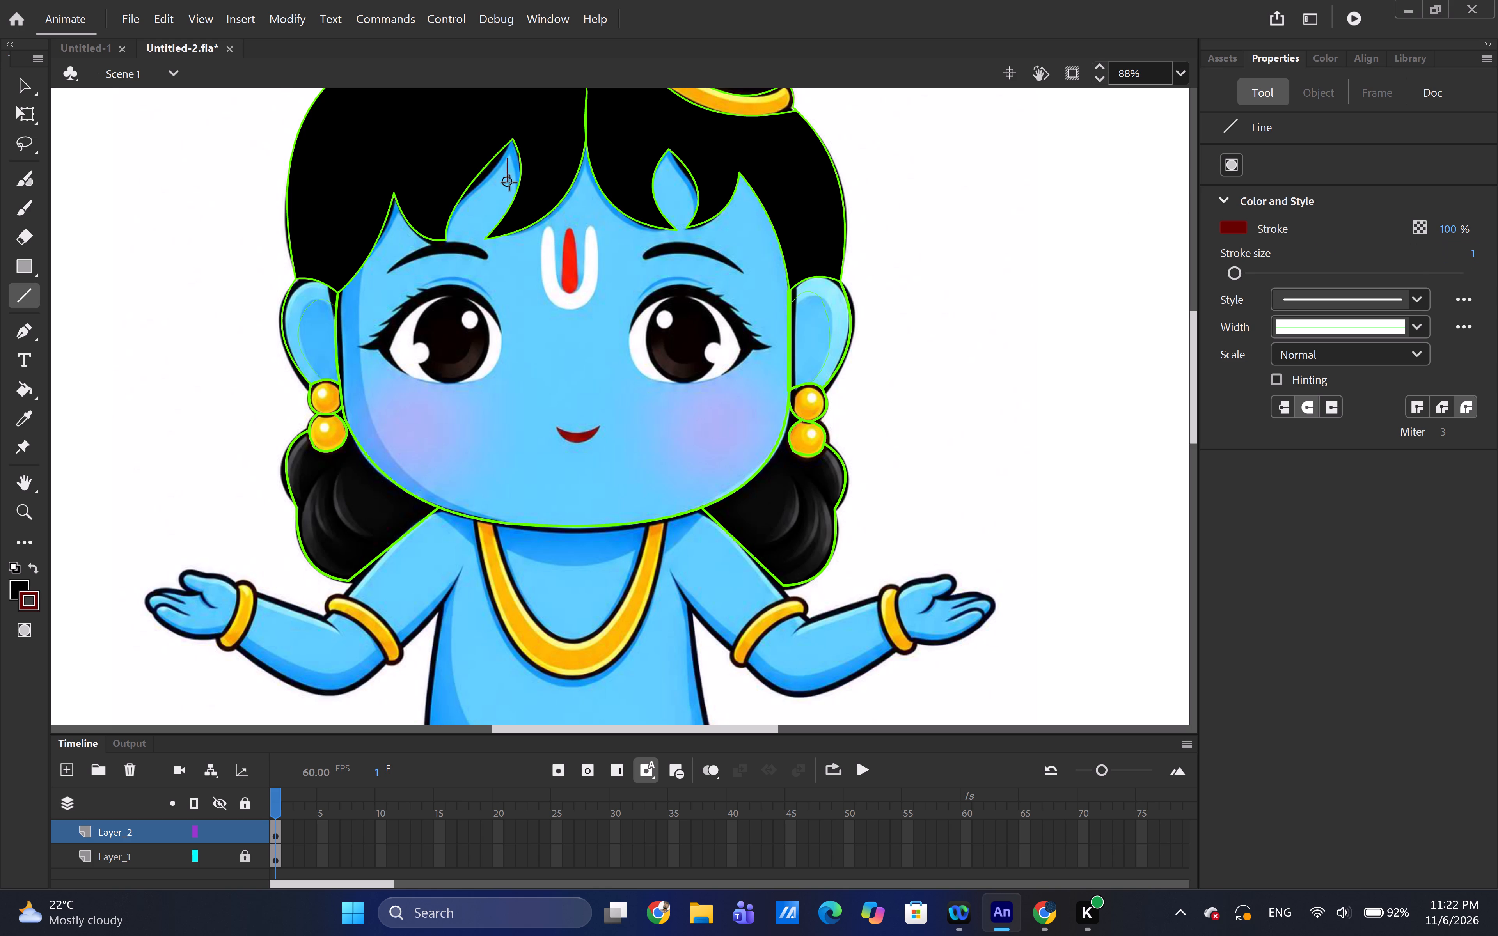
pyautogui.moveTo(509, 183); pyautogui.dragTo(511, 183)
pyautogui.click(1229, 227)
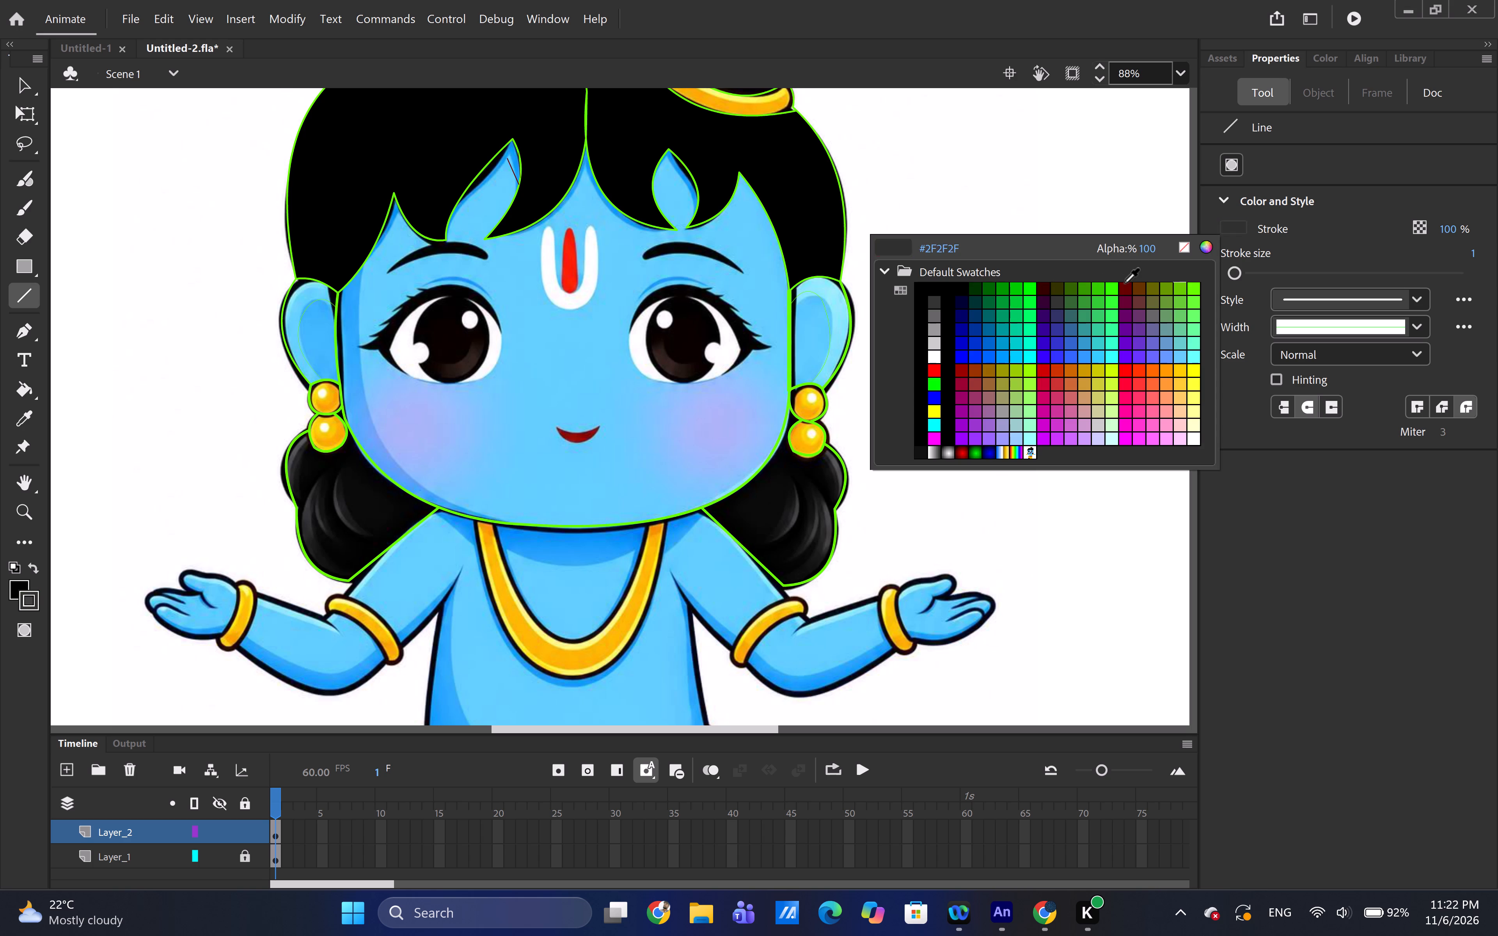
pyautogui.click(1123, 293)
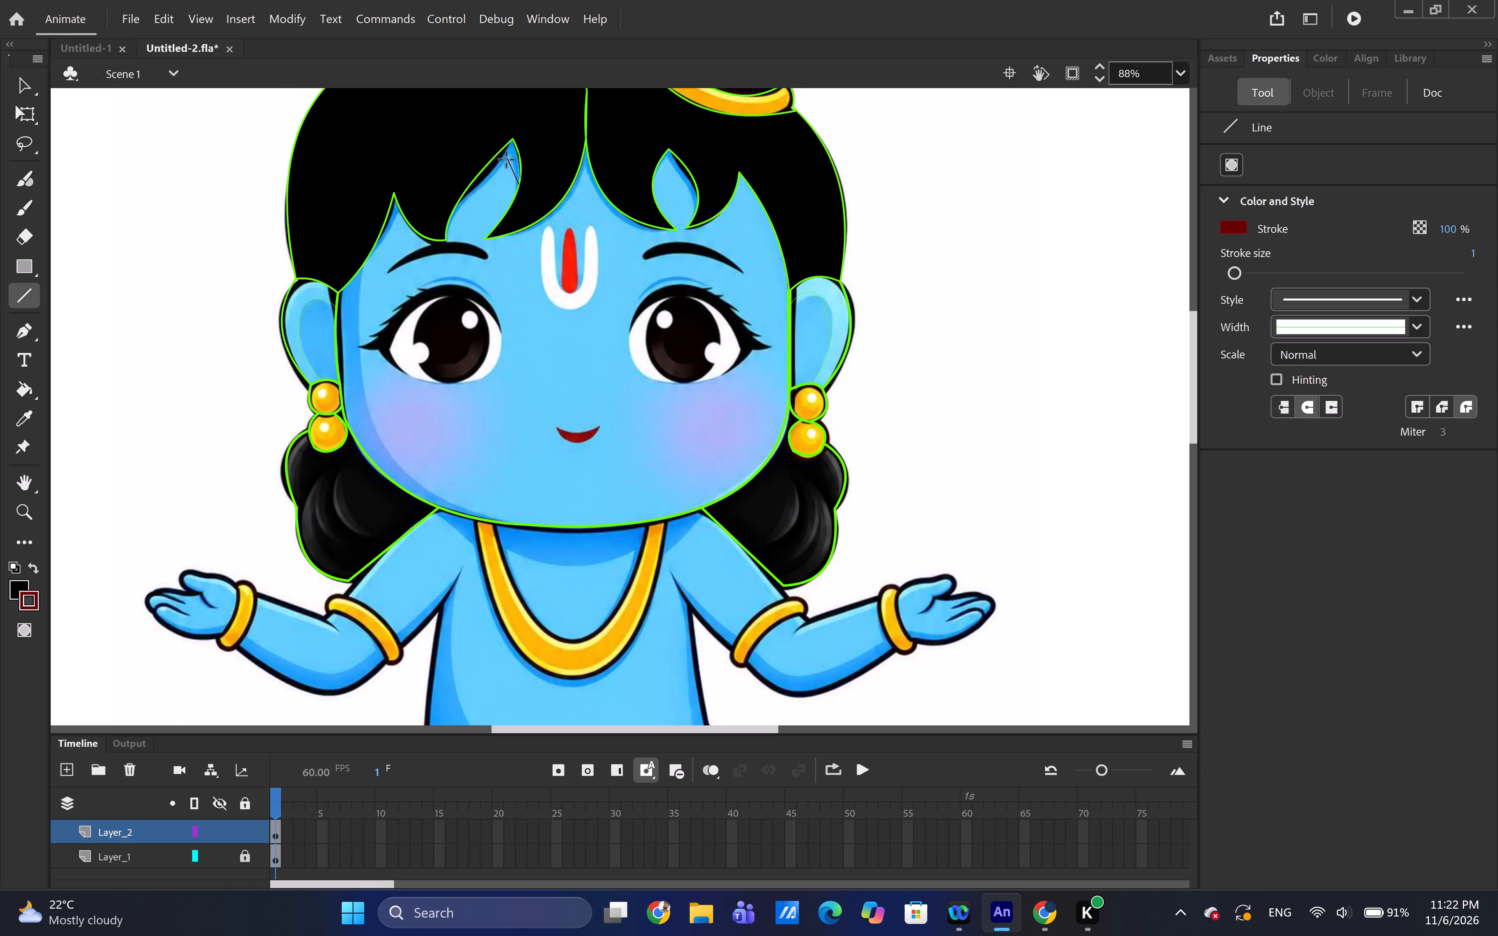
pyautogui.moveTo(506, 160); pyautogui.dragTo(459, 212)
pyautogui.moveTo(459, 212); pyautogui.dragTo(465, 215)
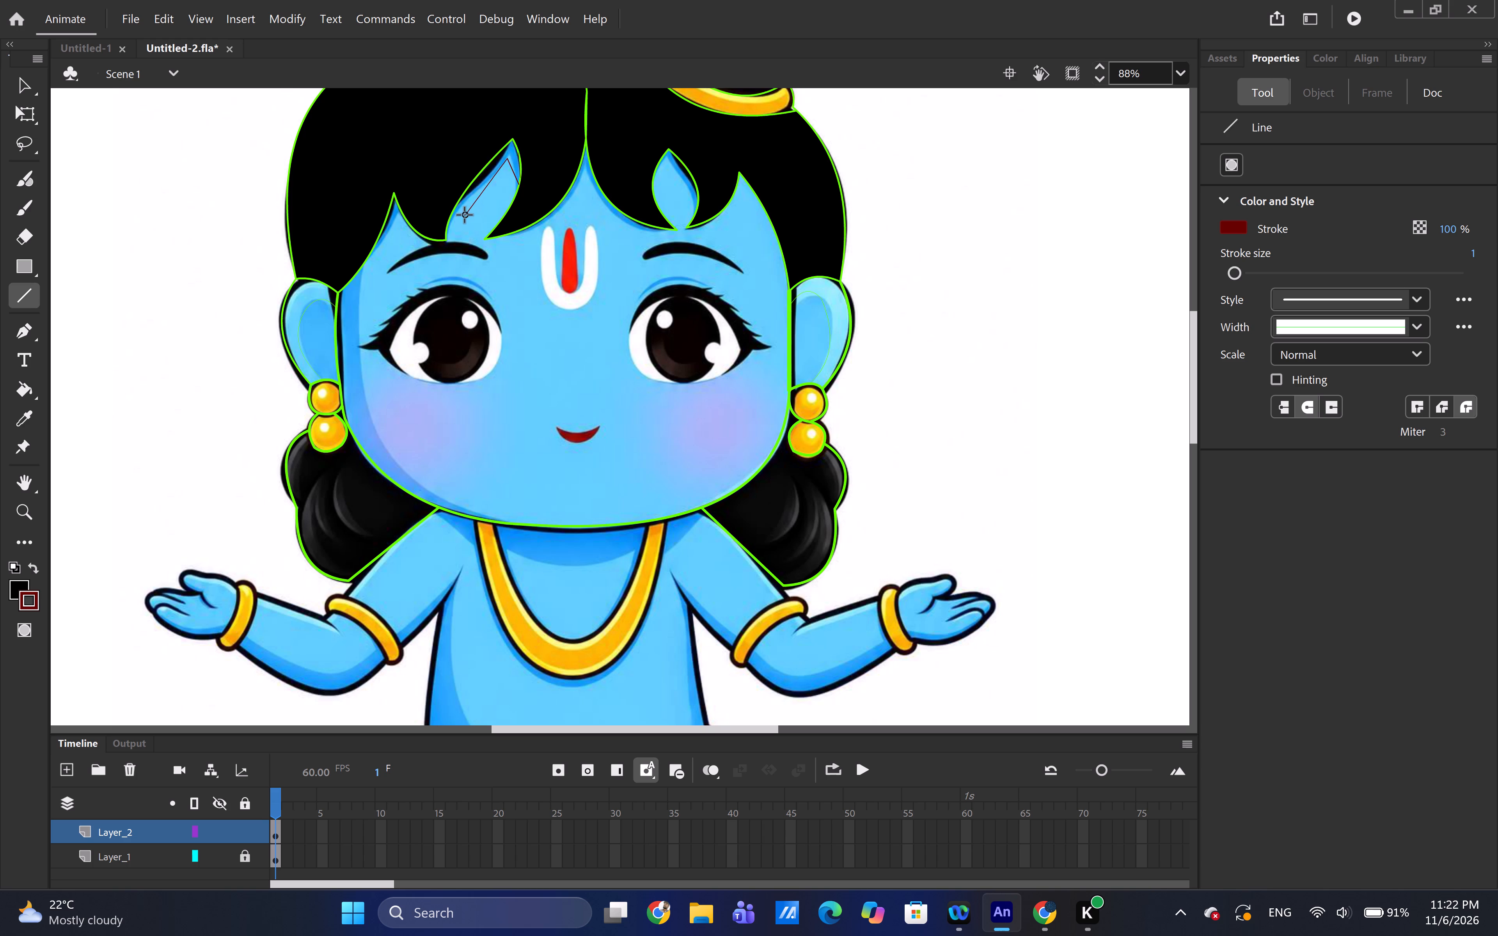
pyautogui.moveTo(465, 215); pyautogui.dragTo(460, 218)
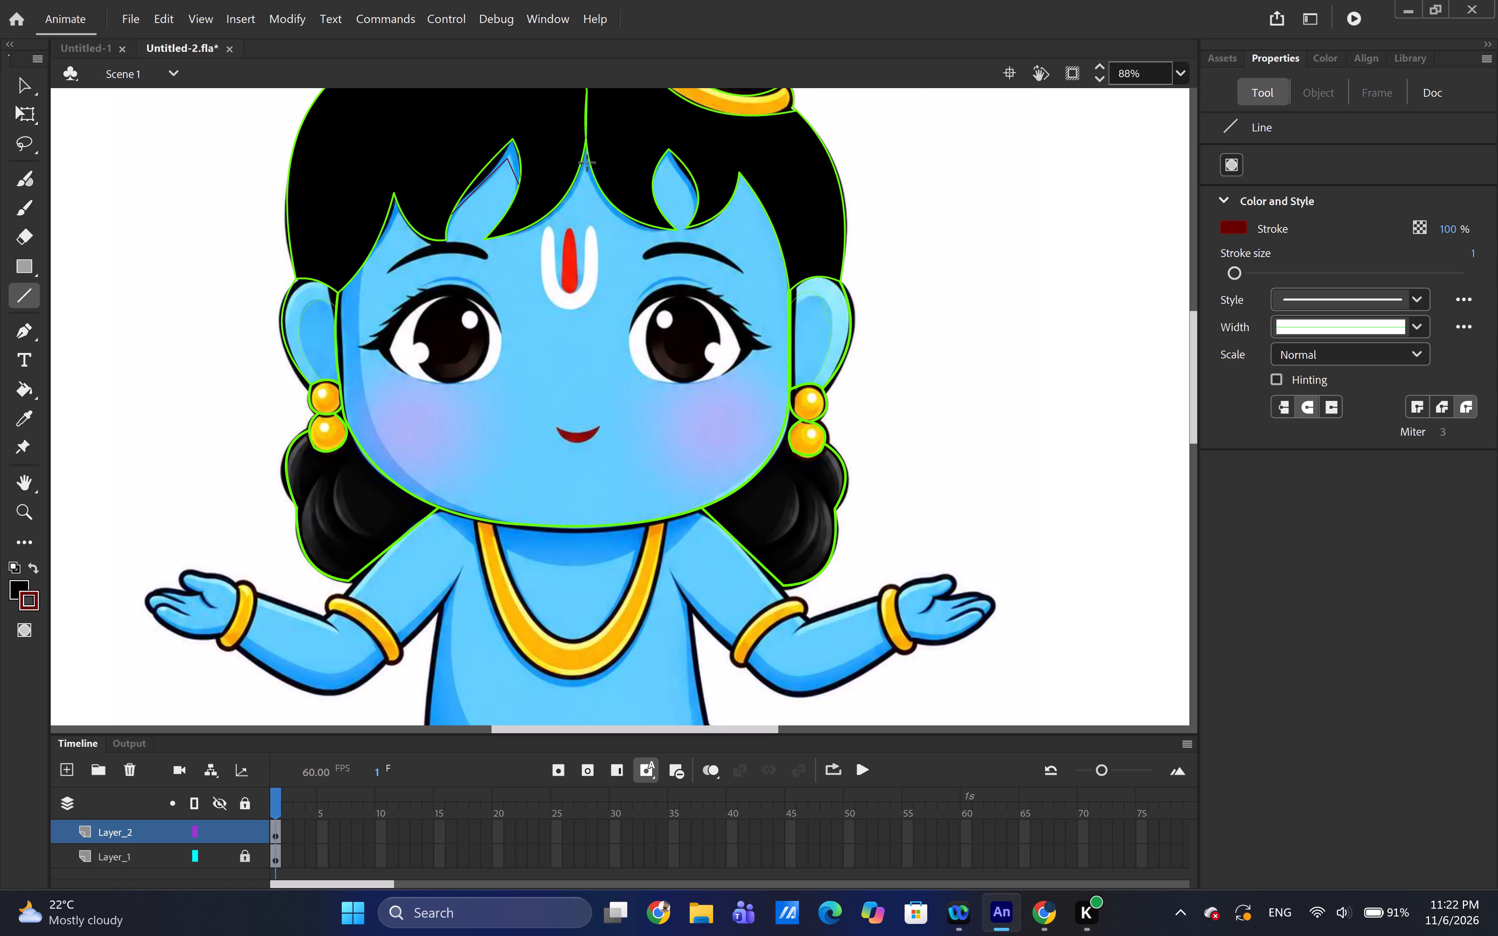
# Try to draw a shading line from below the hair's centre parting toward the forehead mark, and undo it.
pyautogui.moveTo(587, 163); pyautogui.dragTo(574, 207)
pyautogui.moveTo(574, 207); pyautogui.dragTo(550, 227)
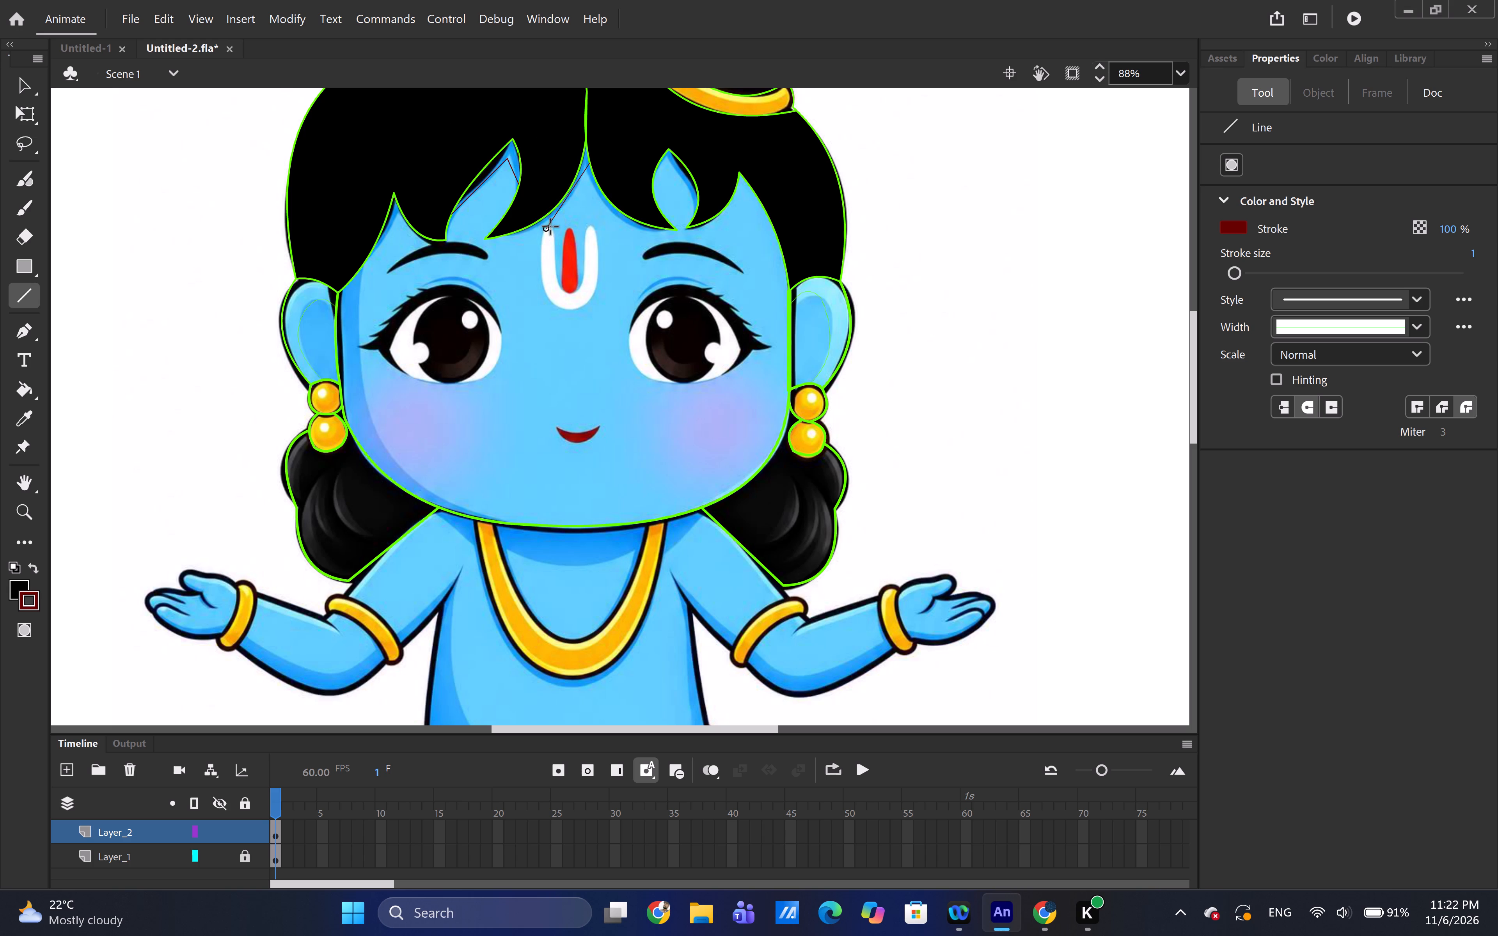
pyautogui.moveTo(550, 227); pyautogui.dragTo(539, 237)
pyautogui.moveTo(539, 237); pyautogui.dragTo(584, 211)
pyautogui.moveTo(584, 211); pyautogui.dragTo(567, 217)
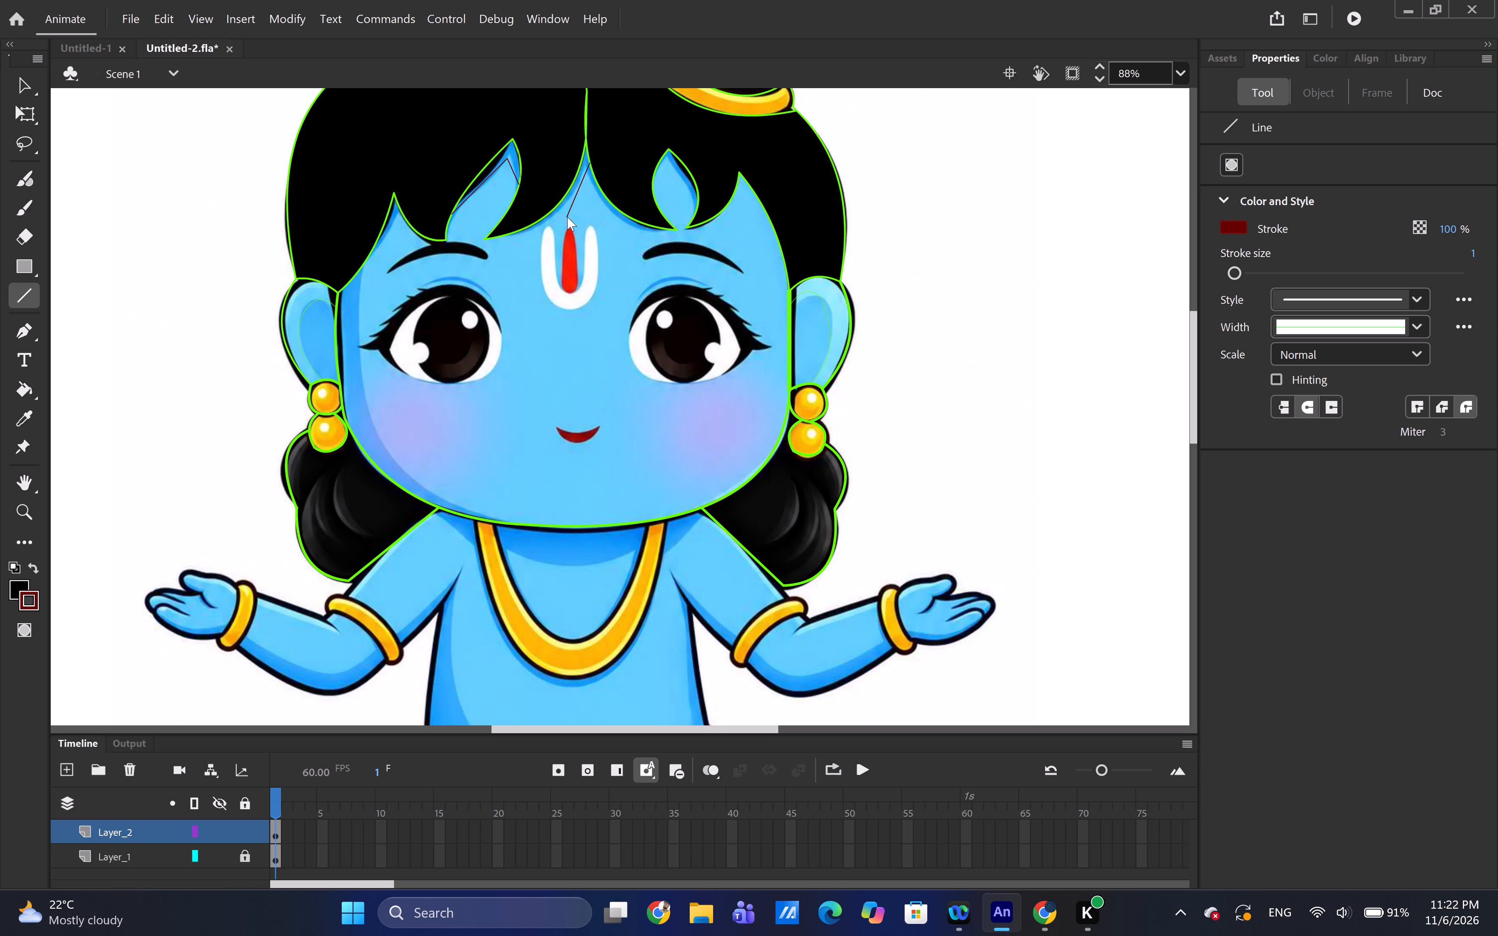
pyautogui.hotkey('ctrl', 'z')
# Draw two dark red lines below the hair's centre parting, from a shared peak down along the shading on both sides.
pyautogui.keyDown('ctrl'); pyautogui.scroll(3, 586, 209); pyautogui.keyUp('ctrl')
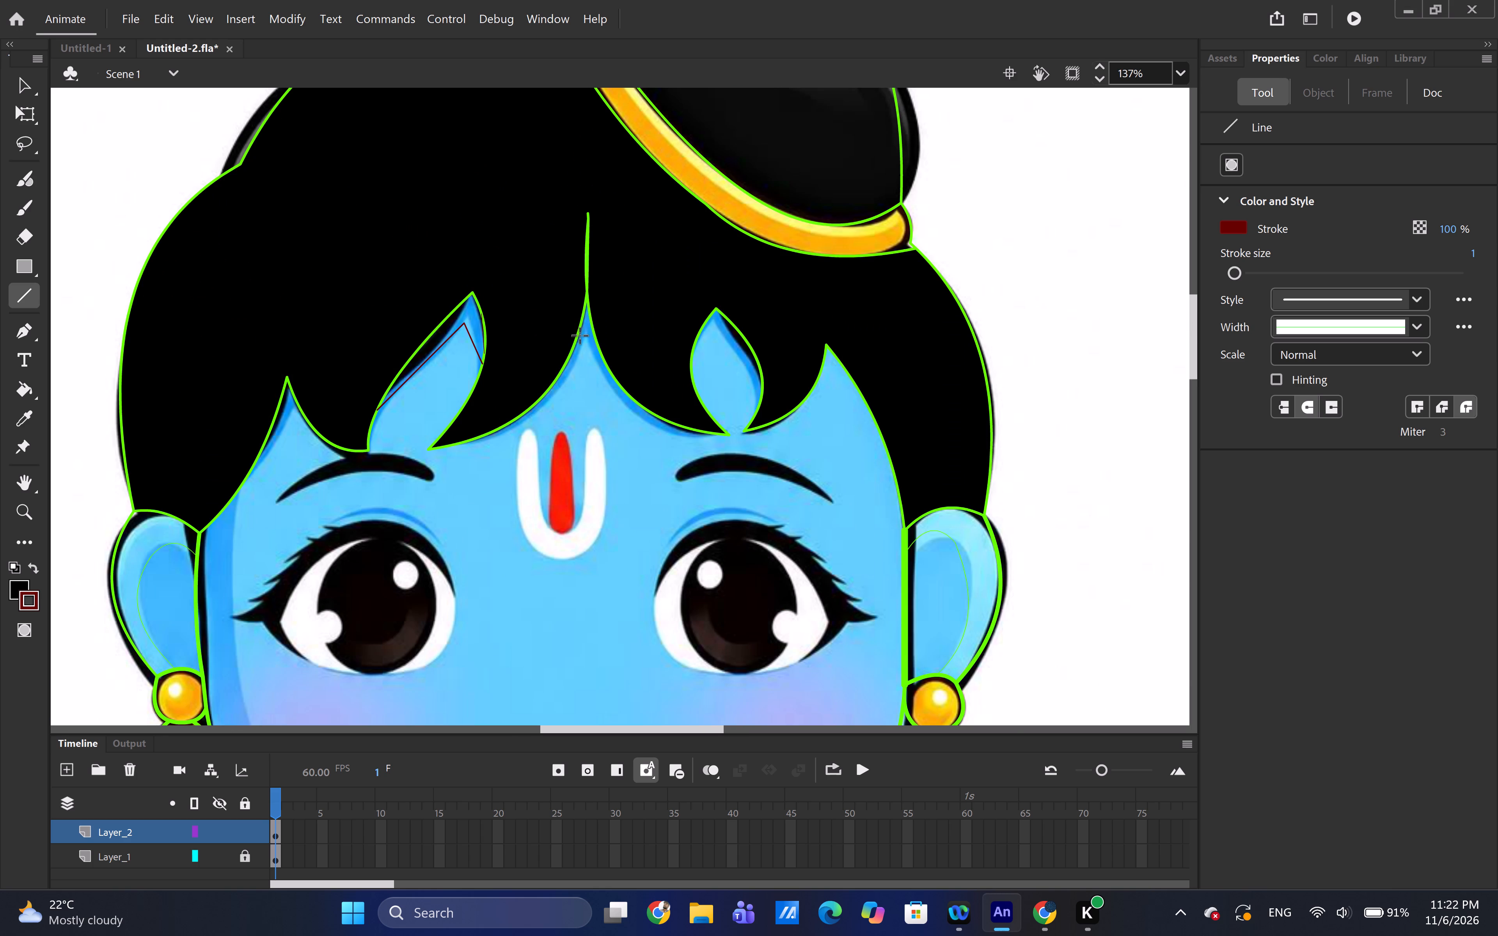
pyautogui.moveTo(586, 336); pyautogui.dragTo(559, 386)
pyautogui.moveTo(559, 386); pyautogui.dragTo(525, 423)
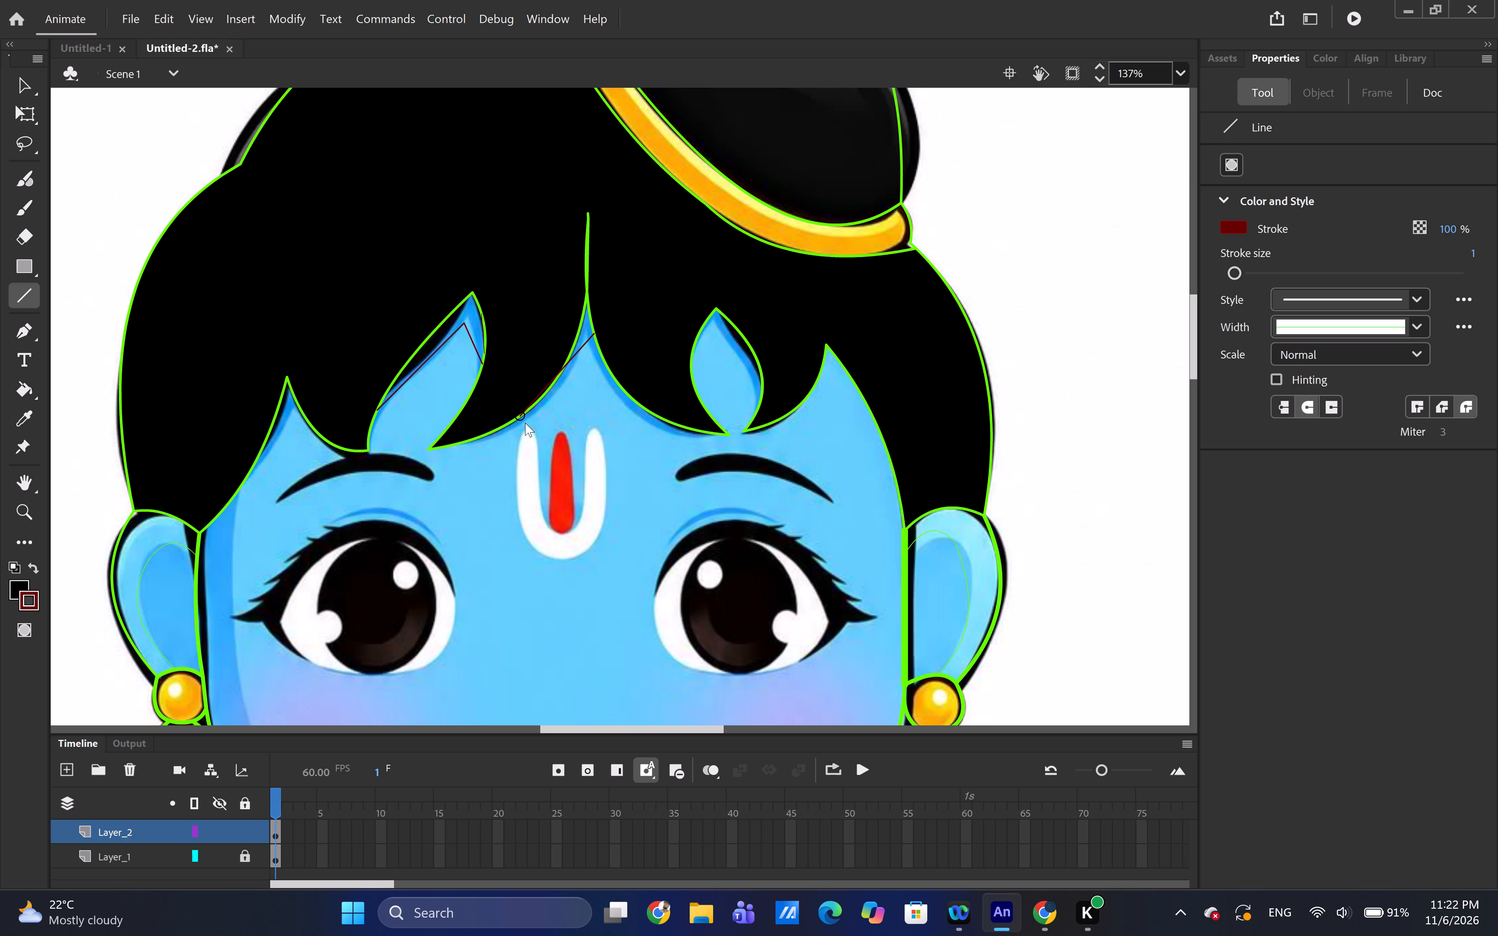
pyautogui.moveTo(525, 423); pyautogui.dragTo(535, 427)
pyautogui.moveTo(587, 344); pyautogui.dragTo(591, 355)
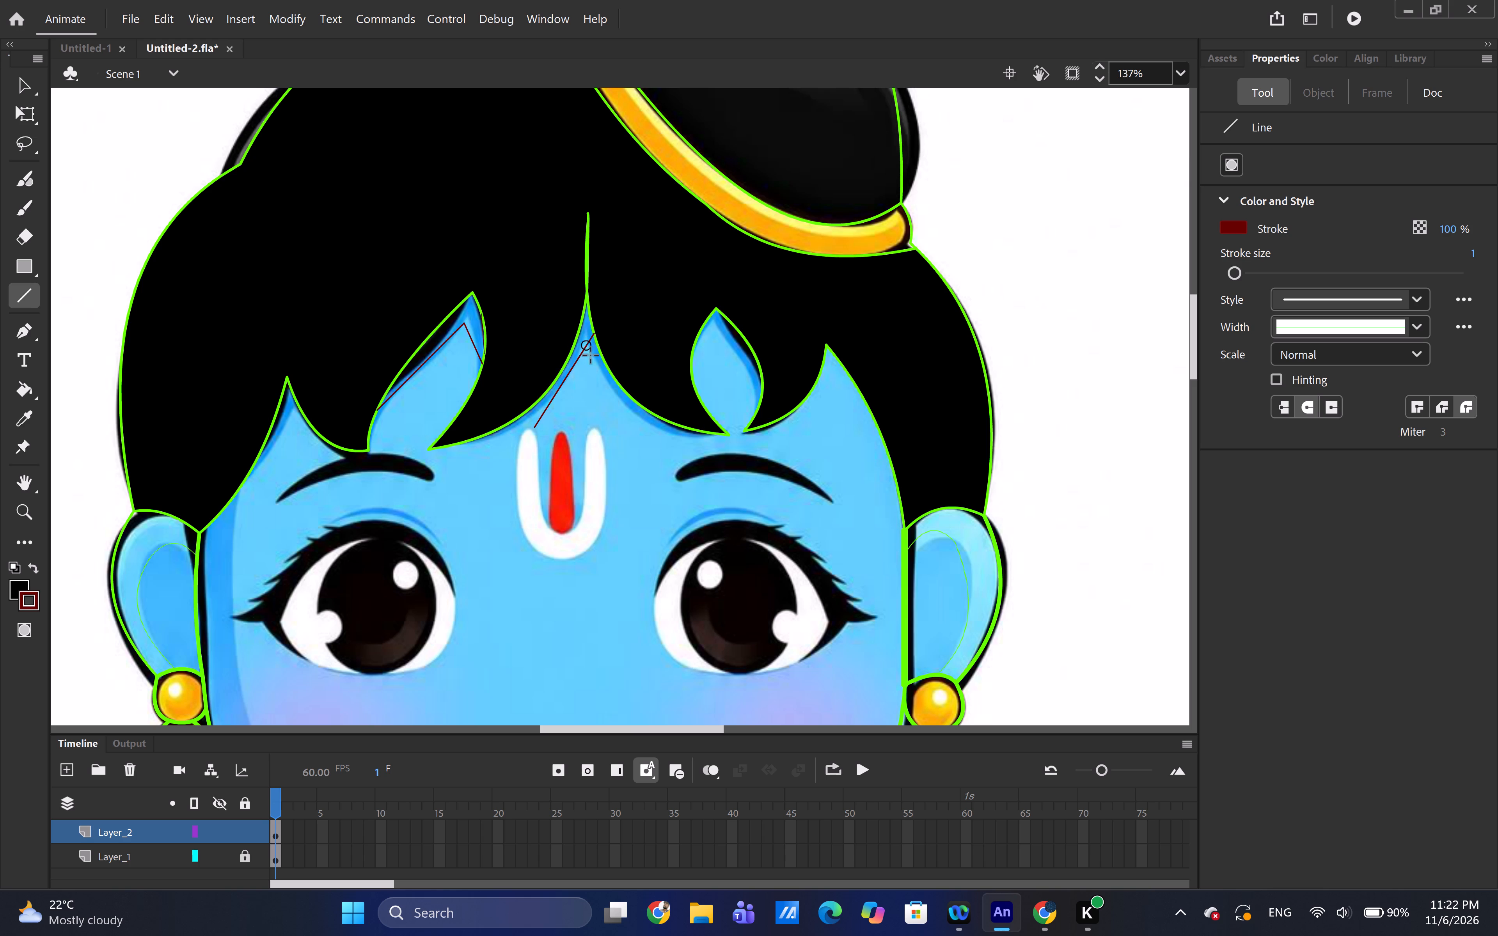
pyautogui.moveTo(591, 355); pyautogui.dragTo(657, 443)
# Draw a dark red line along the shading inside the right-hand leaf-shaped hair gap, from near its tip to its outer edge.
pyautogui.moveTo(712, 323); pyautogui.dragTo(741, 378)
pyautogui.moveTo(741, 378); pyautogui.dragTo(755, 395)
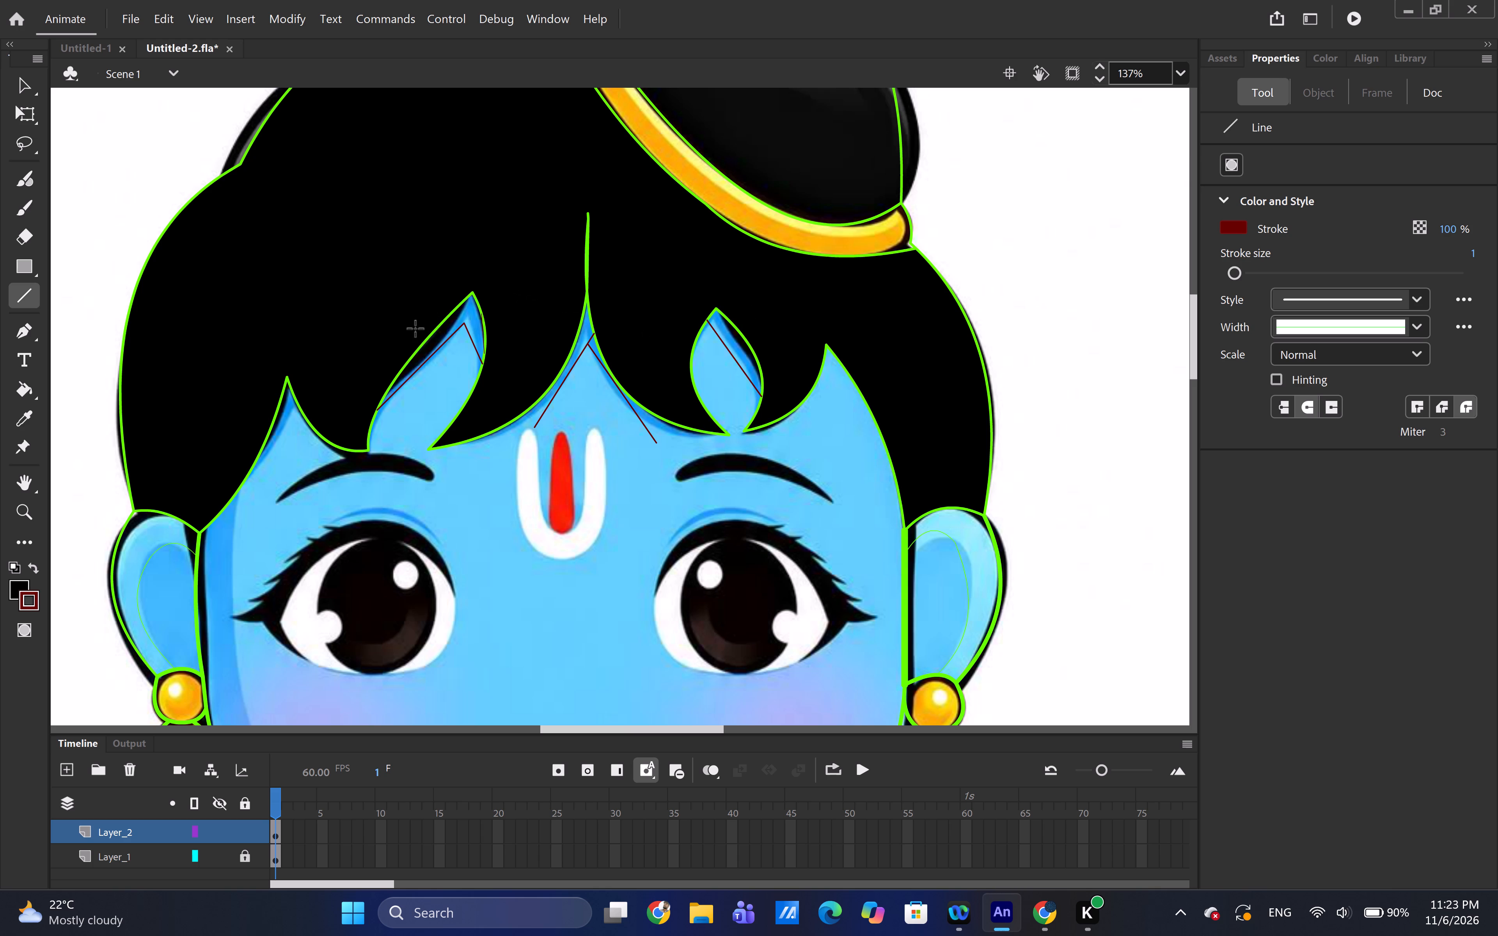
# Bend the two lines in the left-hand hair gap to follow the shading and move their shared corner closer to the tip.
pyautogui.click(15, 89)
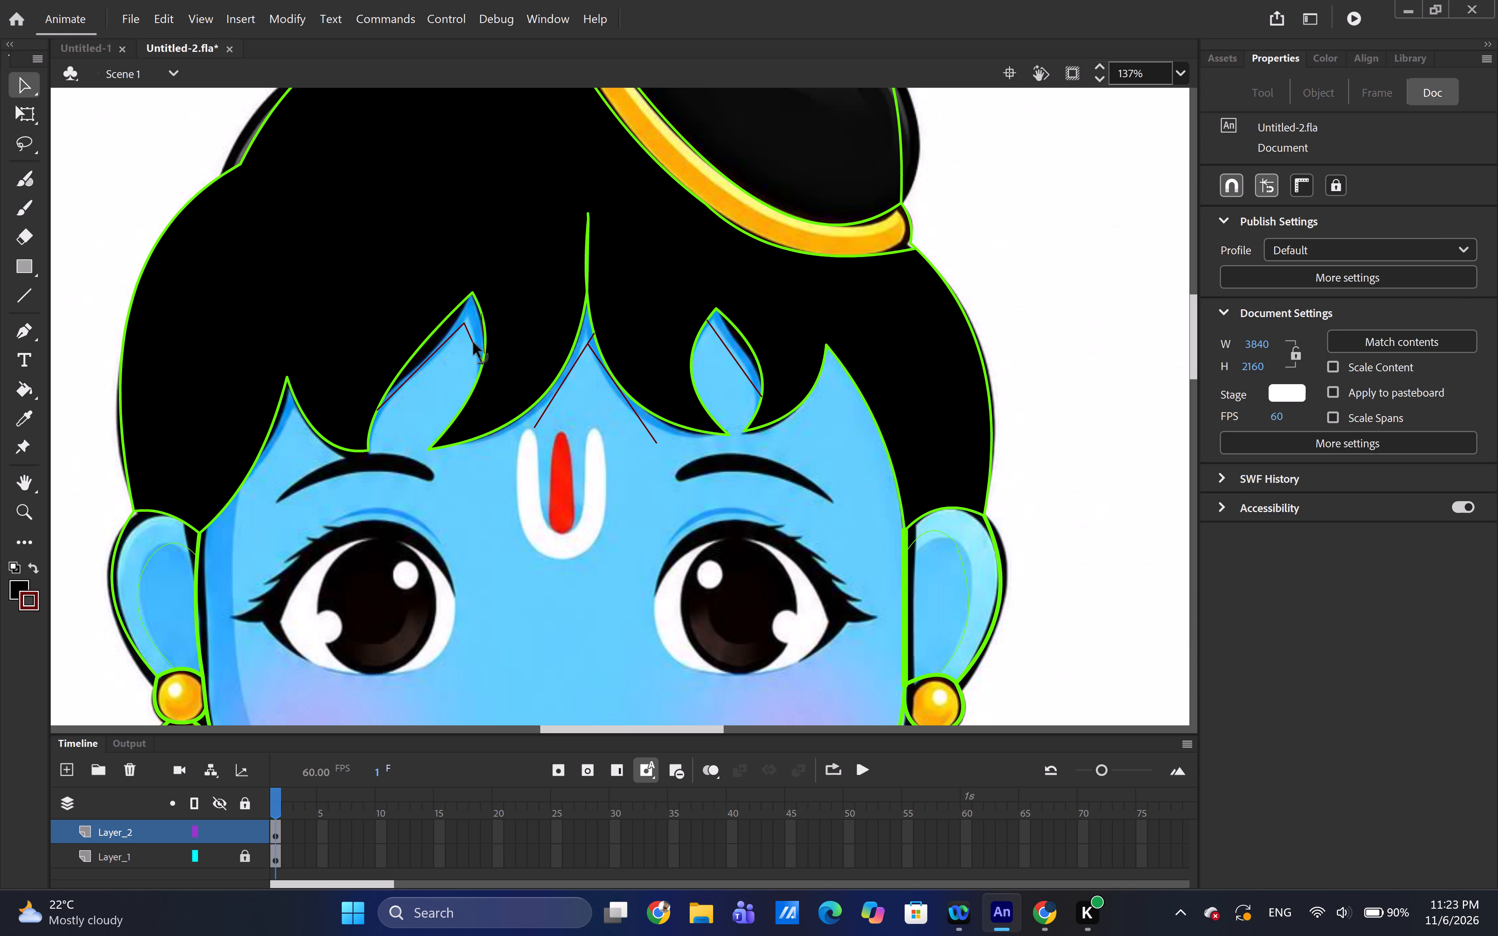
pyautogui.moveTo(474, 343); pyautogui.dragTo(472, 333)
pyautogui.moveTo(451, 335); pyautogui.dragTo(456, 341)
pyautogui.moveTo(467, 326); pyautogui.dragTo(477, 314)
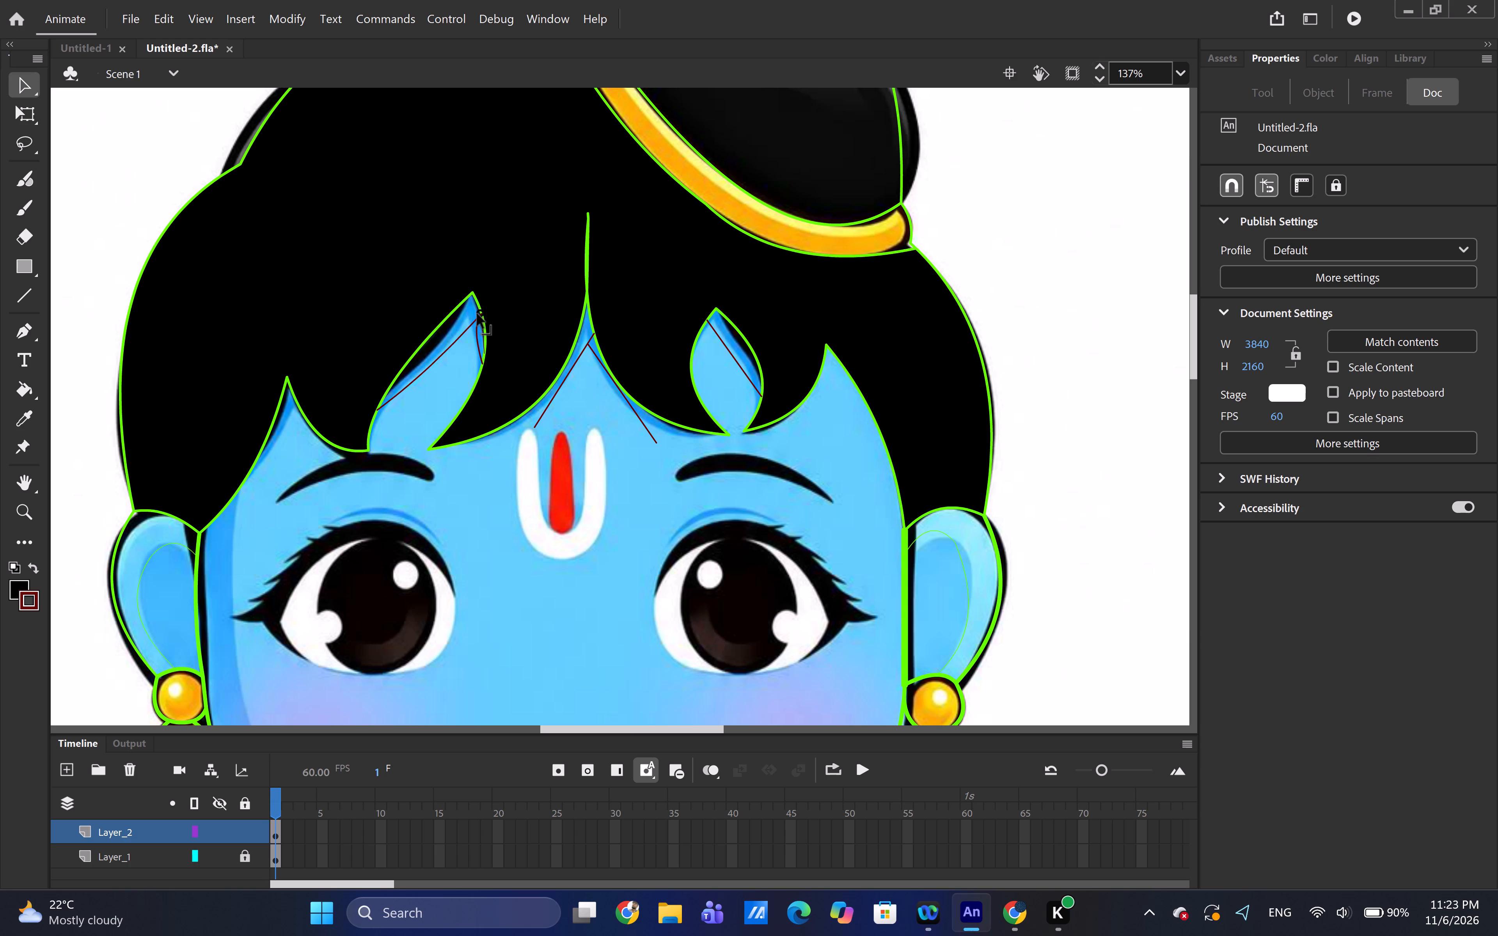
pyautogui.moveTo(477, 314); pyautogui.dragTo(471, 317)
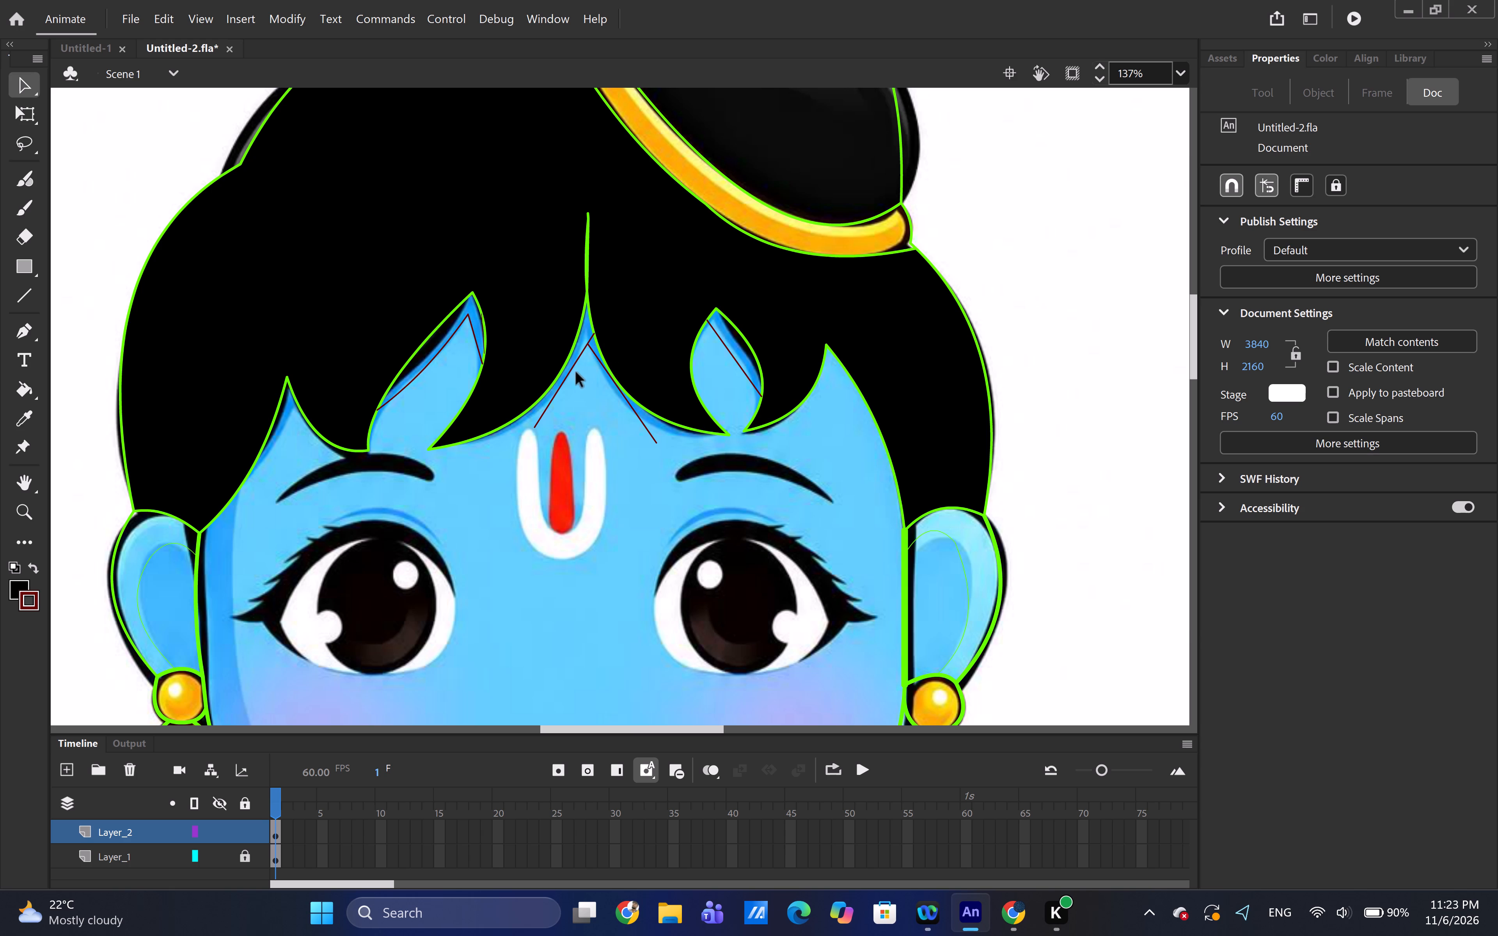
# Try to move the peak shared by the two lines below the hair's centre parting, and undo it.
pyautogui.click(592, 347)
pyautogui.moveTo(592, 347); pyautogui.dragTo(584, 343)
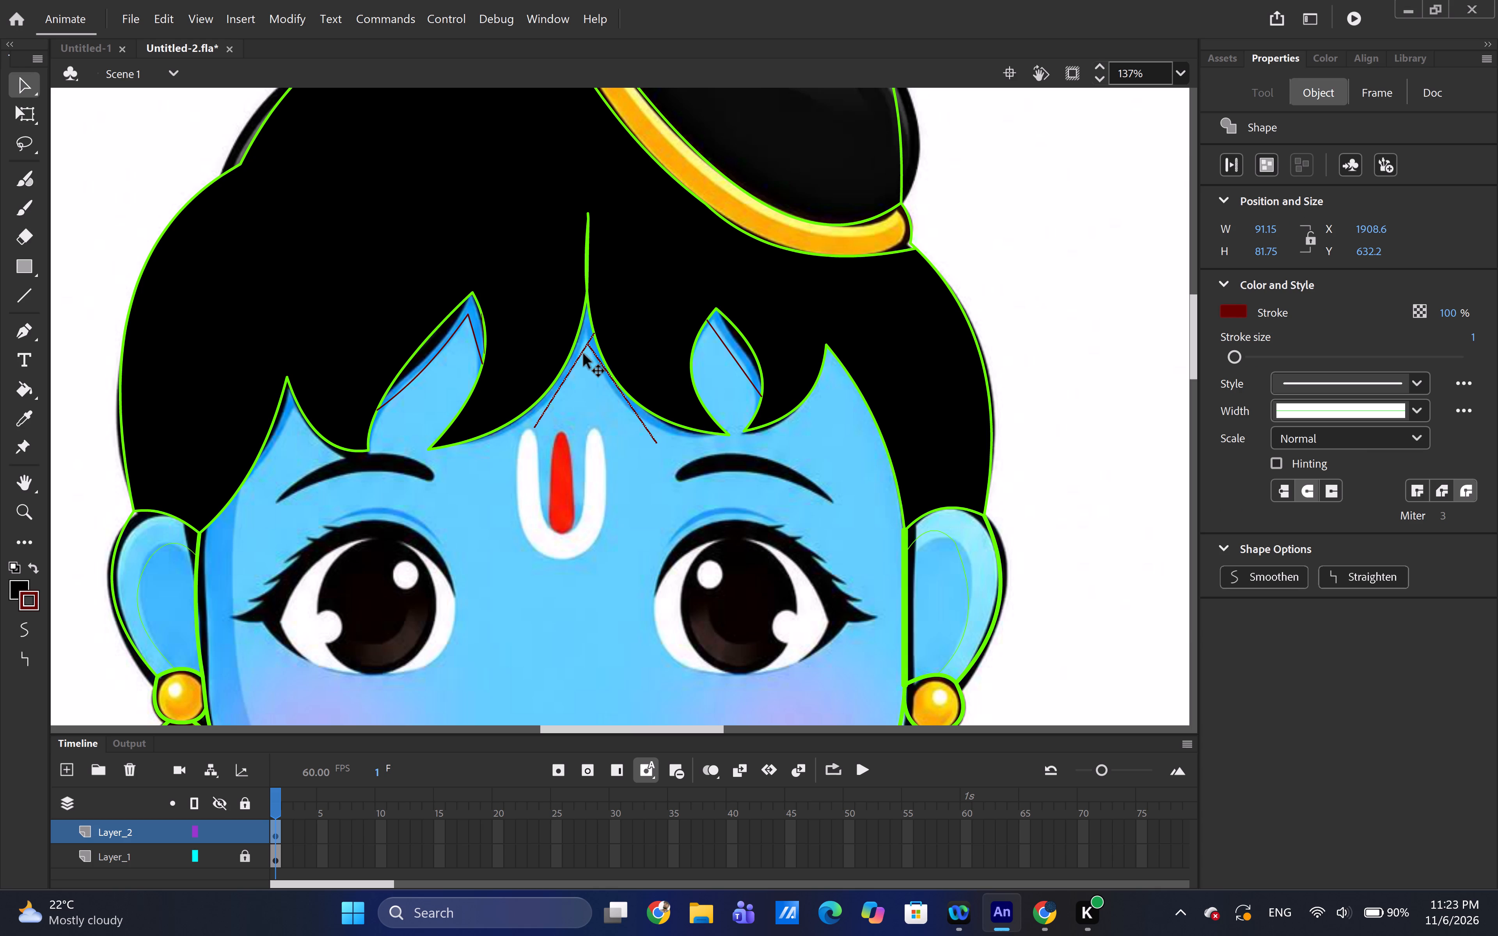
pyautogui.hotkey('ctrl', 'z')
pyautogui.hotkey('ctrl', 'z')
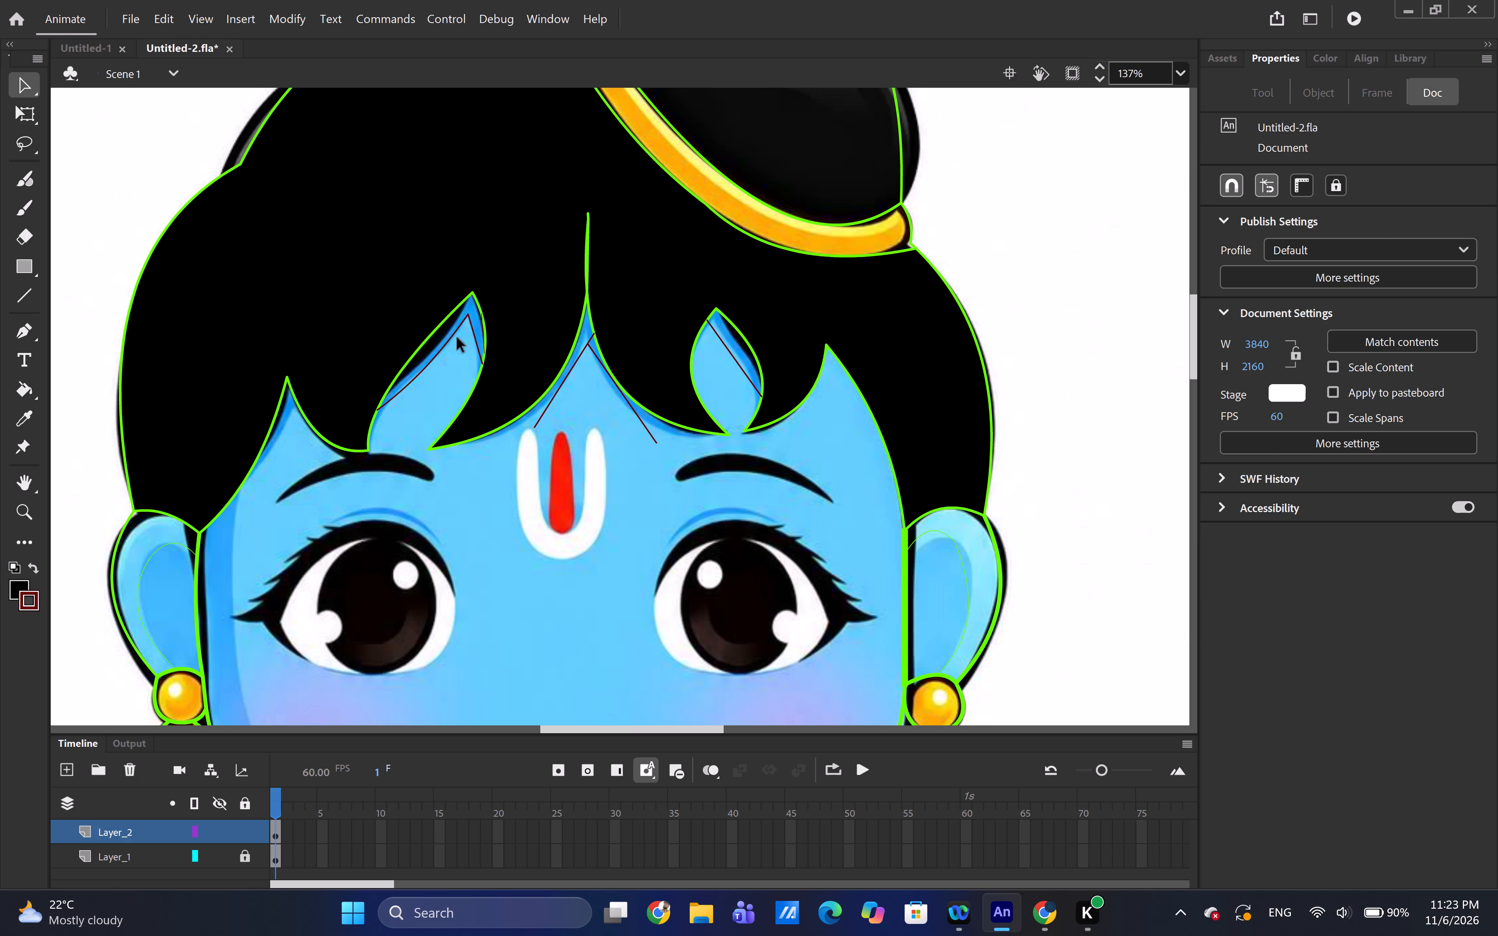
# Refine the bends of both lines in the left-hand hair gap, curving the longer one closer to the gap's upper edge.
pyautogui.moveTo(448, 338); pyautogui.dragTo(443, 331)
pyautogui.moveTo(478, 341); pyautogui.dragTo(479, 350)
pyautogui.click(468, 314)
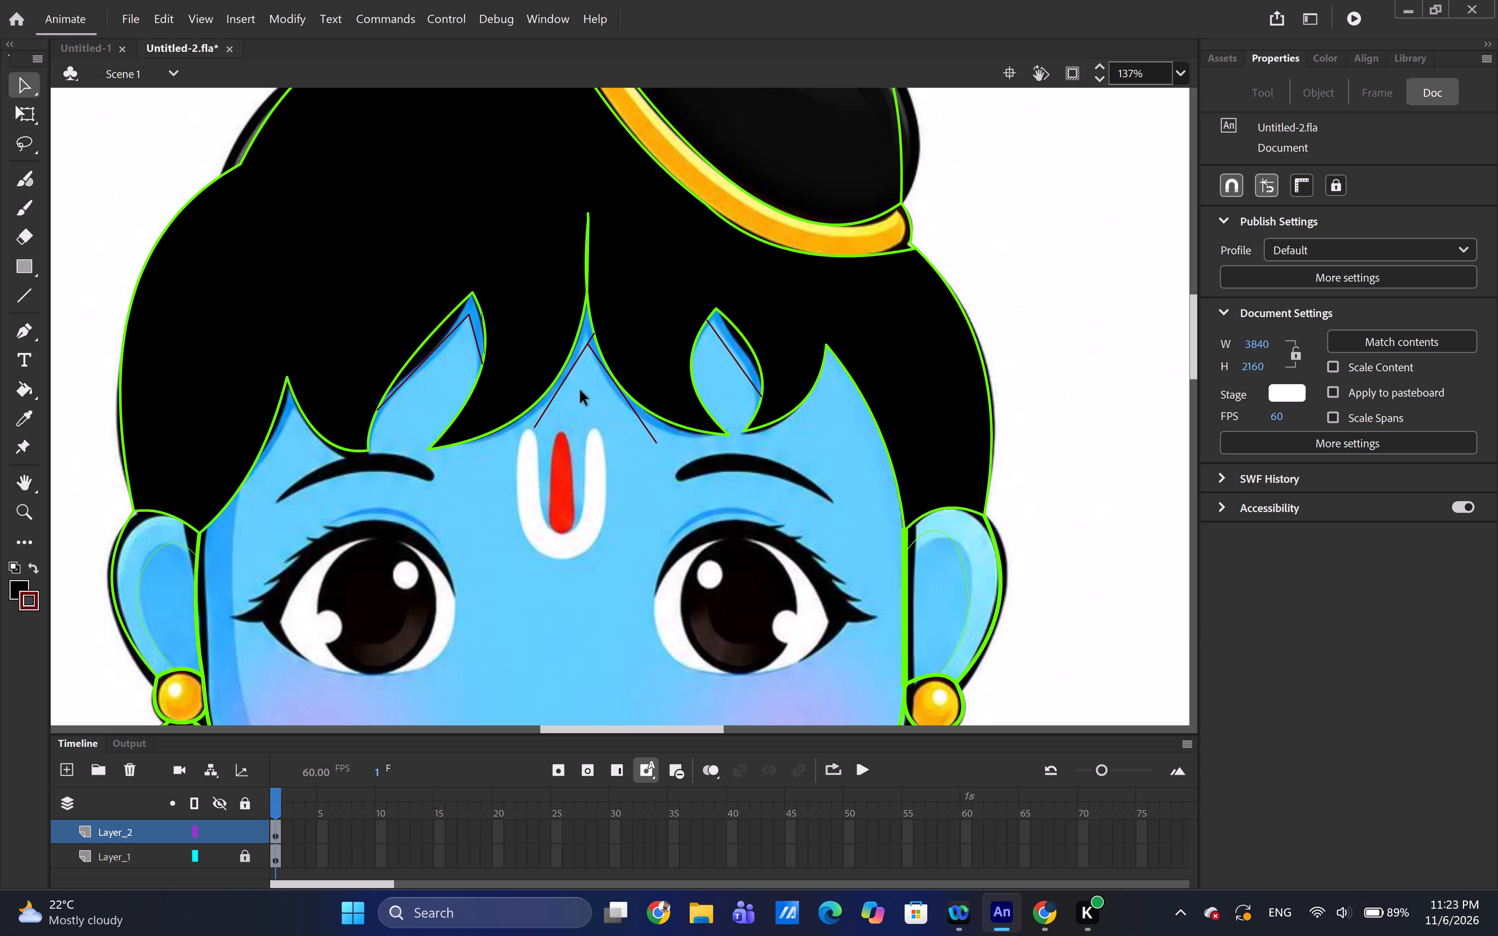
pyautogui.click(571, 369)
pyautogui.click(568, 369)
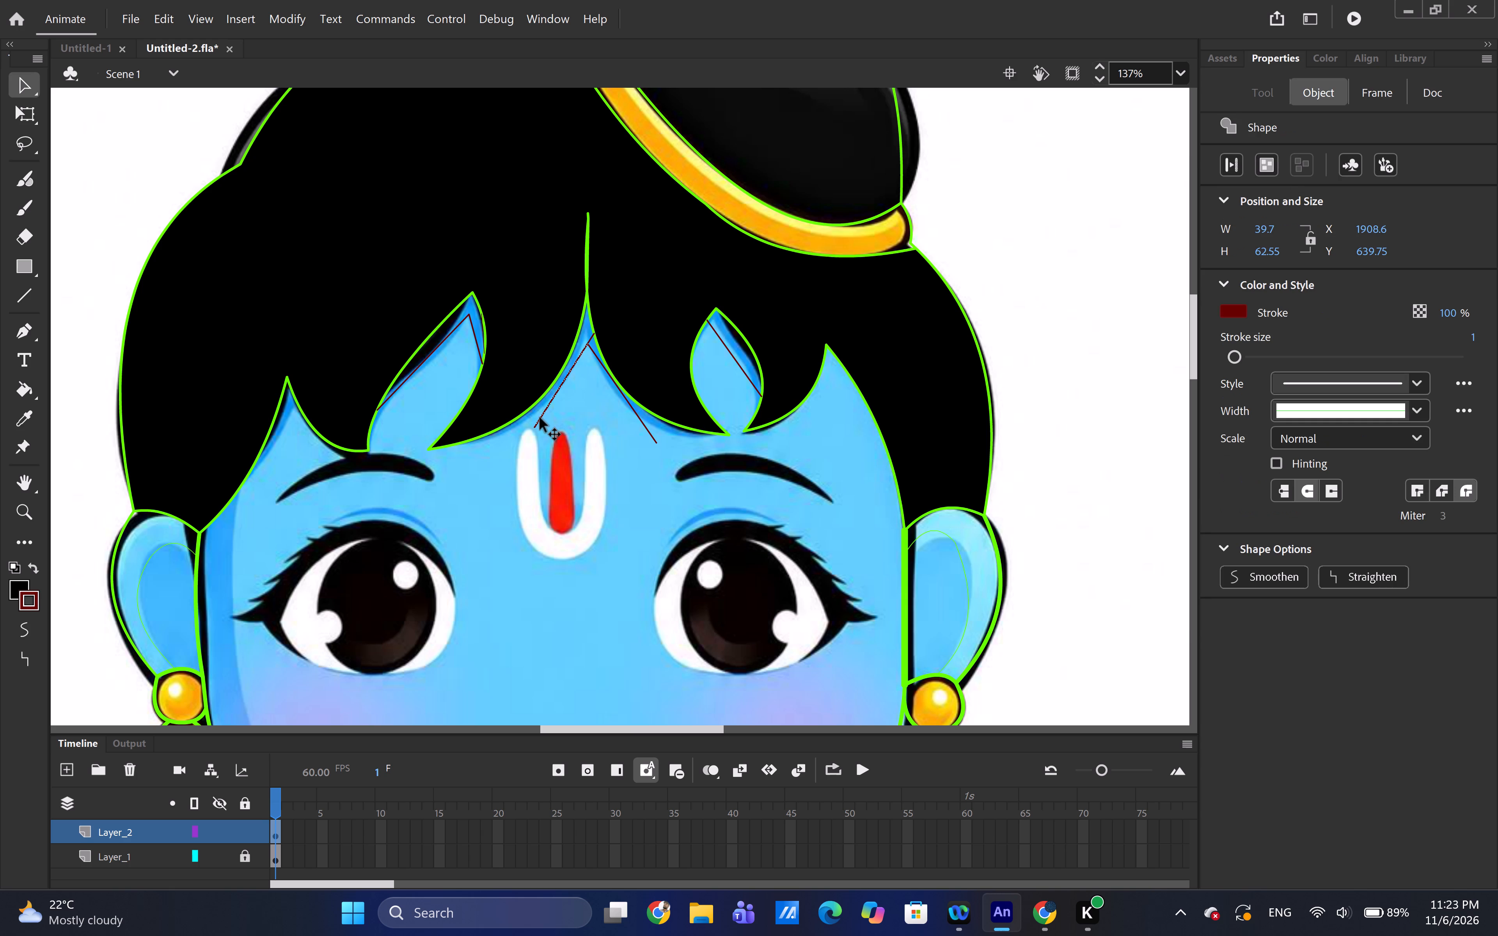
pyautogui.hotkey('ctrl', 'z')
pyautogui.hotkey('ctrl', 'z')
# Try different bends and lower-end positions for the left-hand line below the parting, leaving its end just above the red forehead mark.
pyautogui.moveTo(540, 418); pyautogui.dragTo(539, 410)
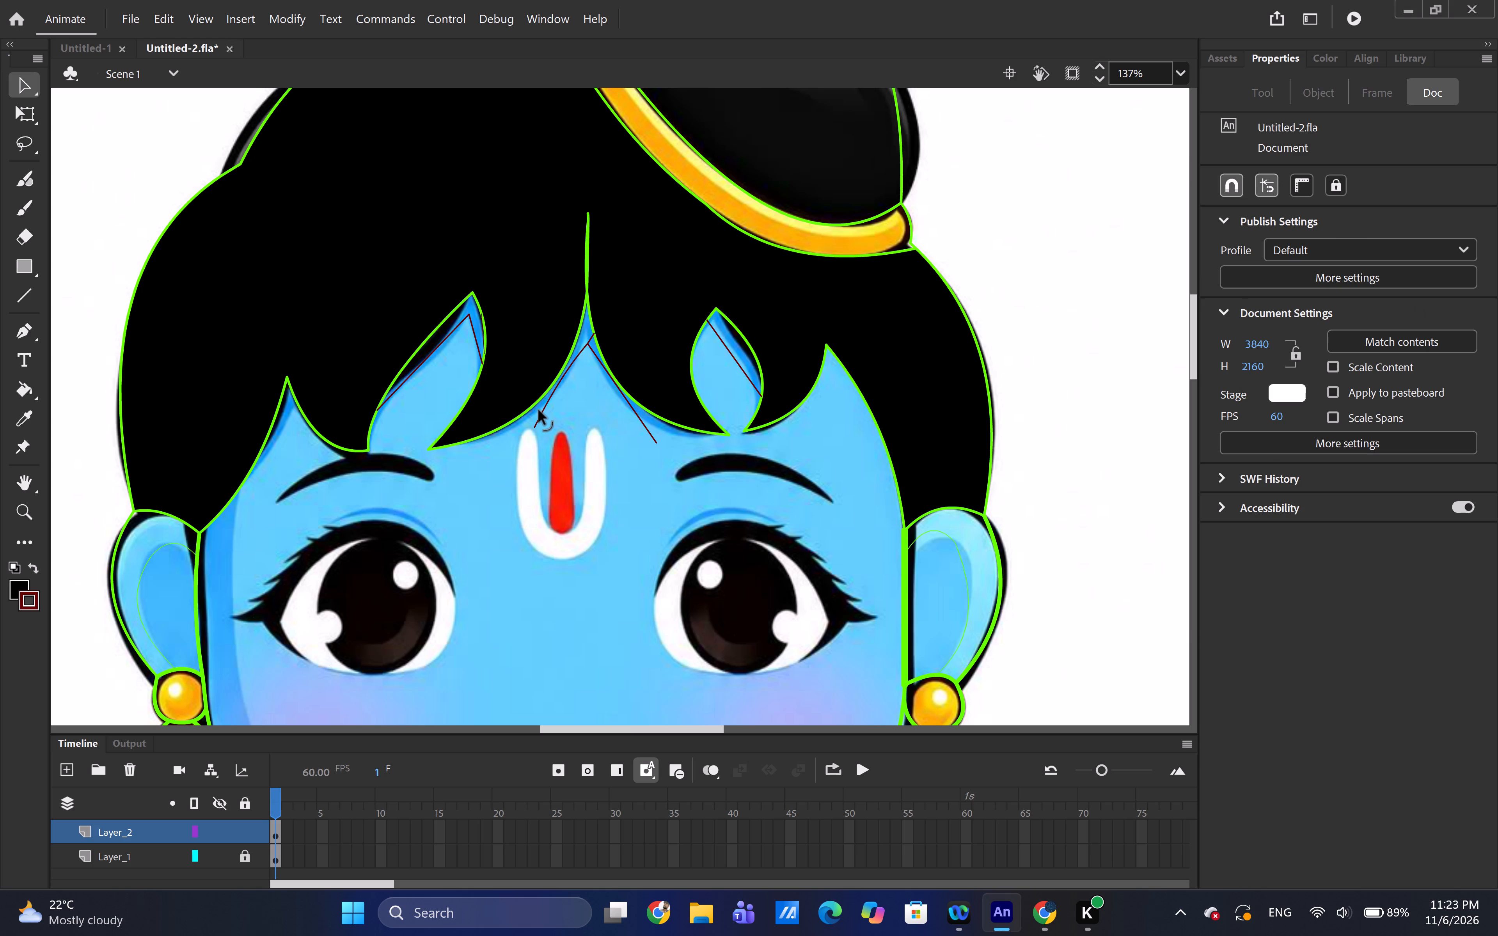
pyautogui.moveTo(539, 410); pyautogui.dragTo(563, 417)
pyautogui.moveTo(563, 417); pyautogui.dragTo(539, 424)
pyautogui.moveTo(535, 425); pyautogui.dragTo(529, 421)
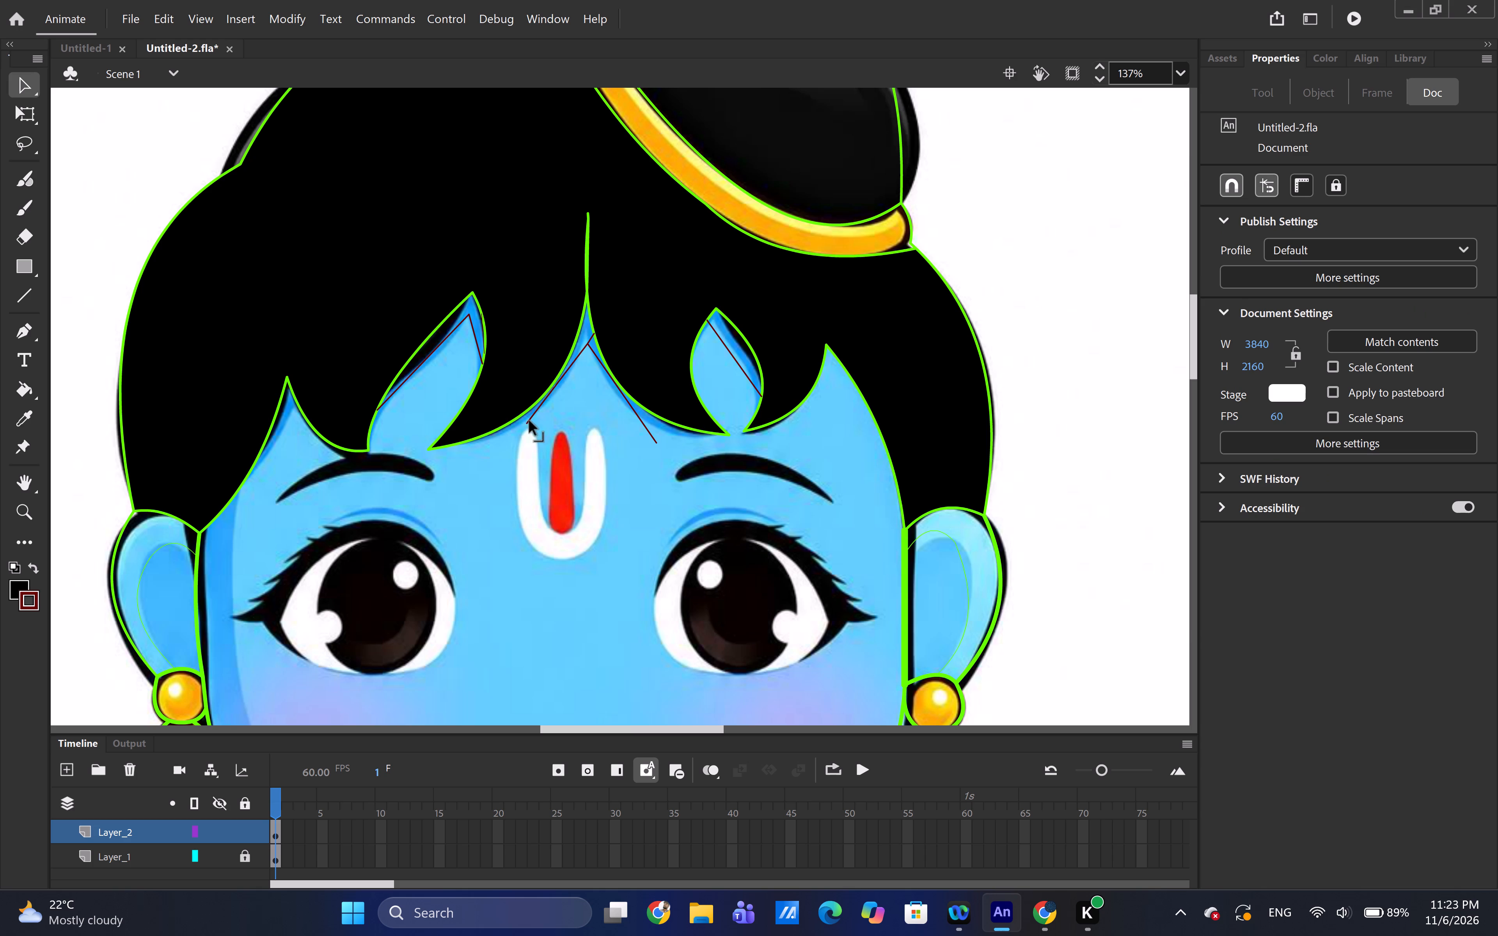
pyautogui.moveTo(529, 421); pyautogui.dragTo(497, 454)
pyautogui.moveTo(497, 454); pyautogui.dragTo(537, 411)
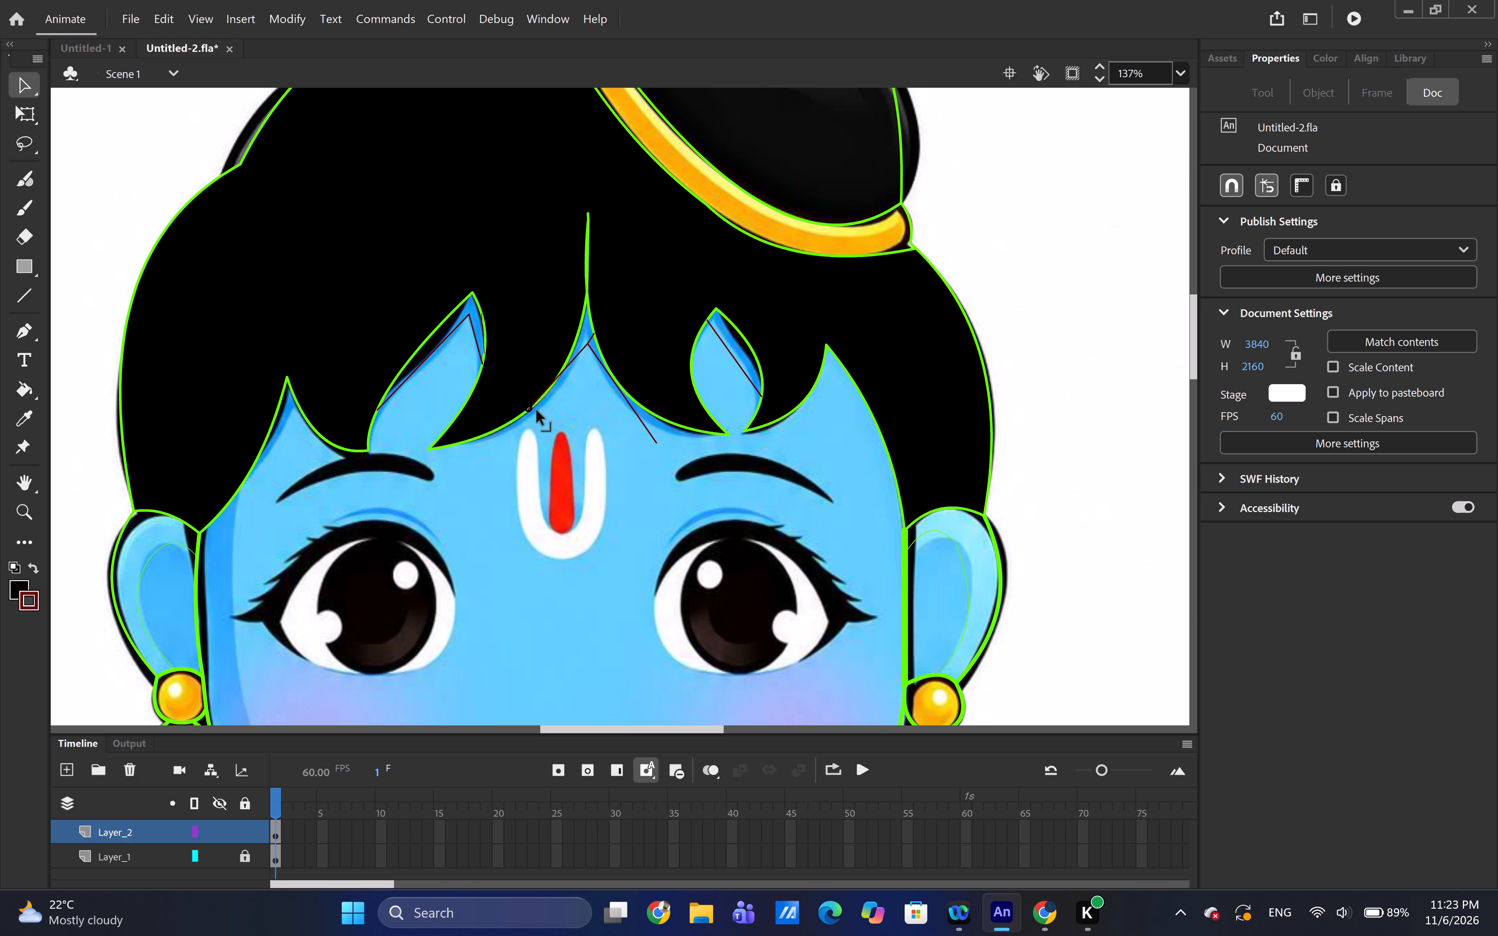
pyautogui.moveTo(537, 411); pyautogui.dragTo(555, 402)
# Bend the right-hand line below the centre parting so its lower part follows the curve of the hair shading.
pyautogui.moveTo(637, 415); pyautogui.dragTo(644, 433)
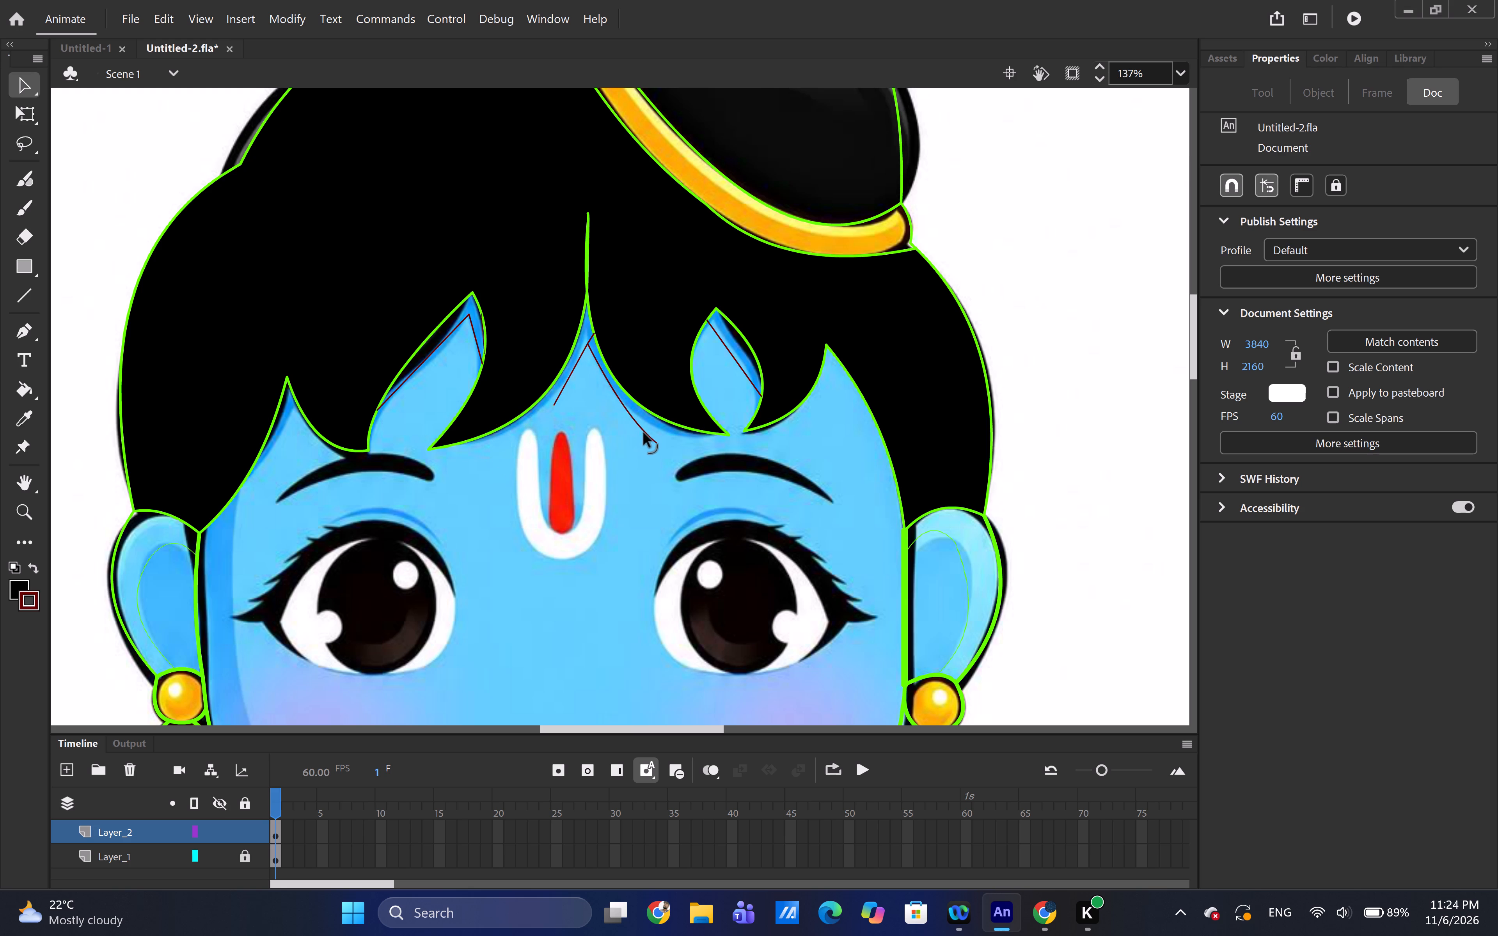
pyautogui.moveTo(644, 433); pyautogui.dragTo(647, 439)
# Bend the line in the right-hand leaf-shaped hair gap outward to follow the shading edge.
pyautogui.moveTo(741, 365); pyautogui.dragTo(743, 356)
pyautogui.moveTo(743, 356); pyautogui.dragTo(743, 355)
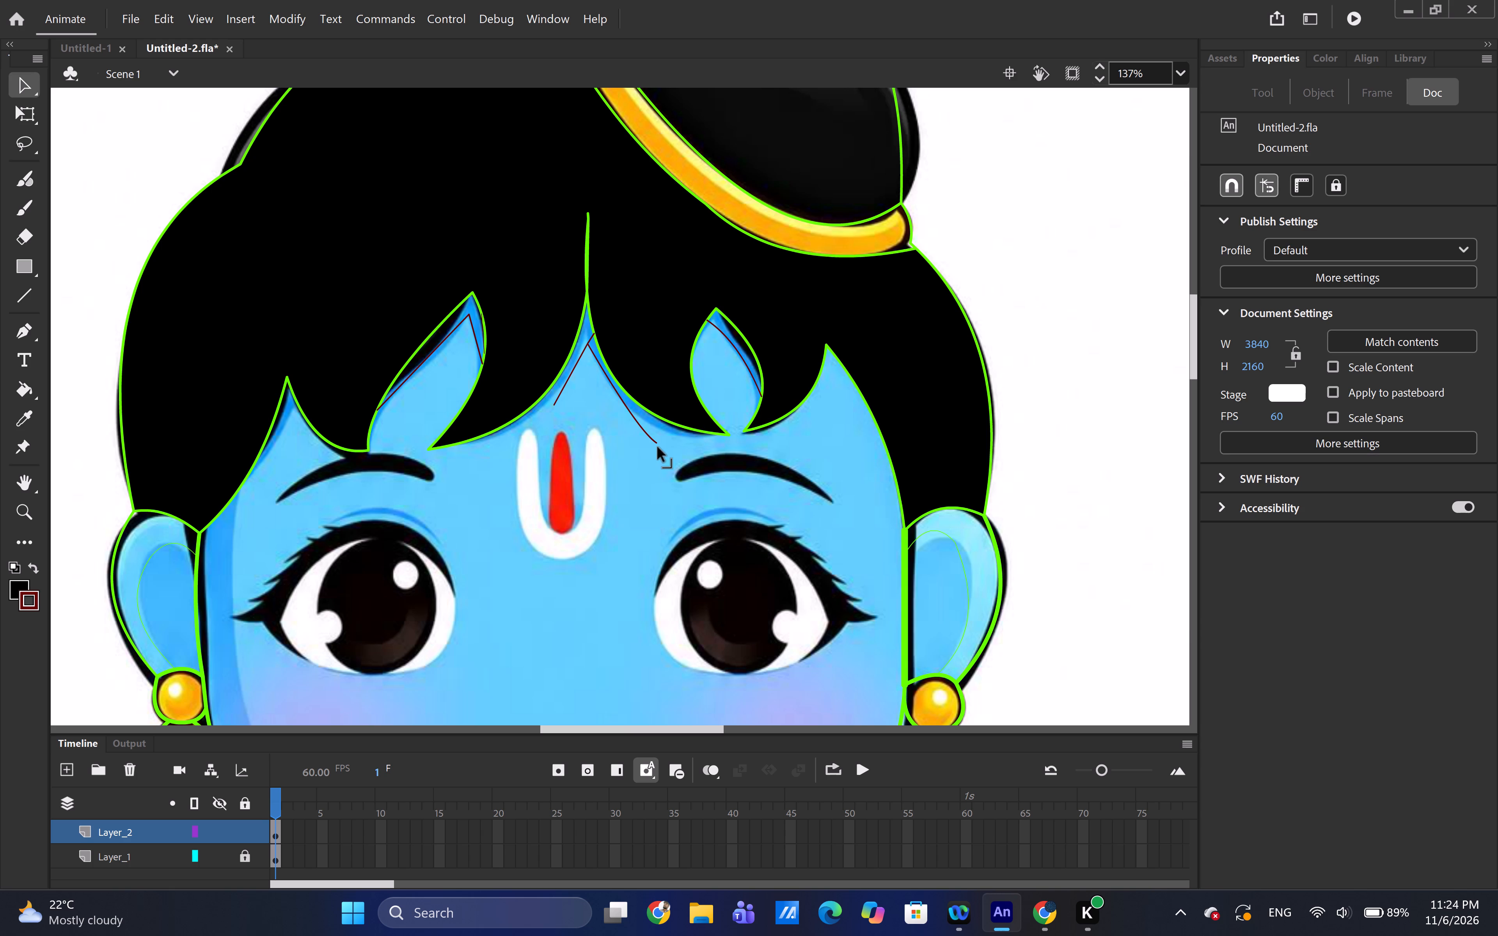
# Move the lower end of the right-hand line below the parting outward to meet the shading near the green fringe outline.
pyautogui.moveTo(658, 445); pyautogui.dragTo(677, 431)
pyautogui.moveTo(677, 431); pyautogui.dragTo(677, 434)
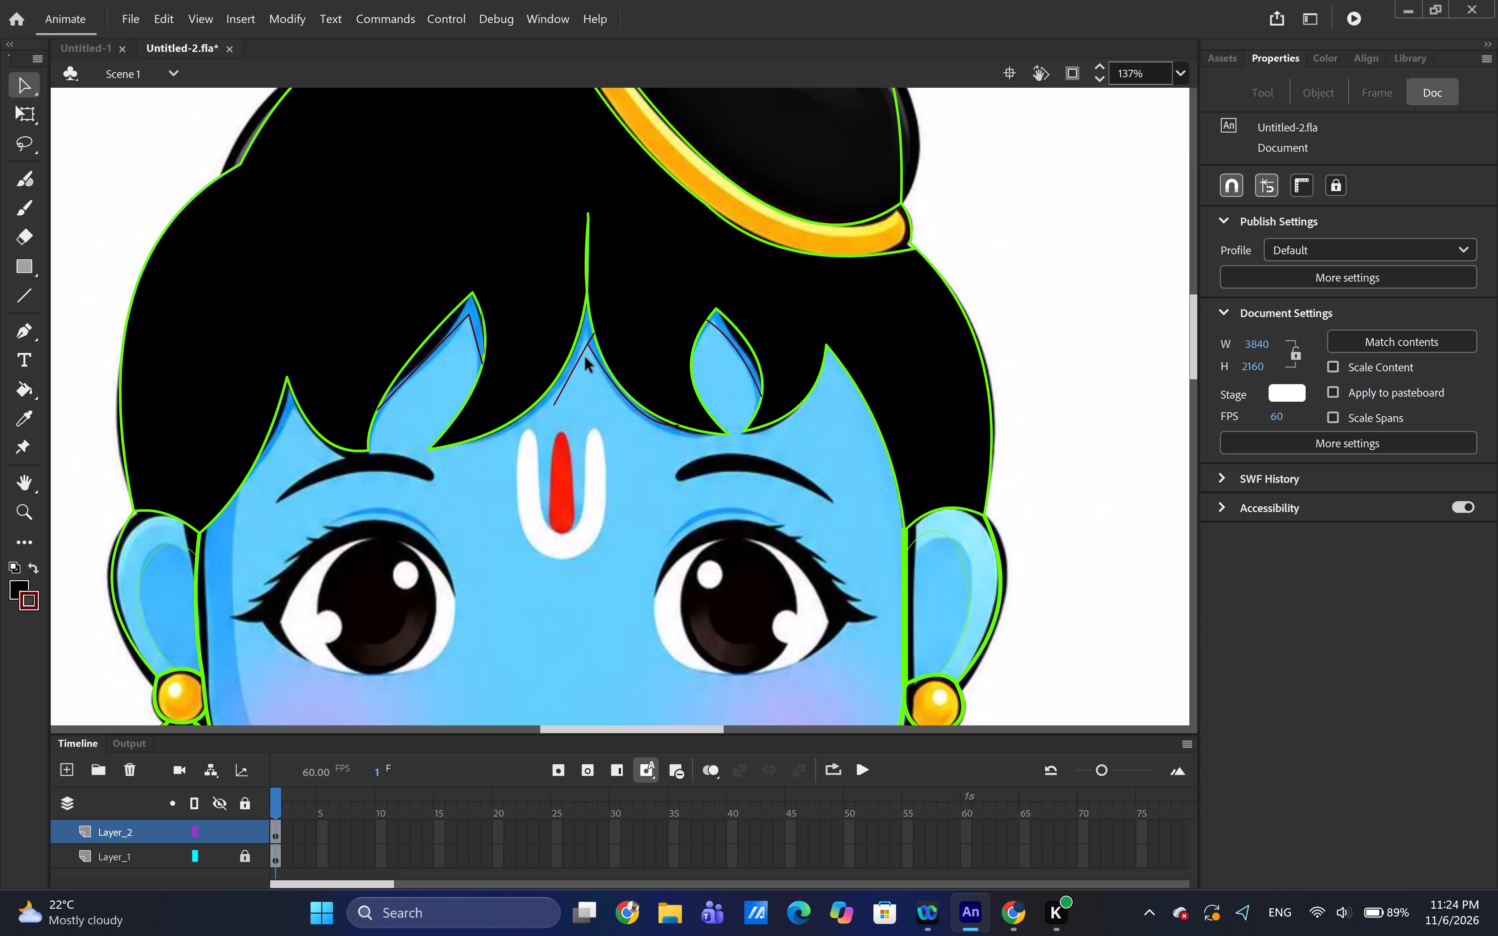
# Cut the short stray line segment at the shared peak below the centre parting.
pyautogui.click(591, 339)
pyautogui.click(591, 339)
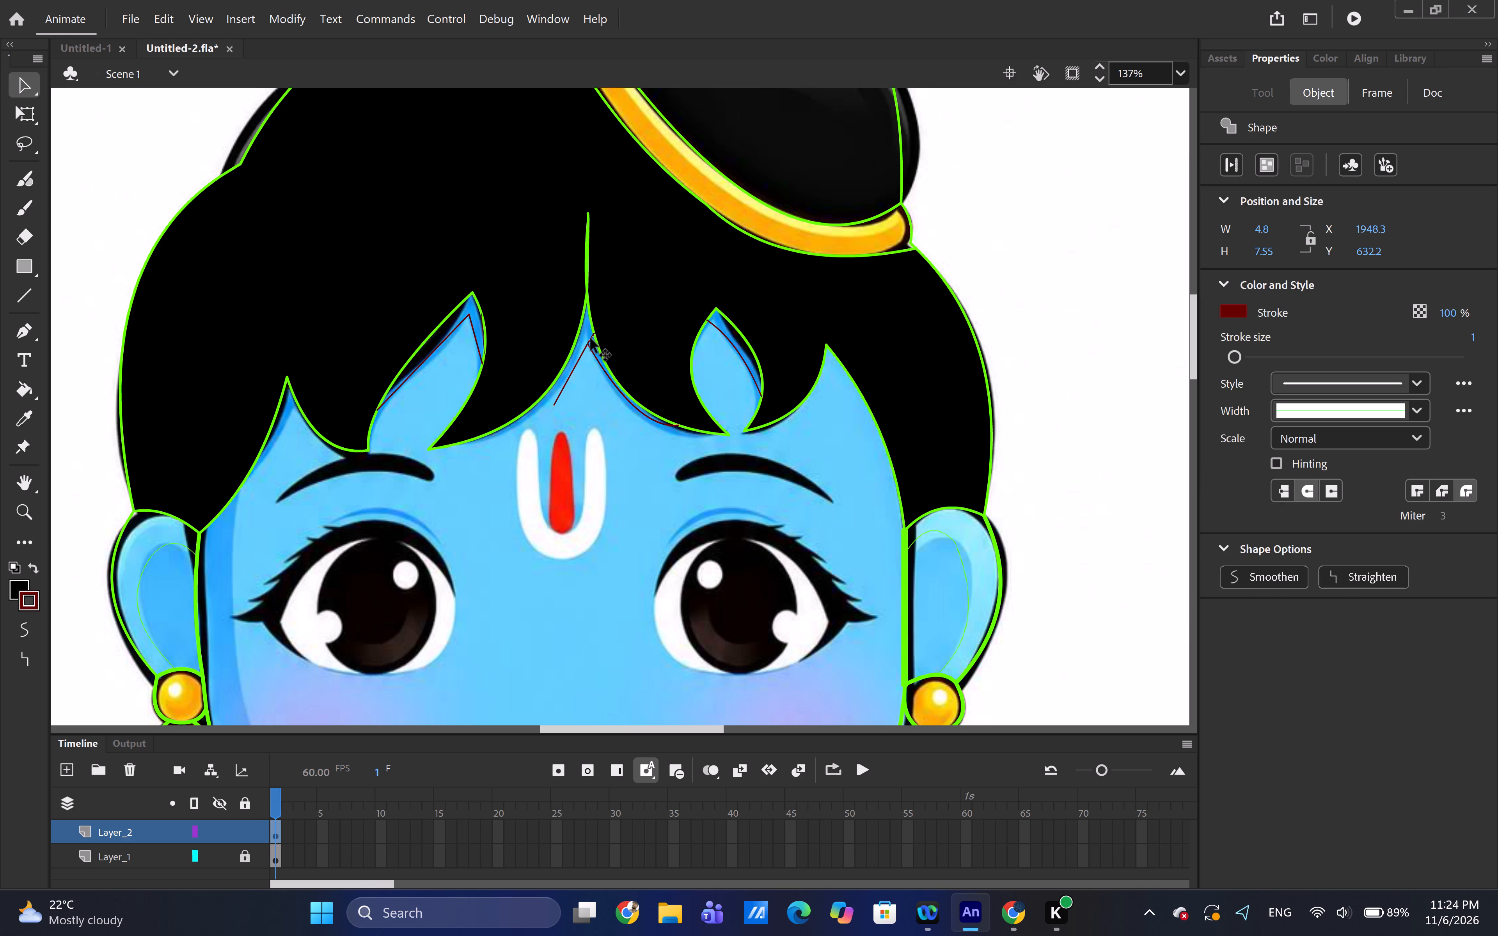
pyautogui.rightClick(590, 339)
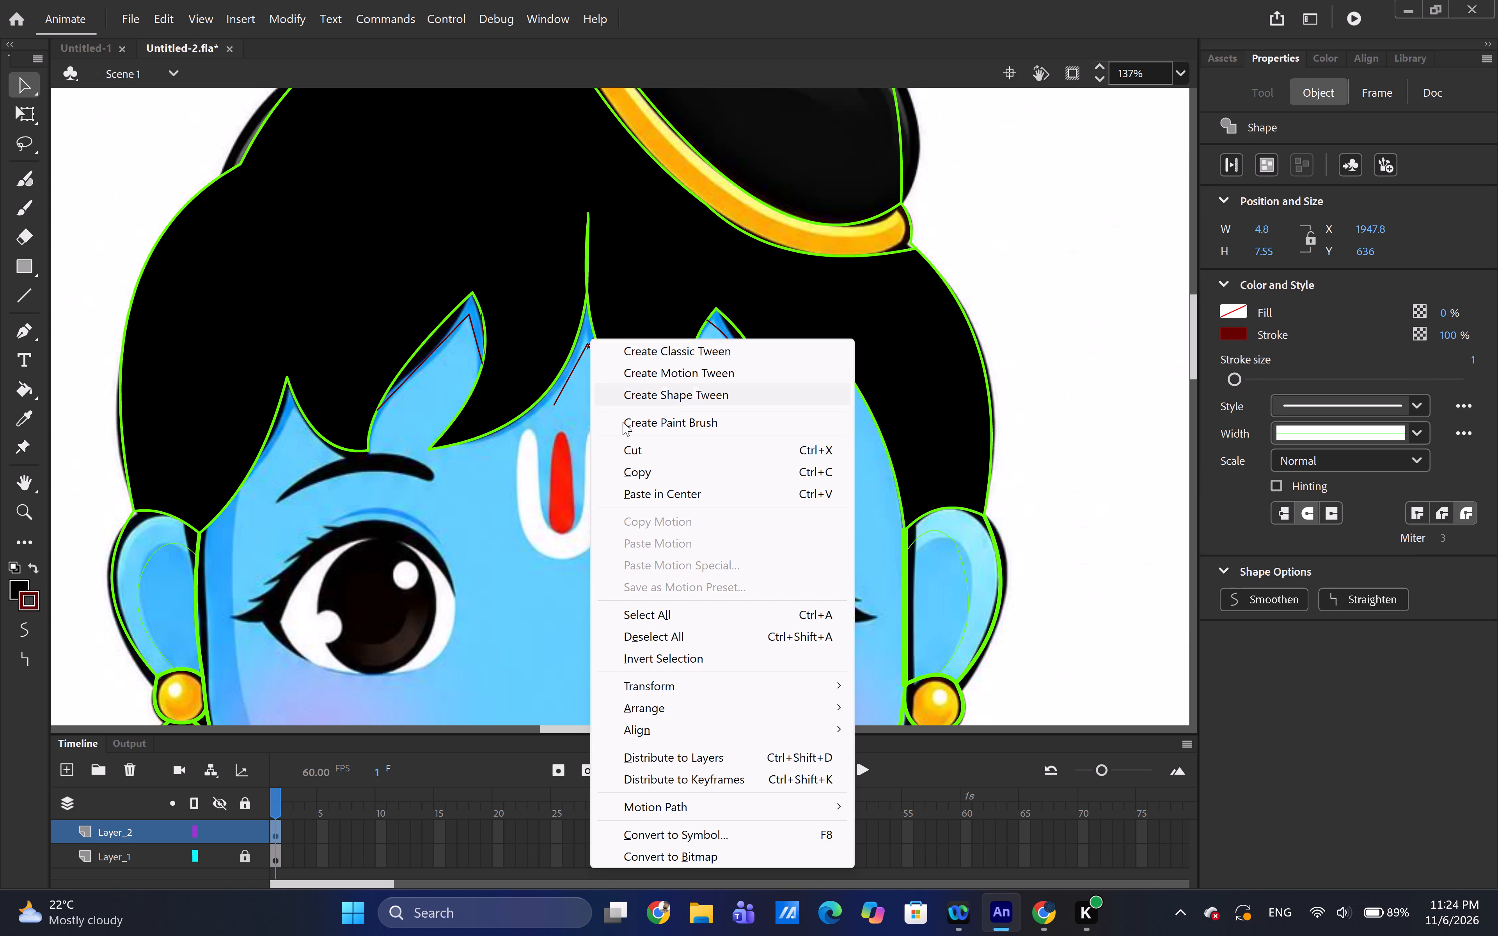
pyautogui.click(626, 455)
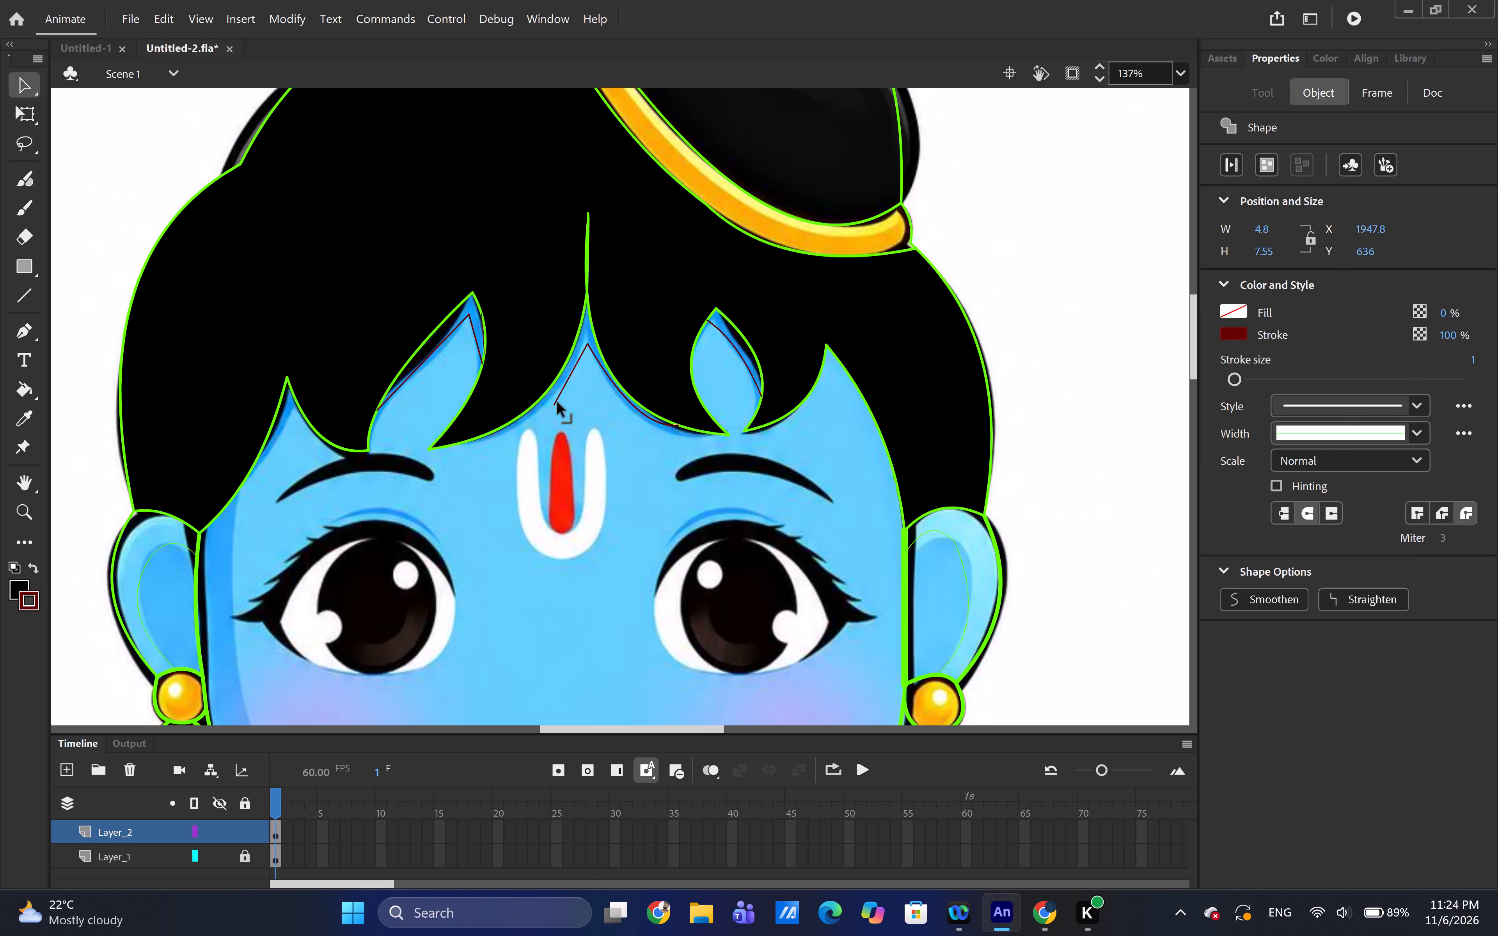
# Move the lower end of the left-hand line below the parting to just above the forehead mark's left-hand white arm.
pyautogui.moveTo(557, 403); pyautogui.dragTo(538, 411)
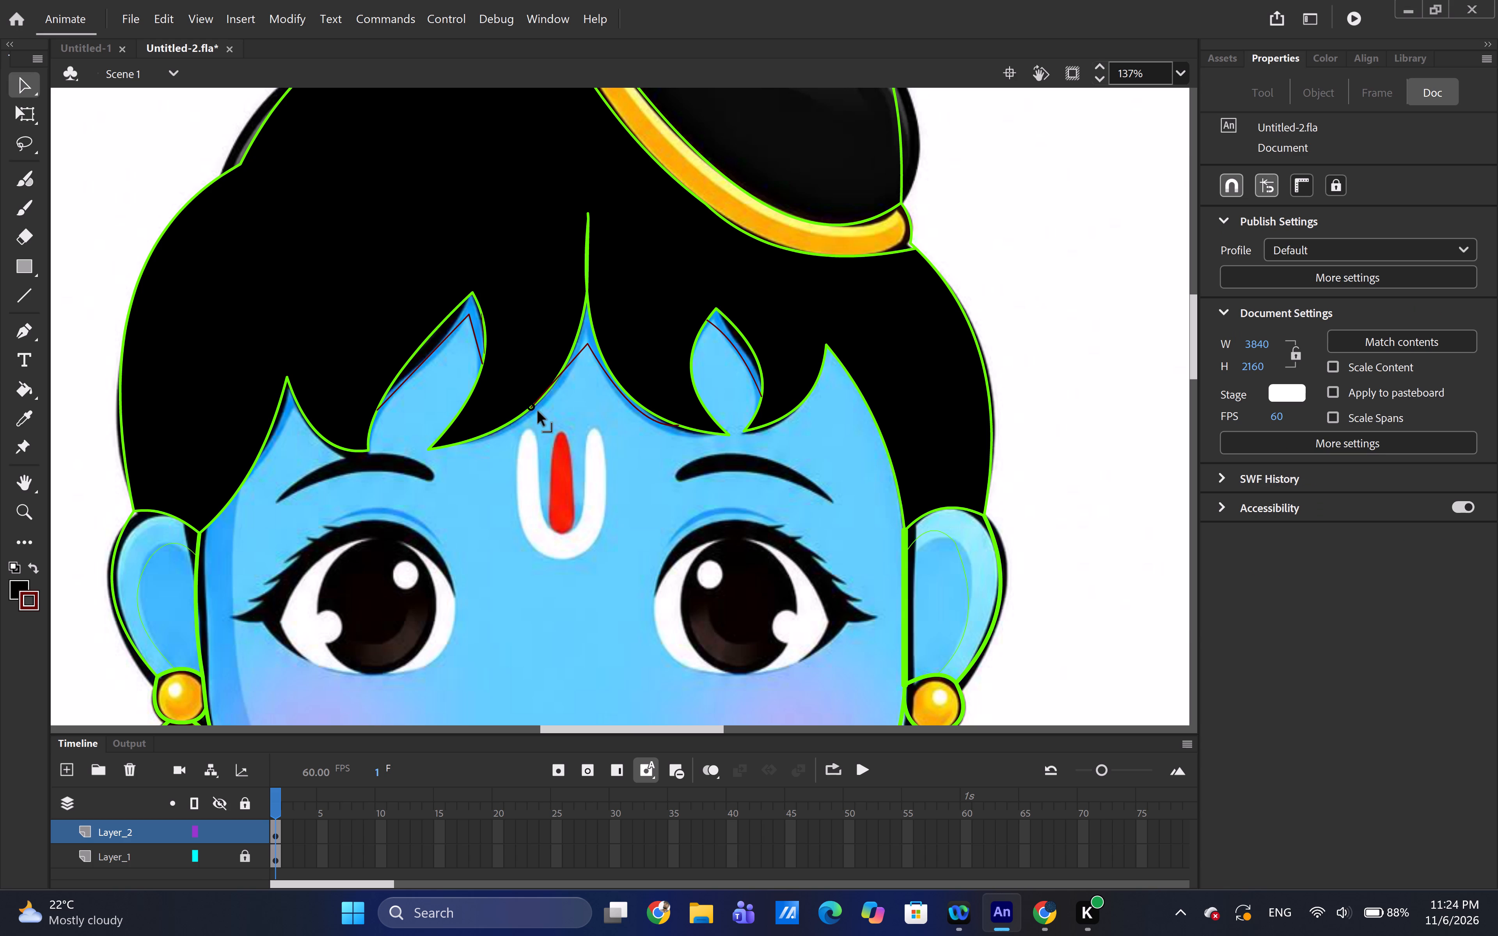
pyautogui.moveTo(538, 411); pyautogui.dragTo(539, 416)
pyautogui.moveTo(539, 416); pyautogui.dragTo(545, 408)
pyautogui.moveTo(545, 408); pyautogui.dragTo(537, 419)
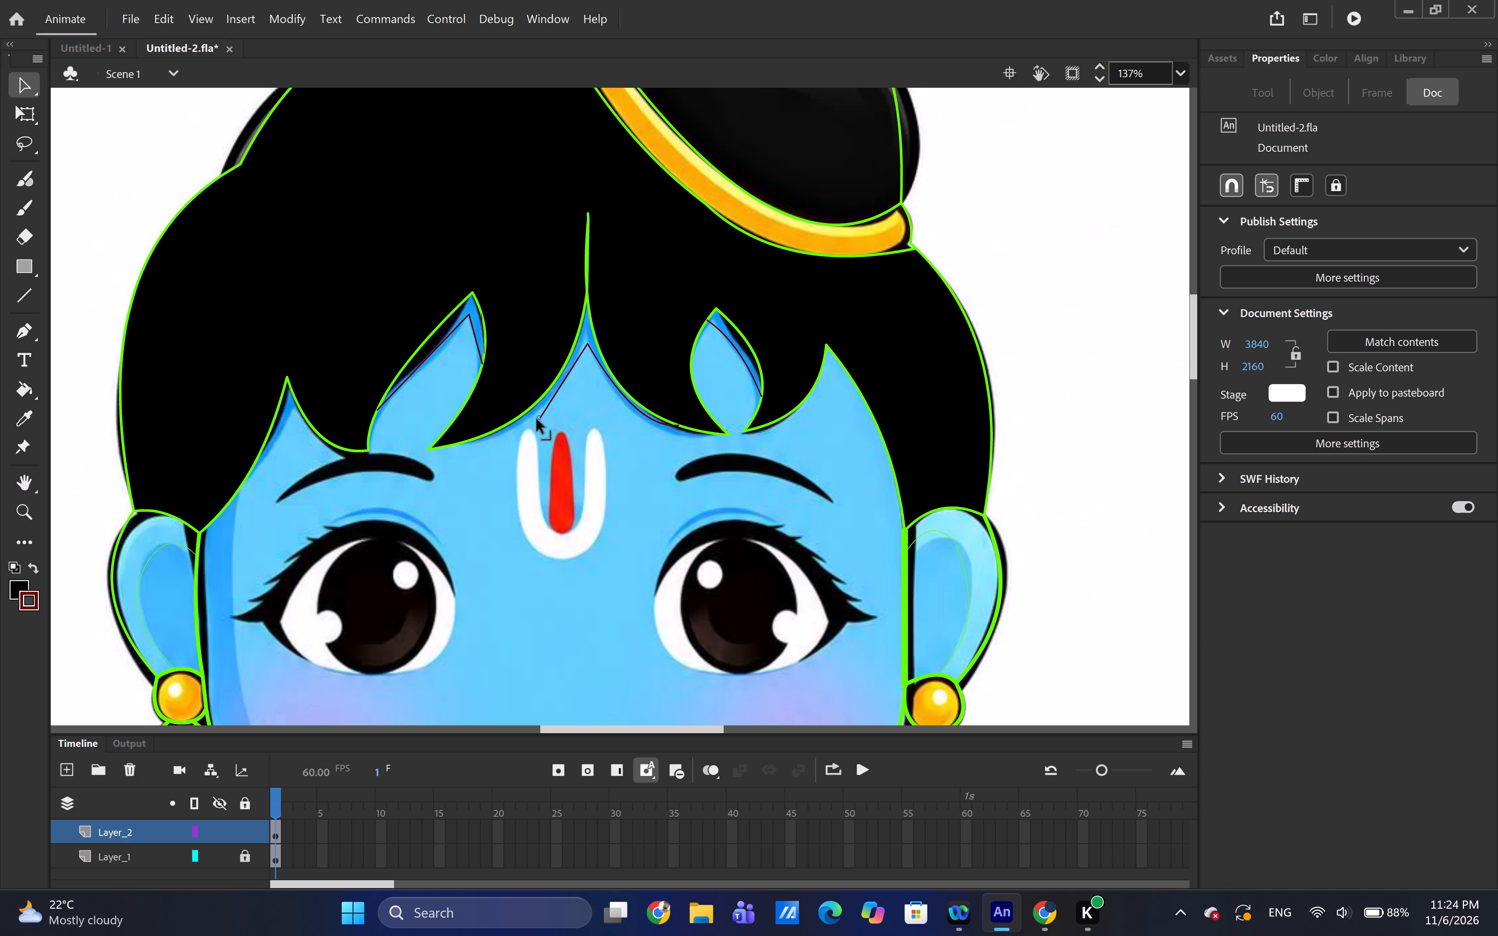
pyautogui.moveTo(537, 419); pyautogui.dragTo(529, 423)
# Bend the left-hand line below the parting into a curve that follows the hair shading down from the peak.
pyautogui.click(35, 294)
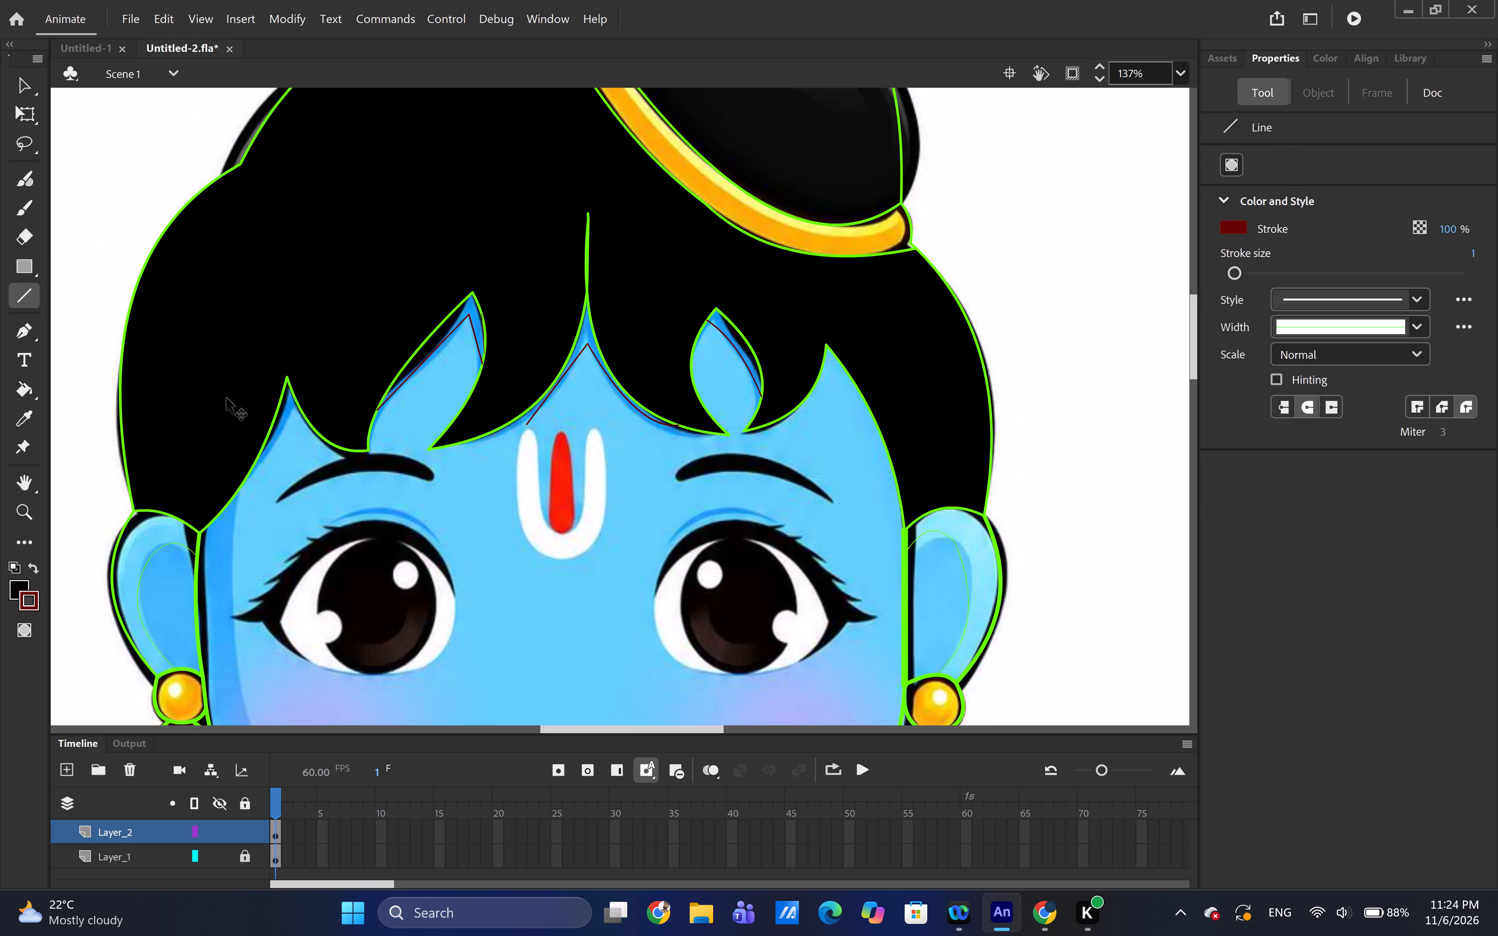
pyautogui.keyDown('ctrl'); pyautogui.click(537, 411); pyautogui.keyUp('ctrl')
pyautogui.keyDown('ctrl'); pyautogui.click(537, 411); pyautogui.keyUp('ctrl')
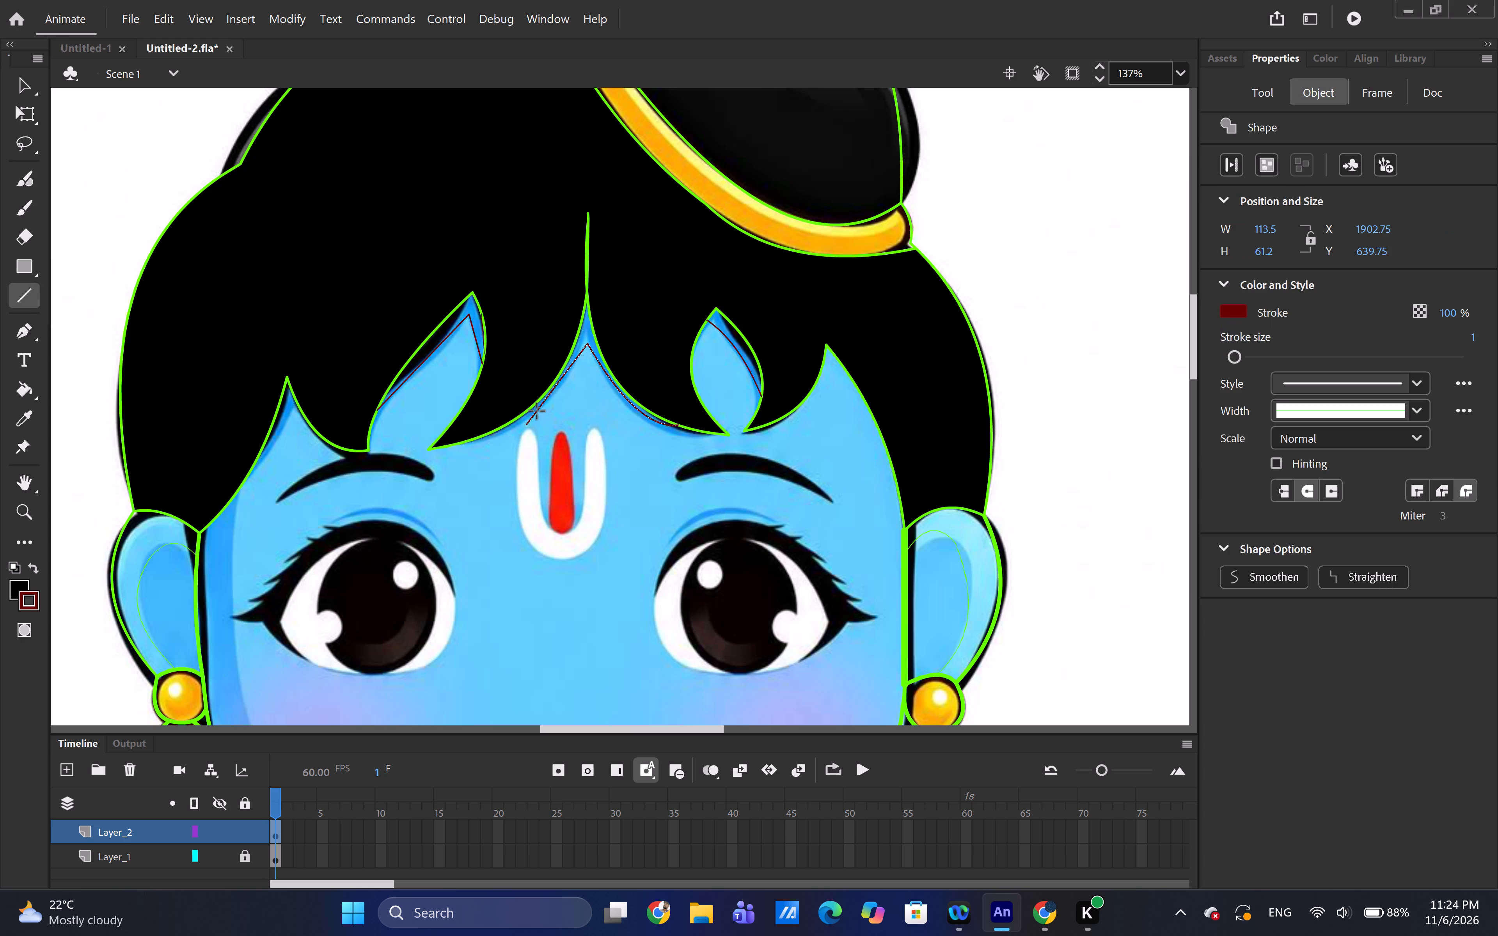
pyautogui.hotkey('ctrl', 'z')
pyautogui.hotkey('ctrl', 'z')
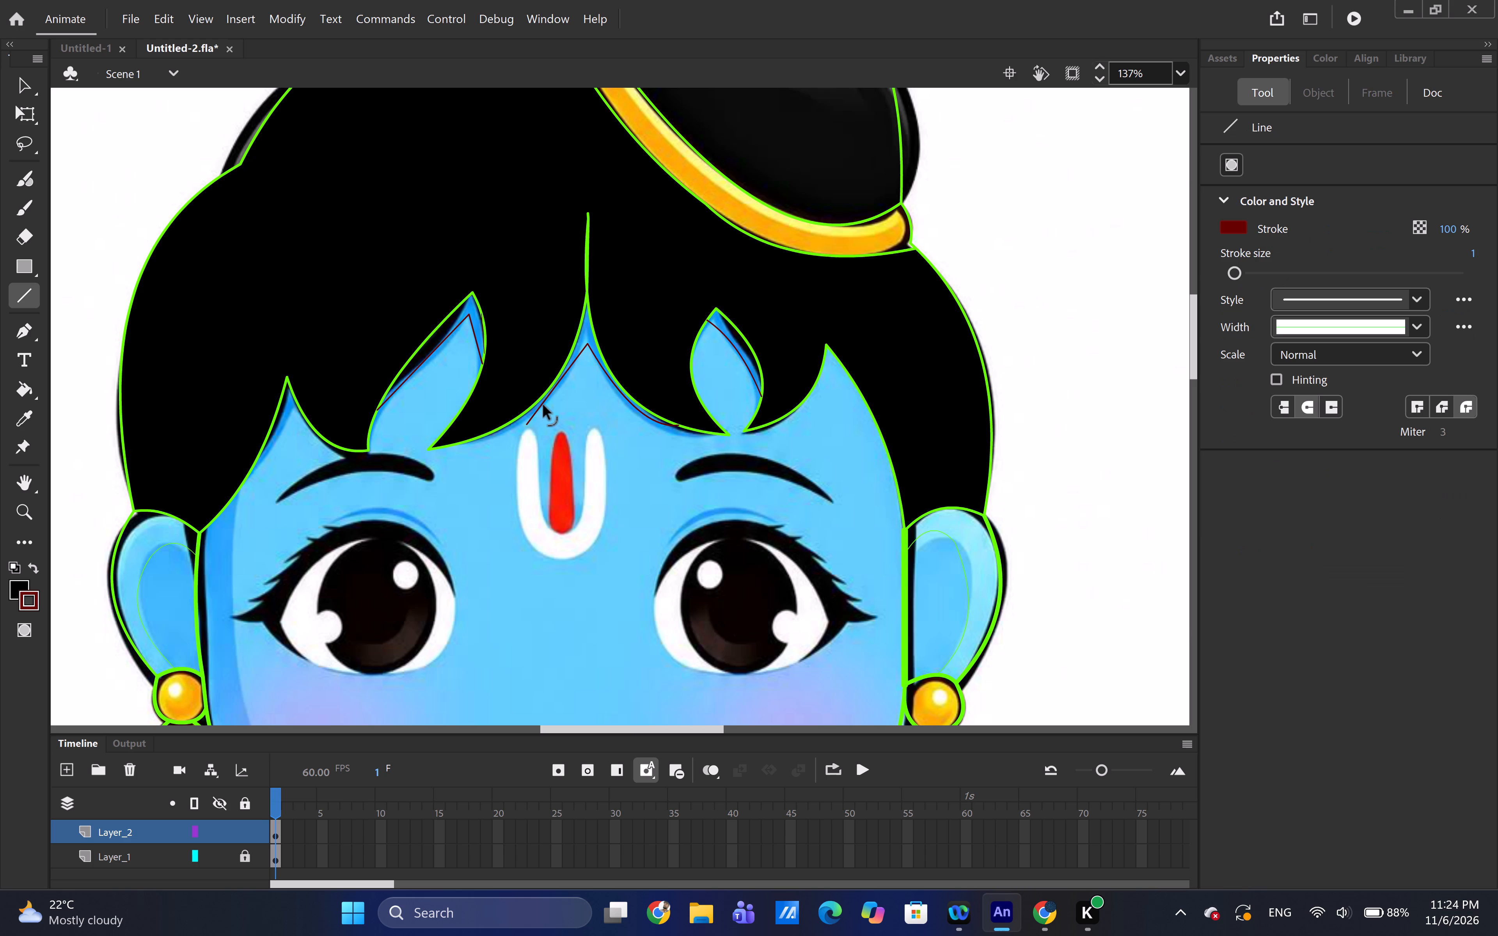
pyautogui.keyDown('ctrl'); pyautogui.moveTo(543, 405); pyautogui.dragTo(549, 418); pyautogui.keyUp('ctrl')
pyautogui.keyDown('ctrl'); pyautogui.moveTo(549, 418); pyautogui.dragTo(549, 419); pyautogui.keyUp('ctrl')
# Draw a short dark red line extending the left-hand shading line from its lower end to the fringe's lower edge.
pyautogui.moveTo(528, 426); pyautogui.dragTo(492, 443)
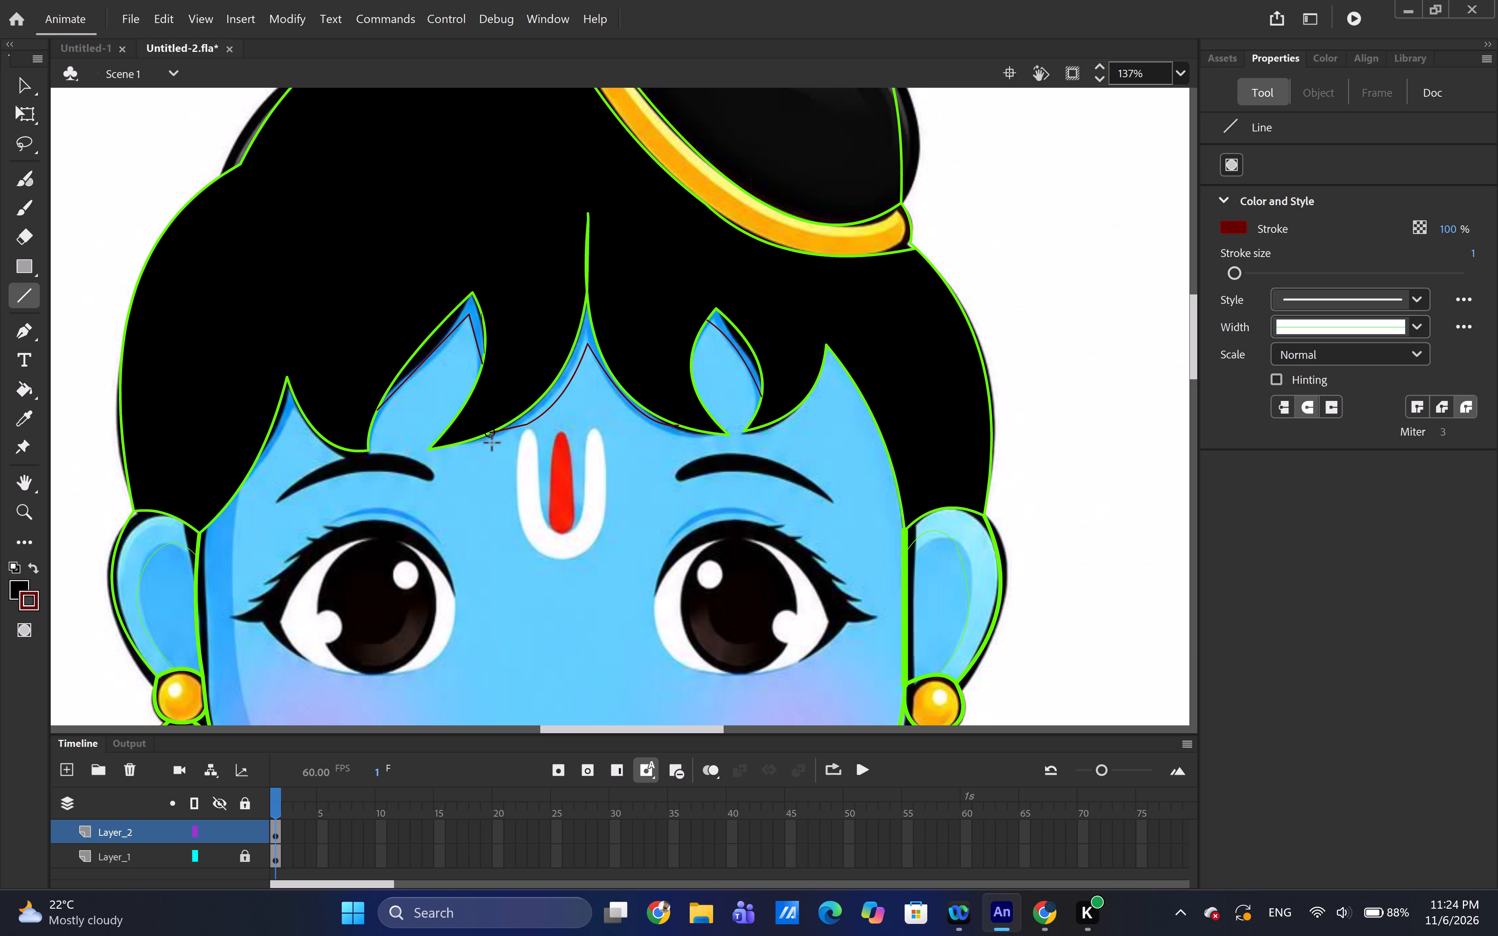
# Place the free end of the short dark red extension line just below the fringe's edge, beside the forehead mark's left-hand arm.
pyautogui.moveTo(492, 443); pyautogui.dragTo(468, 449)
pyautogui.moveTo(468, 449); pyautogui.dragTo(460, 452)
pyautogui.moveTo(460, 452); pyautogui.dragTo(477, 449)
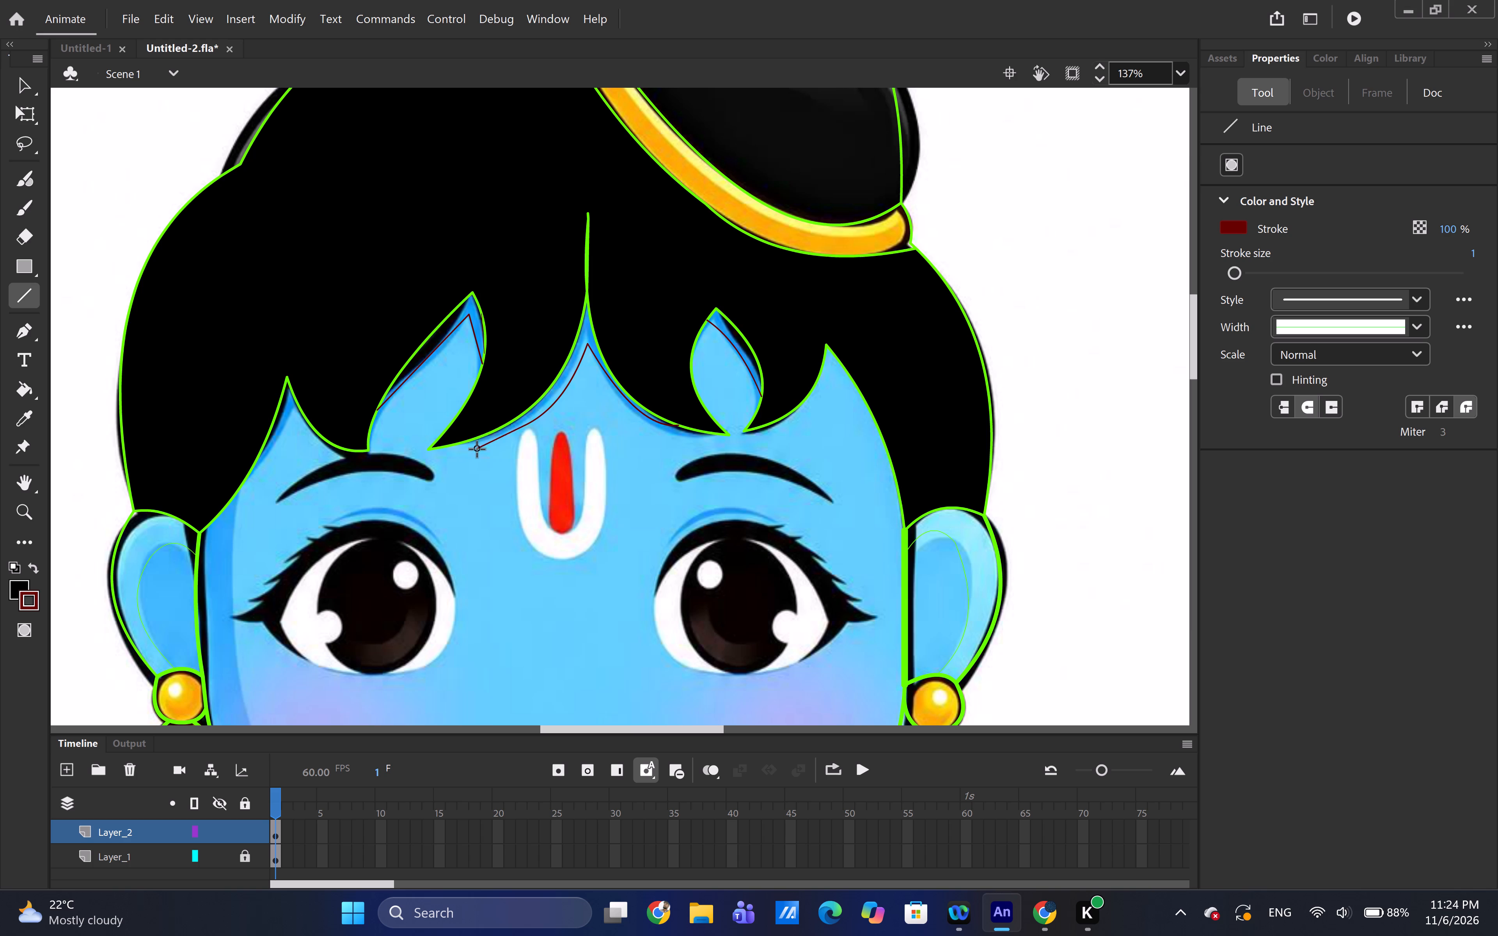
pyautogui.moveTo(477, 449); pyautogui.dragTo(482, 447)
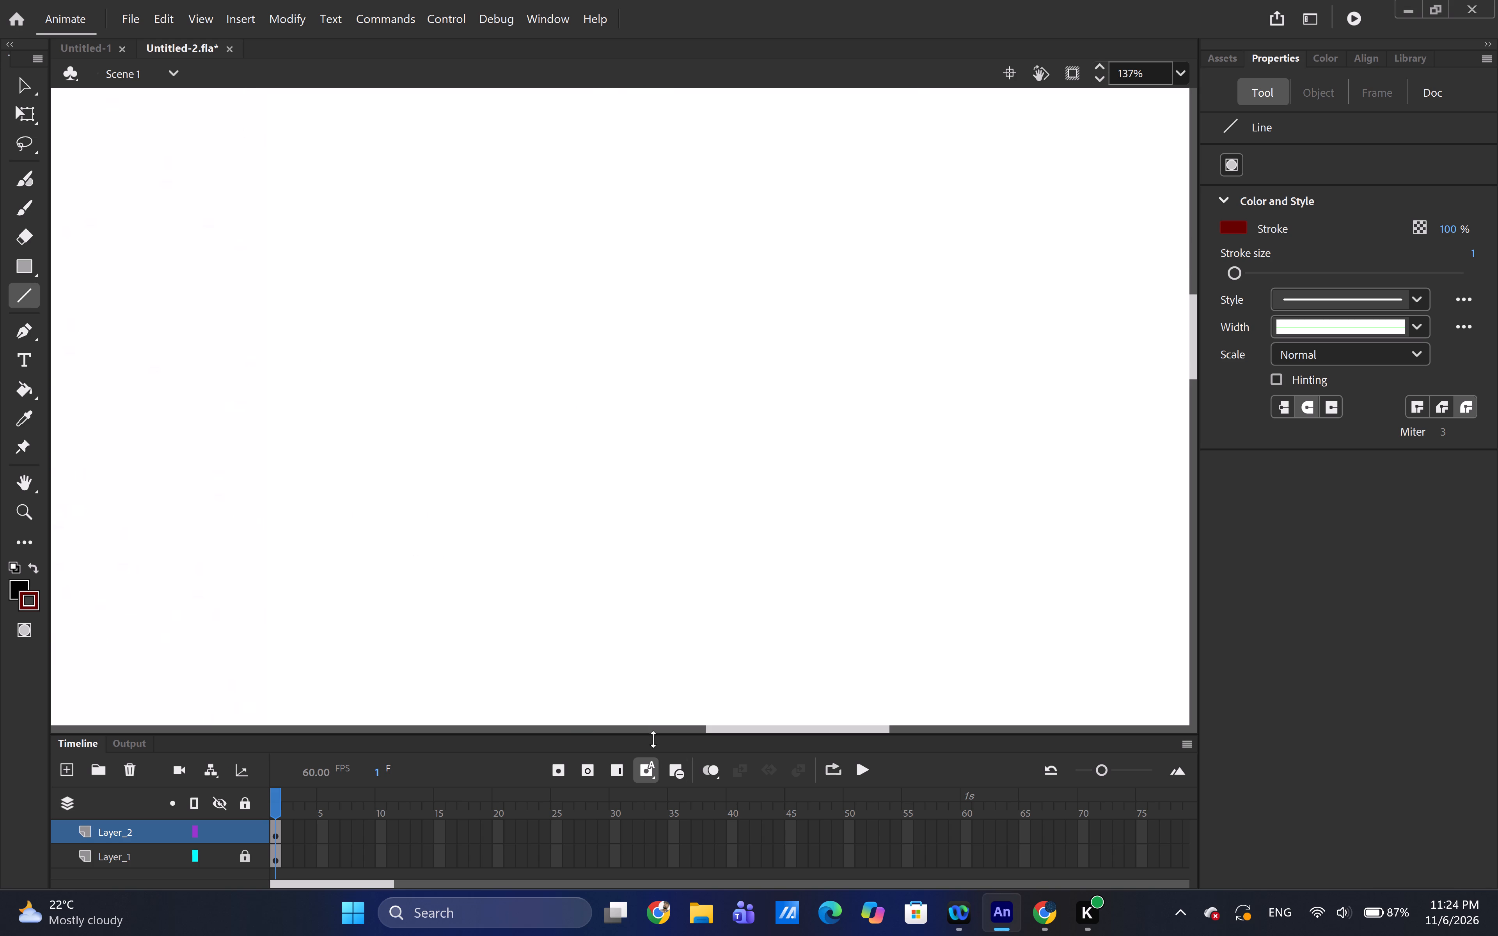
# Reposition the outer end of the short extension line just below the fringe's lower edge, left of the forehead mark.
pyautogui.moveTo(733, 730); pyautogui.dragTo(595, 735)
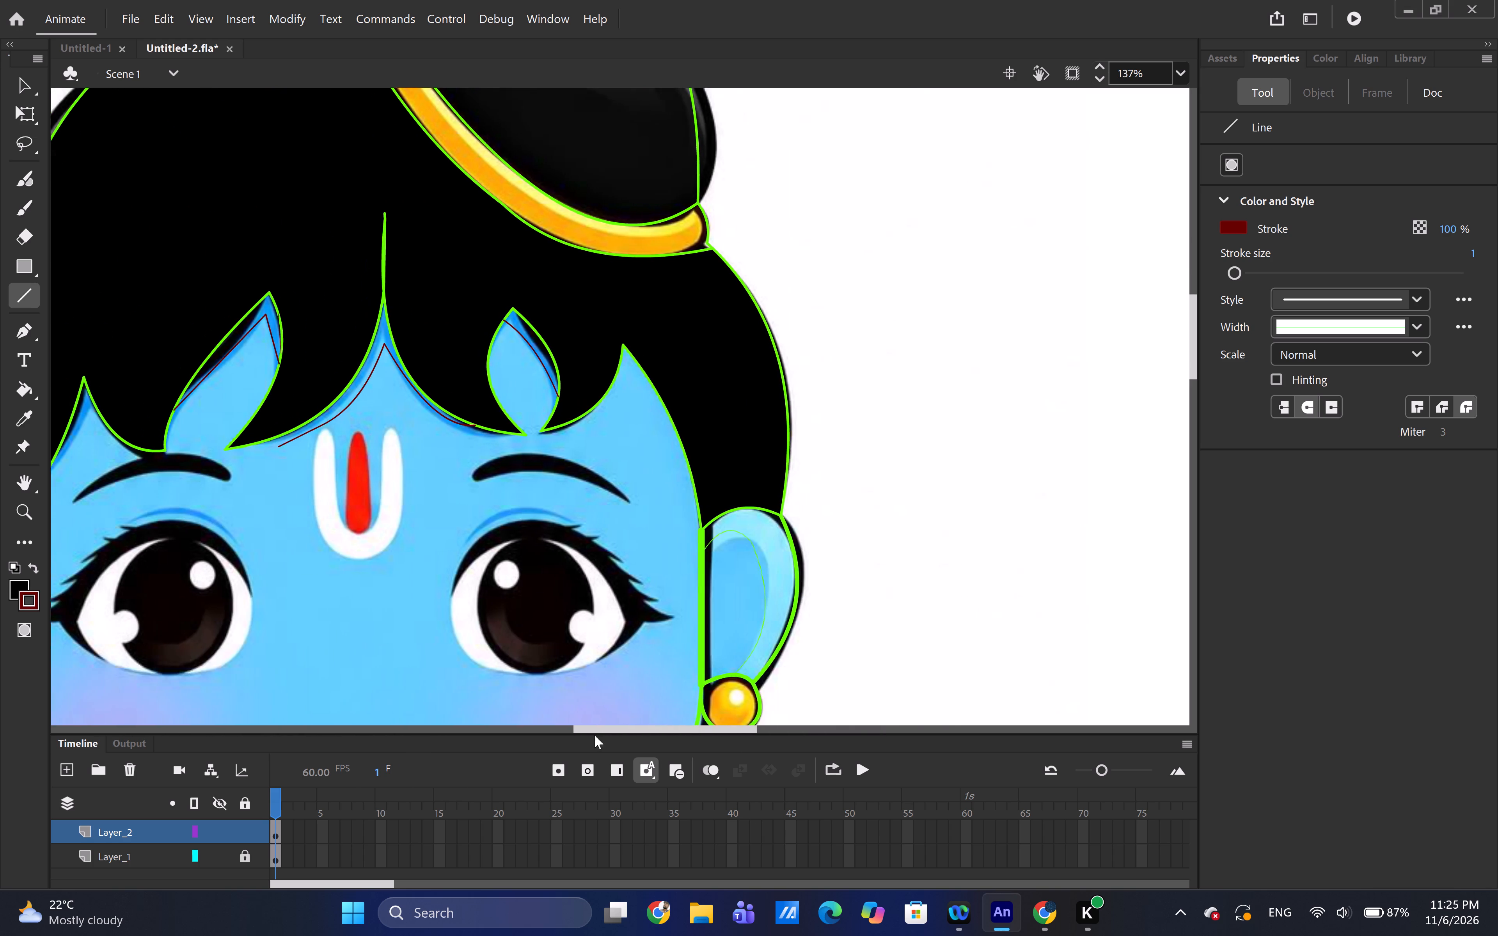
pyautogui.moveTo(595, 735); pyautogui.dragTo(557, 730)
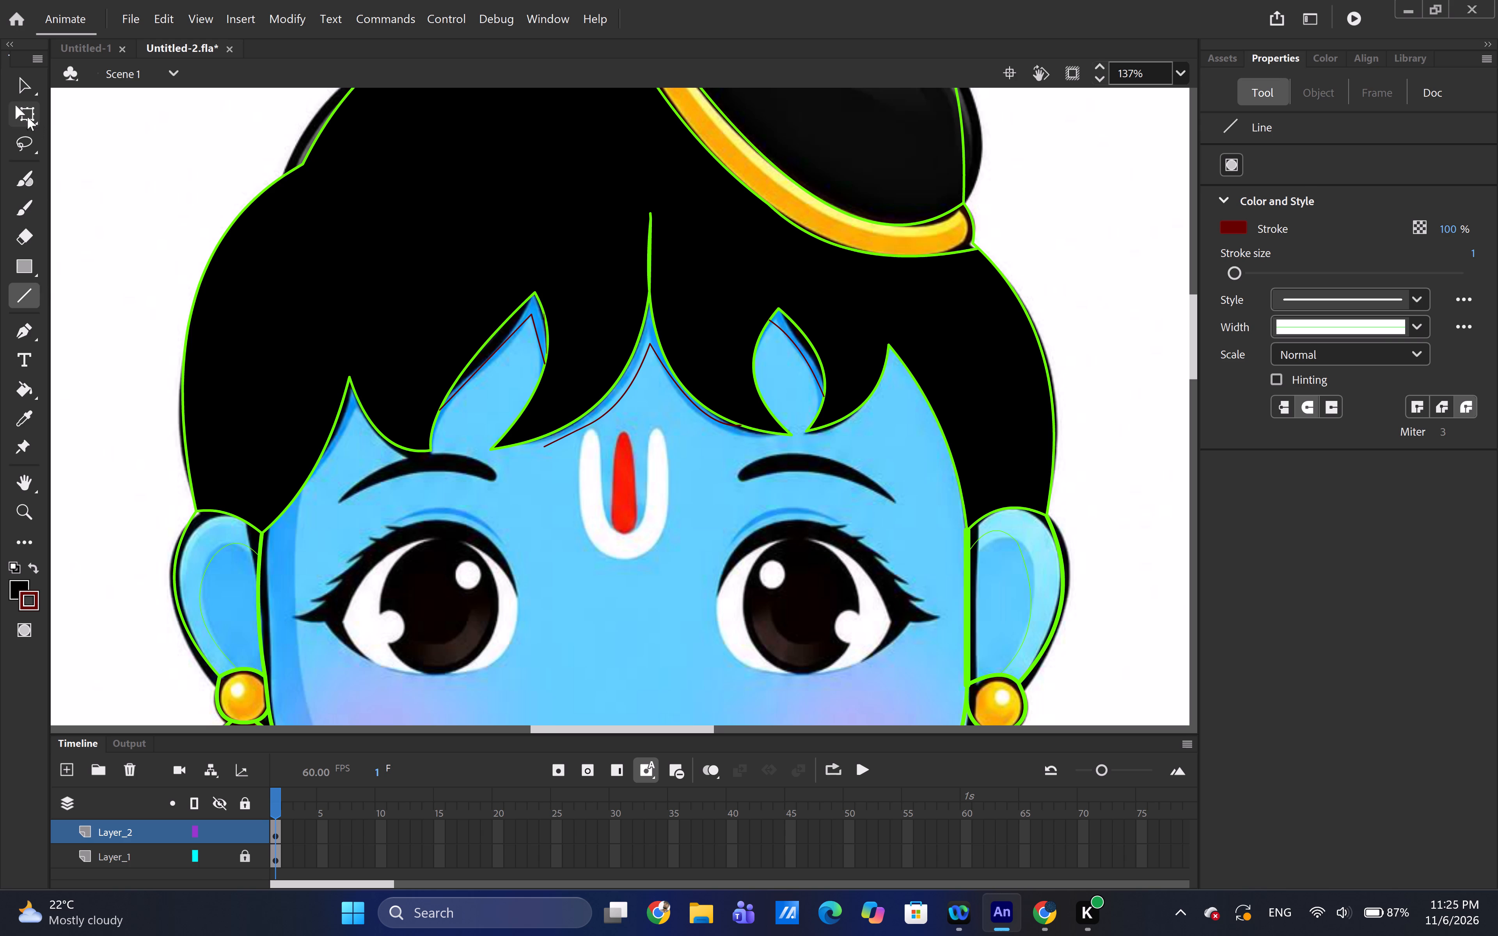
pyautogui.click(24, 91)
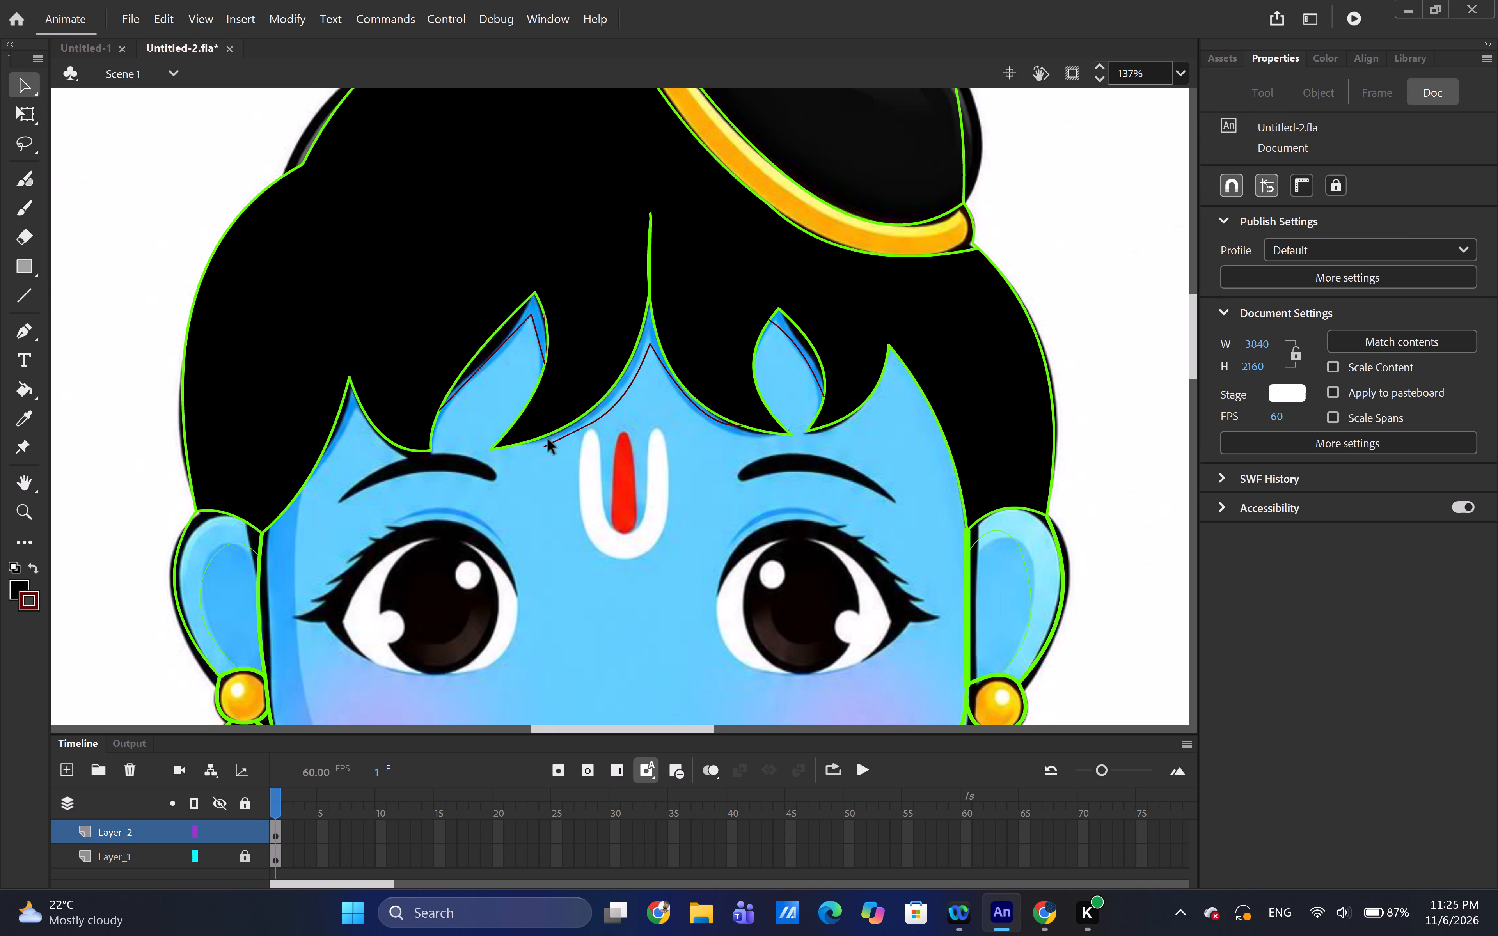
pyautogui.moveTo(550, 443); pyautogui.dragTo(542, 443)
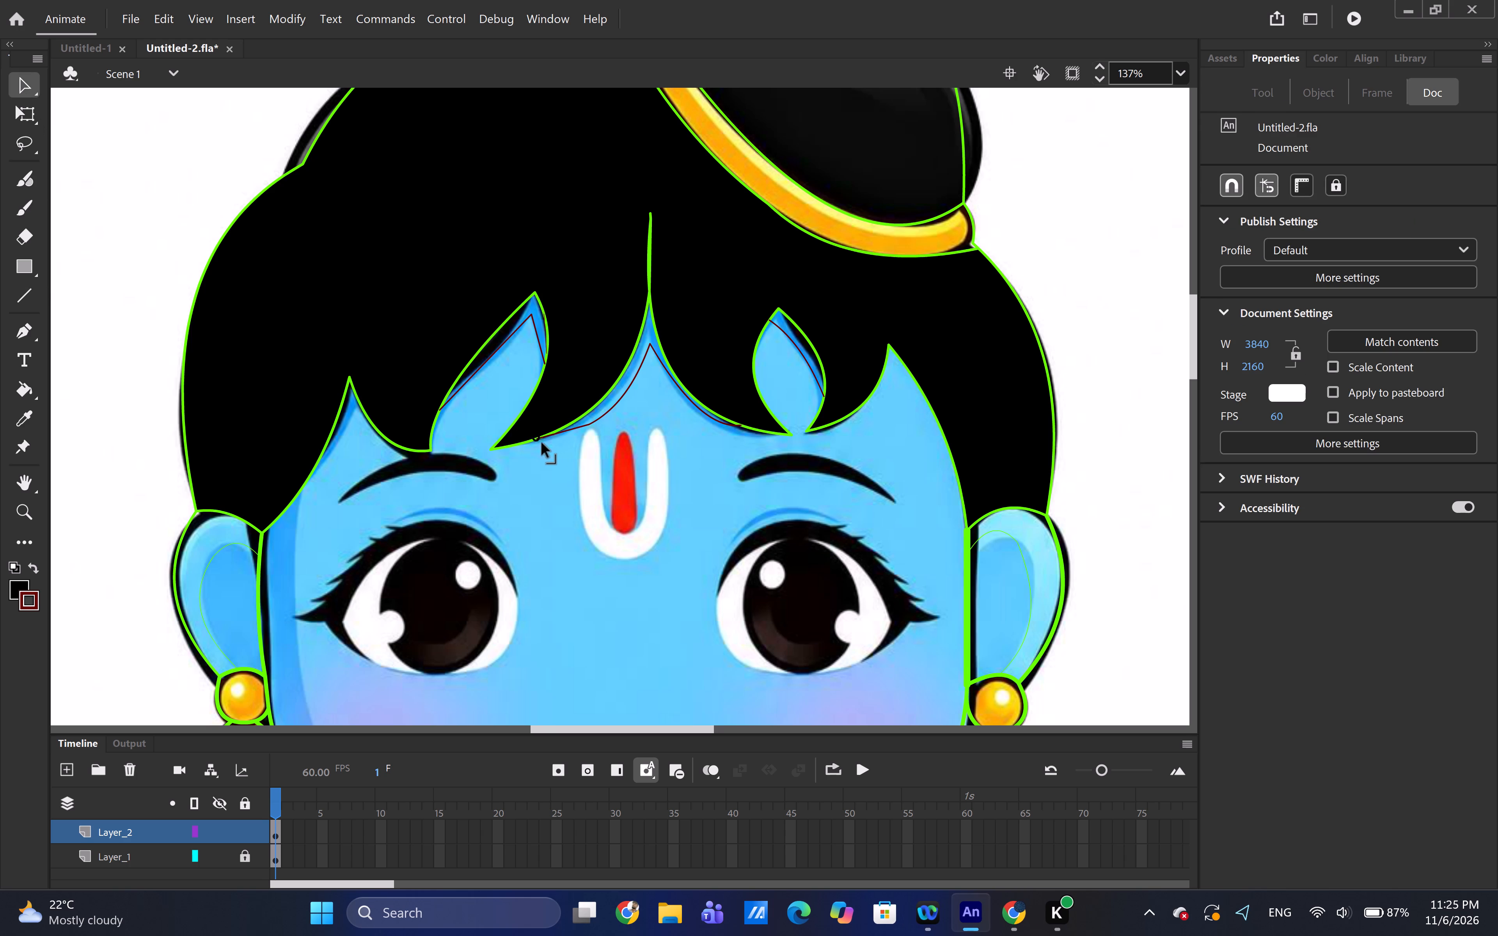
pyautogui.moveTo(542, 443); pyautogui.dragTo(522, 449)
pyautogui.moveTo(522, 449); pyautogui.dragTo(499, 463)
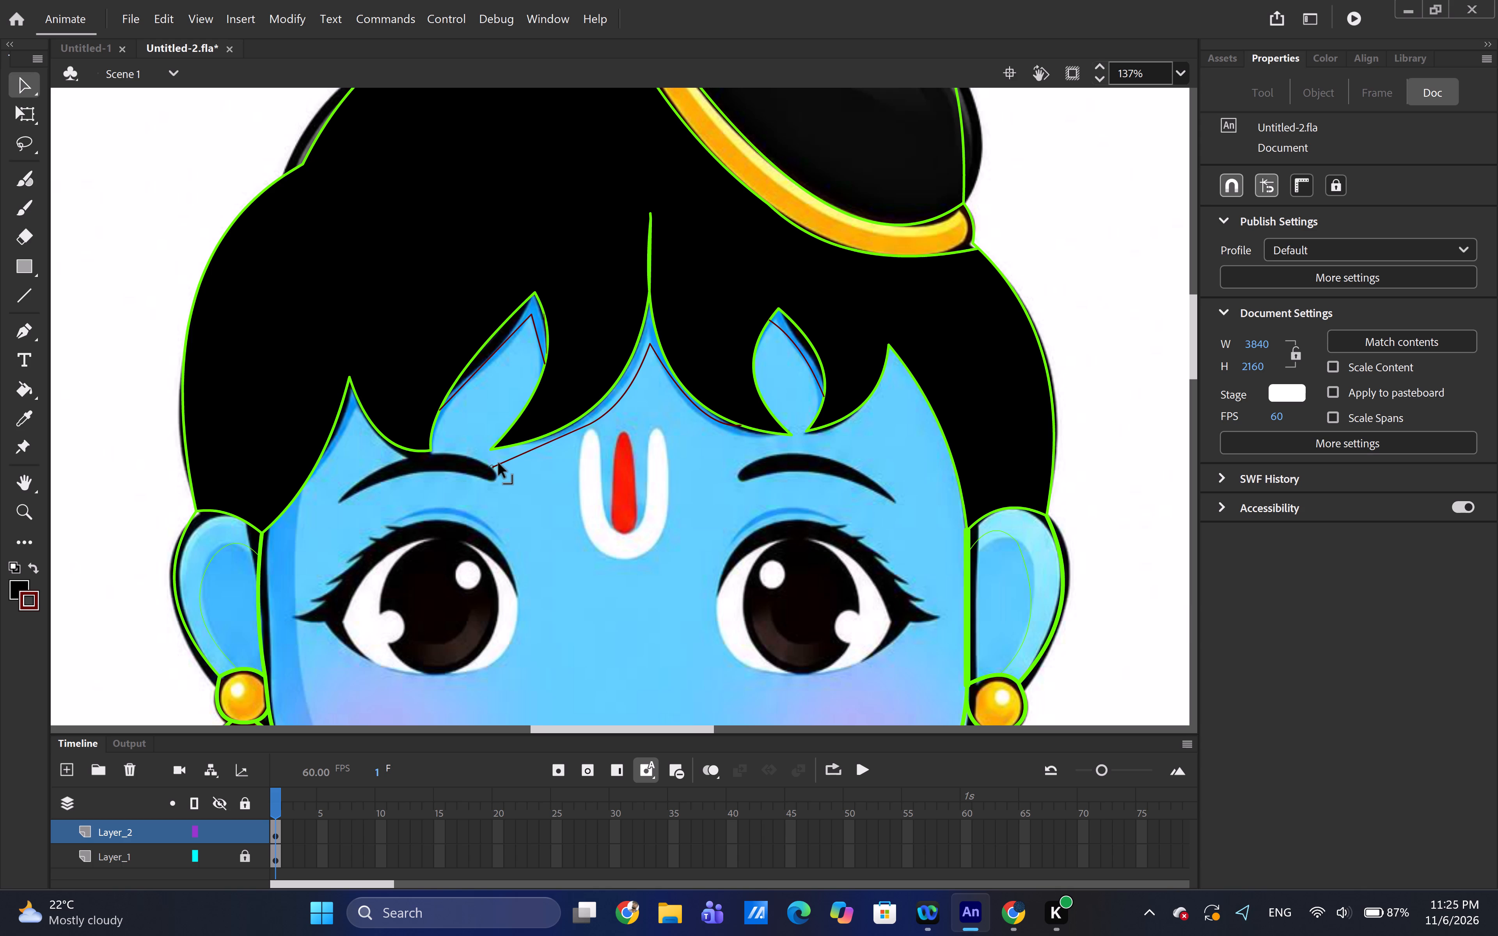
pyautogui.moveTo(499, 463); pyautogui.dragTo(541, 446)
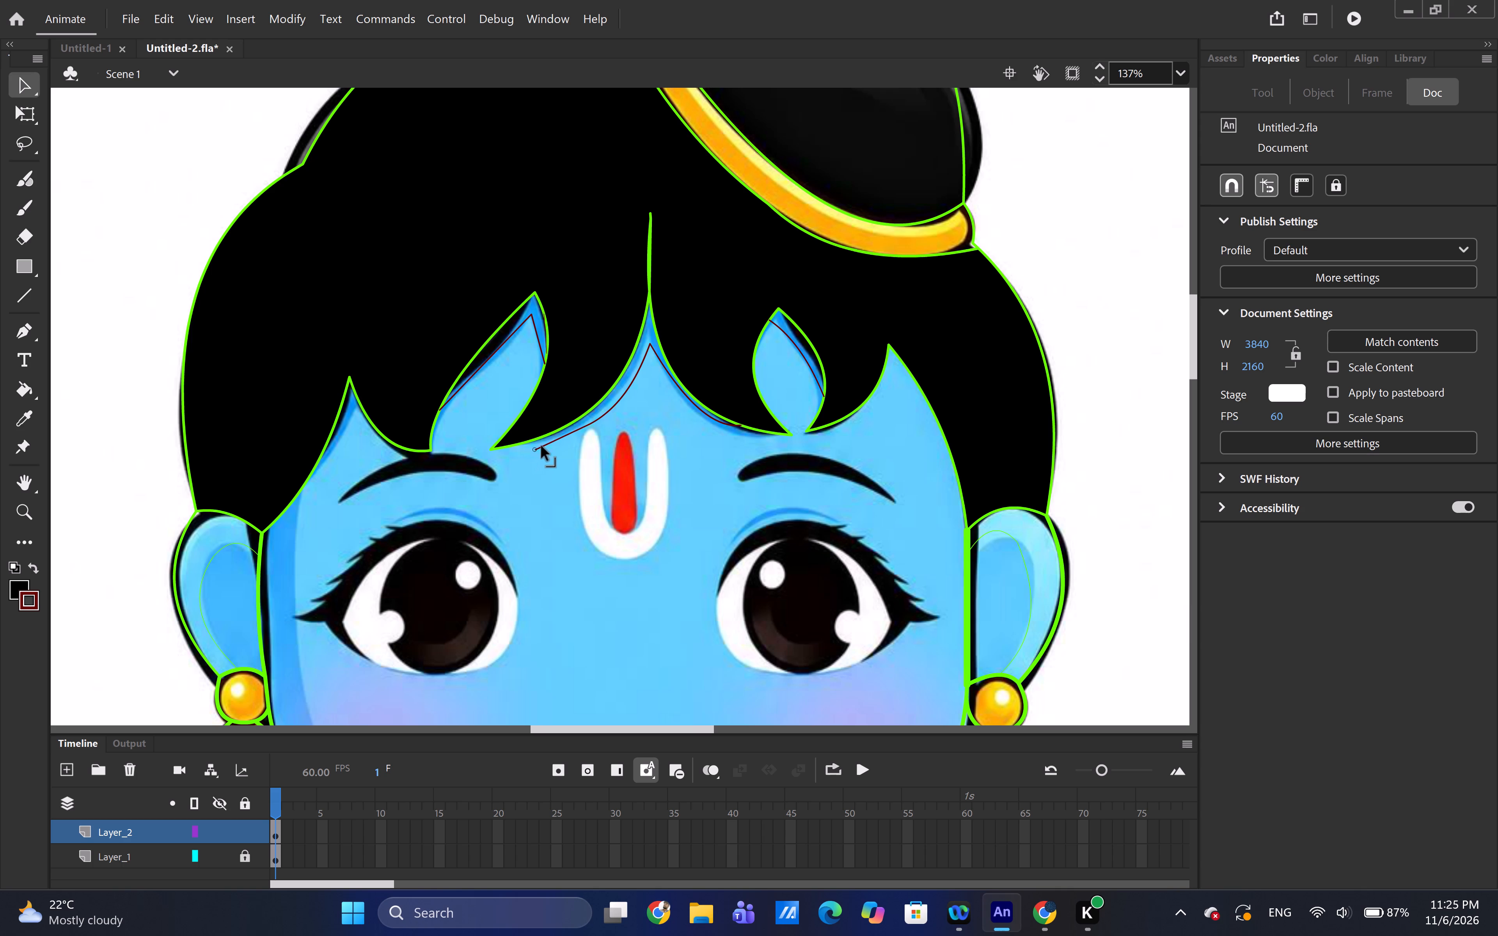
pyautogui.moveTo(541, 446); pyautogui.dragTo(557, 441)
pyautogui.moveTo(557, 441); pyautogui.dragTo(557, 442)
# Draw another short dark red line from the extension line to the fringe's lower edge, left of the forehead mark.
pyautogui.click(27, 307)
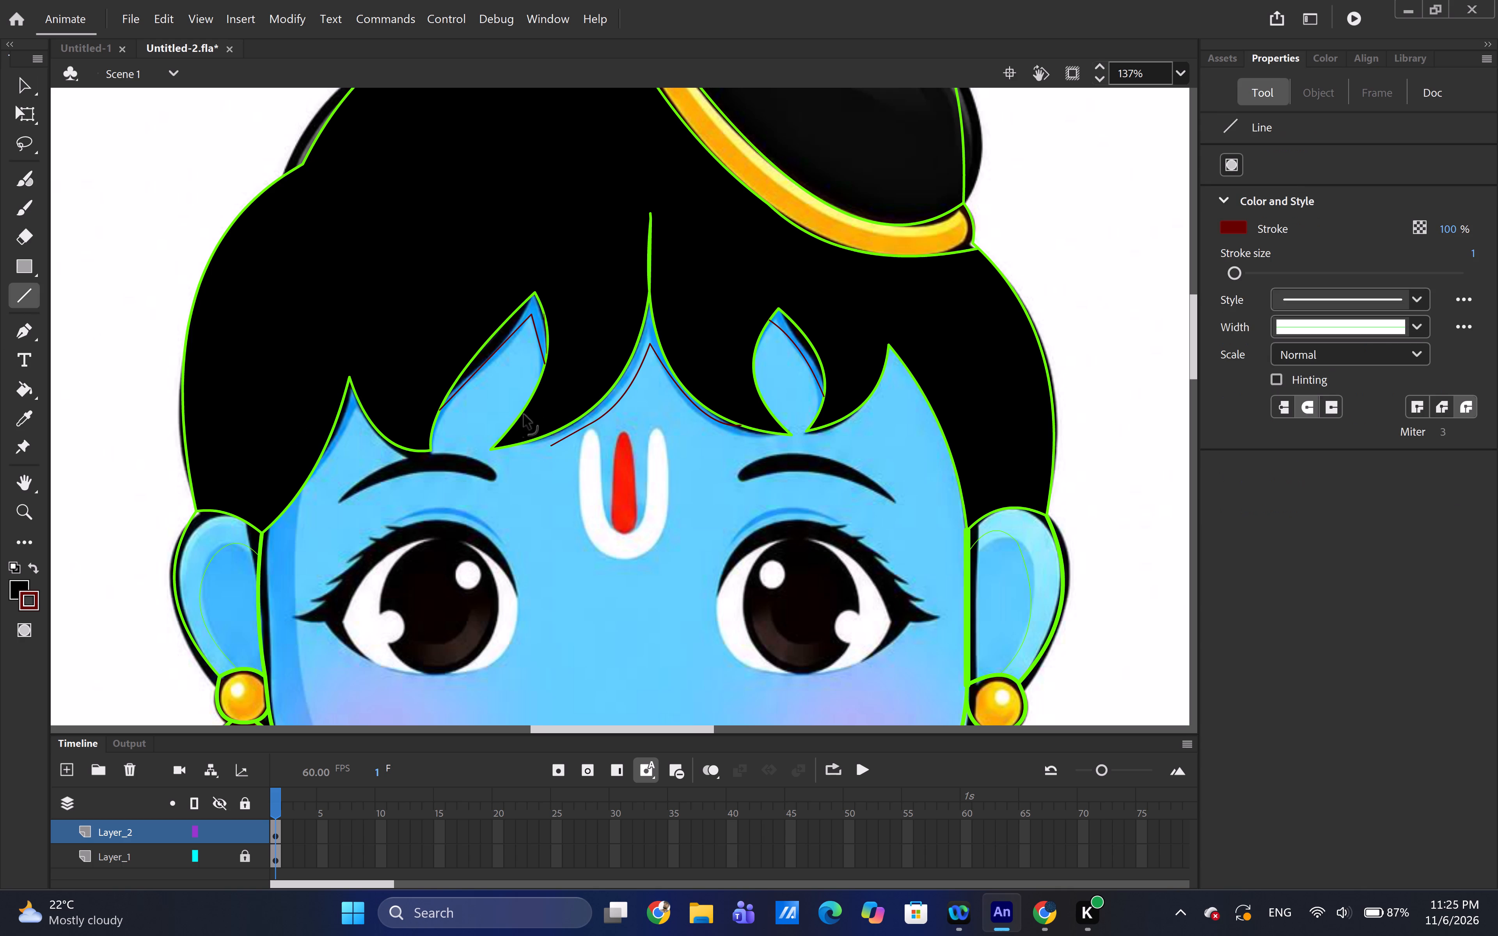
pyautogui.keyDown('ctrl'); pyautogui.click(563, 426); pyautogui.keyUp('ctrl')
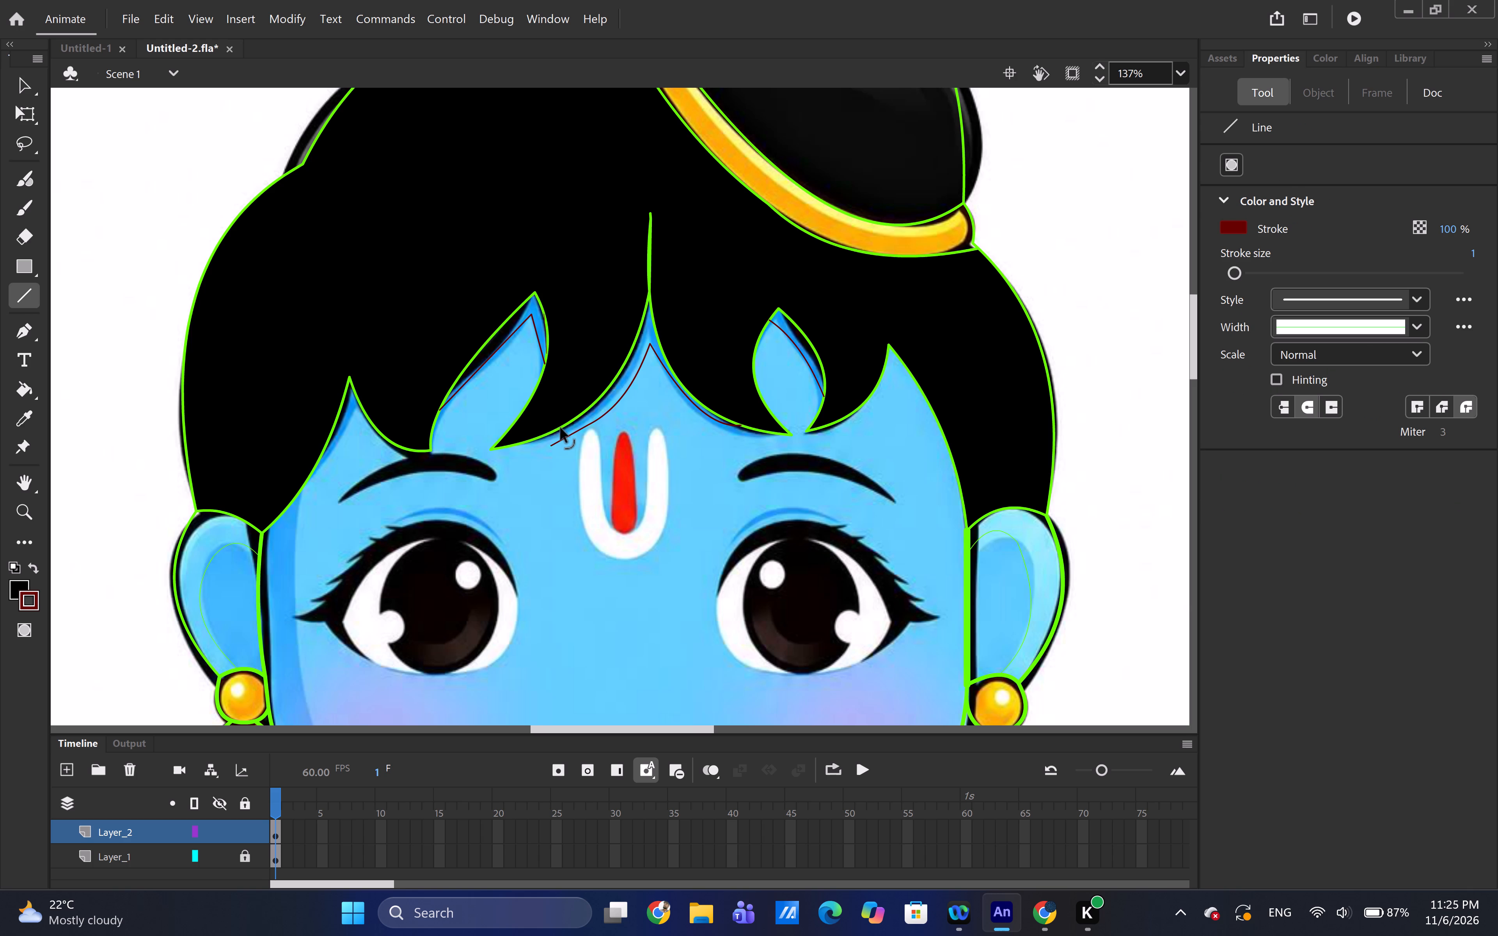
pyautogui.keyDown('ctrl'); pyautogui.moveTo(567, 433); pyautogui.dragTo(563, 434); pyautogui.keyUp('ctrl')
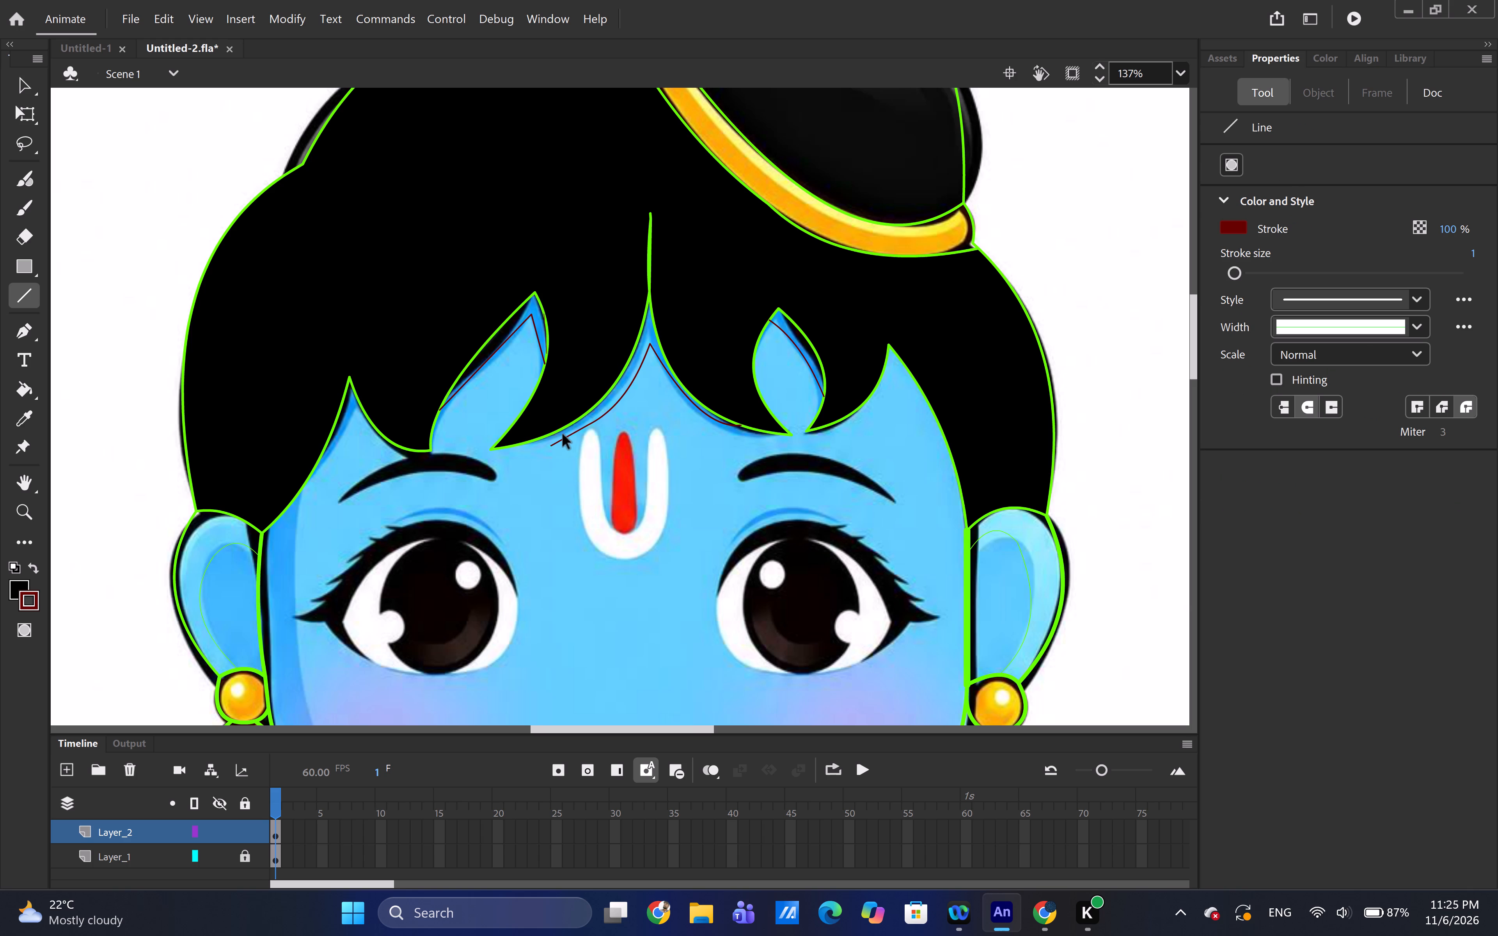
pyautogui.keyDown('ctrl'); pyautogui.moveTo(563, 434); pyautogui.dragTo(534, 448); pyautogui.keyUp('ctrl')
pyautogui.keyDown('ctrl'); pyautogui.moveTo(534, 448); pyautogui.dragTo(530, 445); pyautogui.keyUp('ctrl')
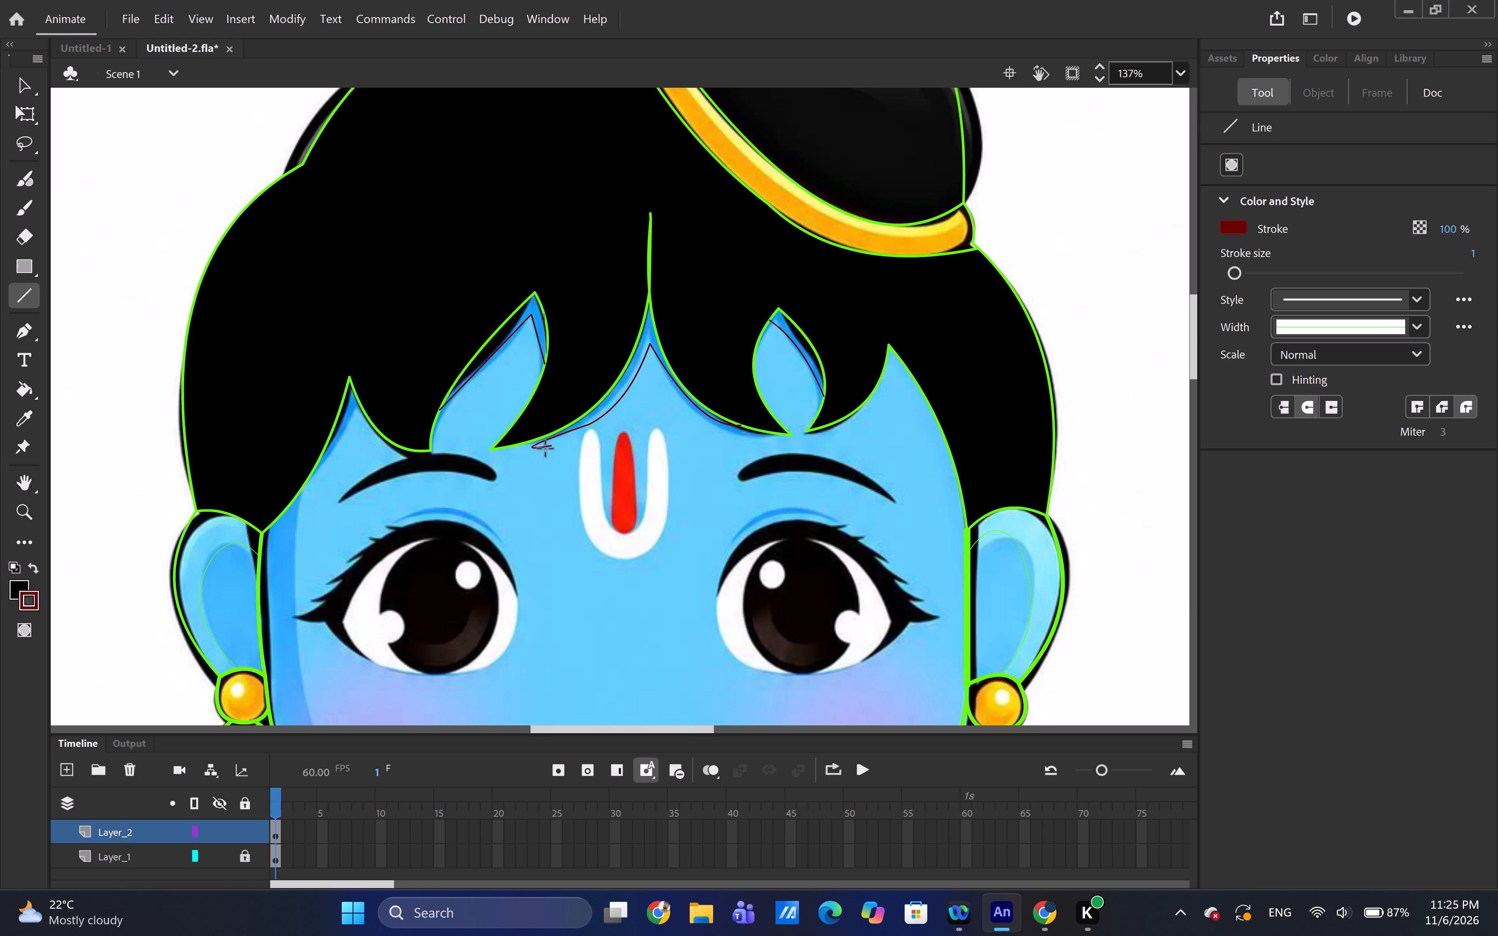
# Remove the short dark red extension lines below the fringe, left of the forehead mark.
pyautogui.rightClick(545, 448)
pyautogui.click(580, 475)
# Bend the long dark red line in the left-hand hair gap slightly away from the green outline to follow the shading edge.
pyautogui.click(25, 84)
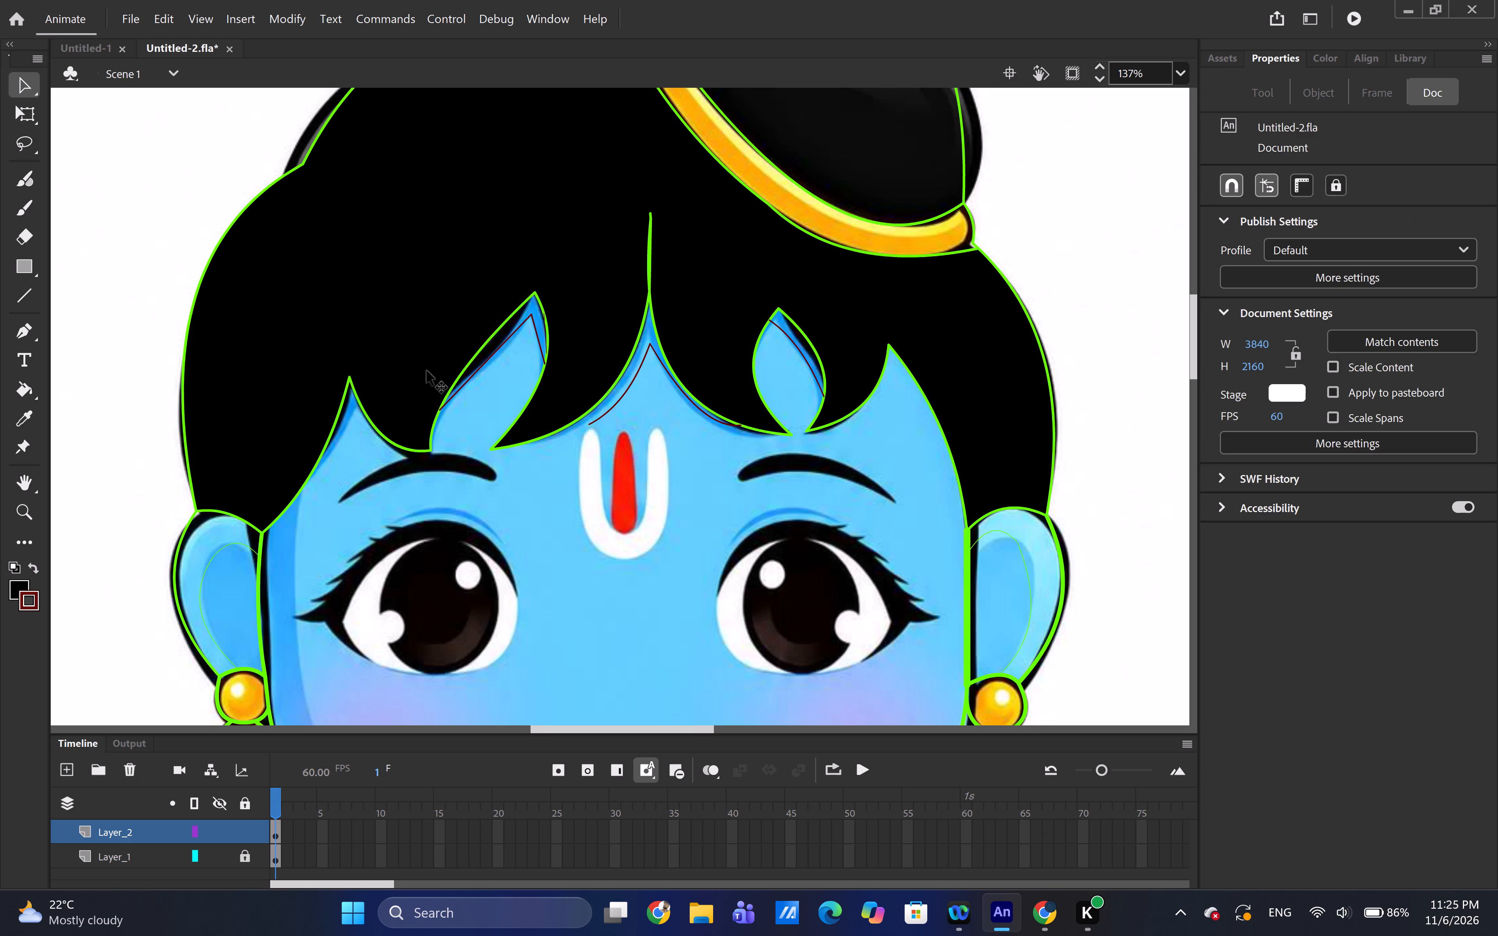
pyautogui.click(456, 388)
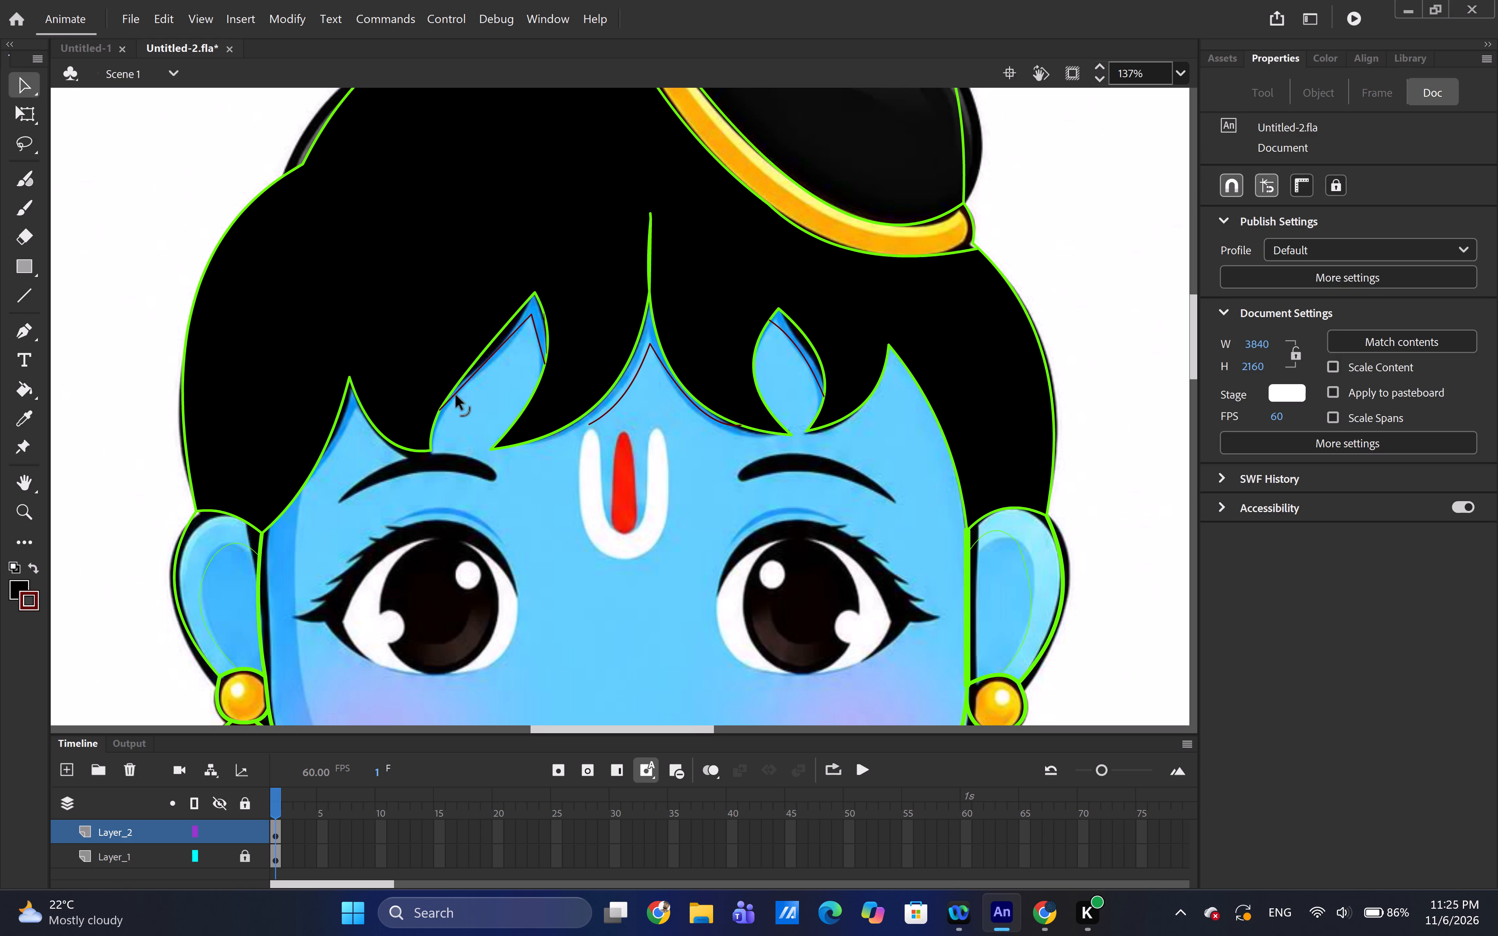
pyautogui.moveTo(464, 388); pyautogui.dragTo(466, 395)
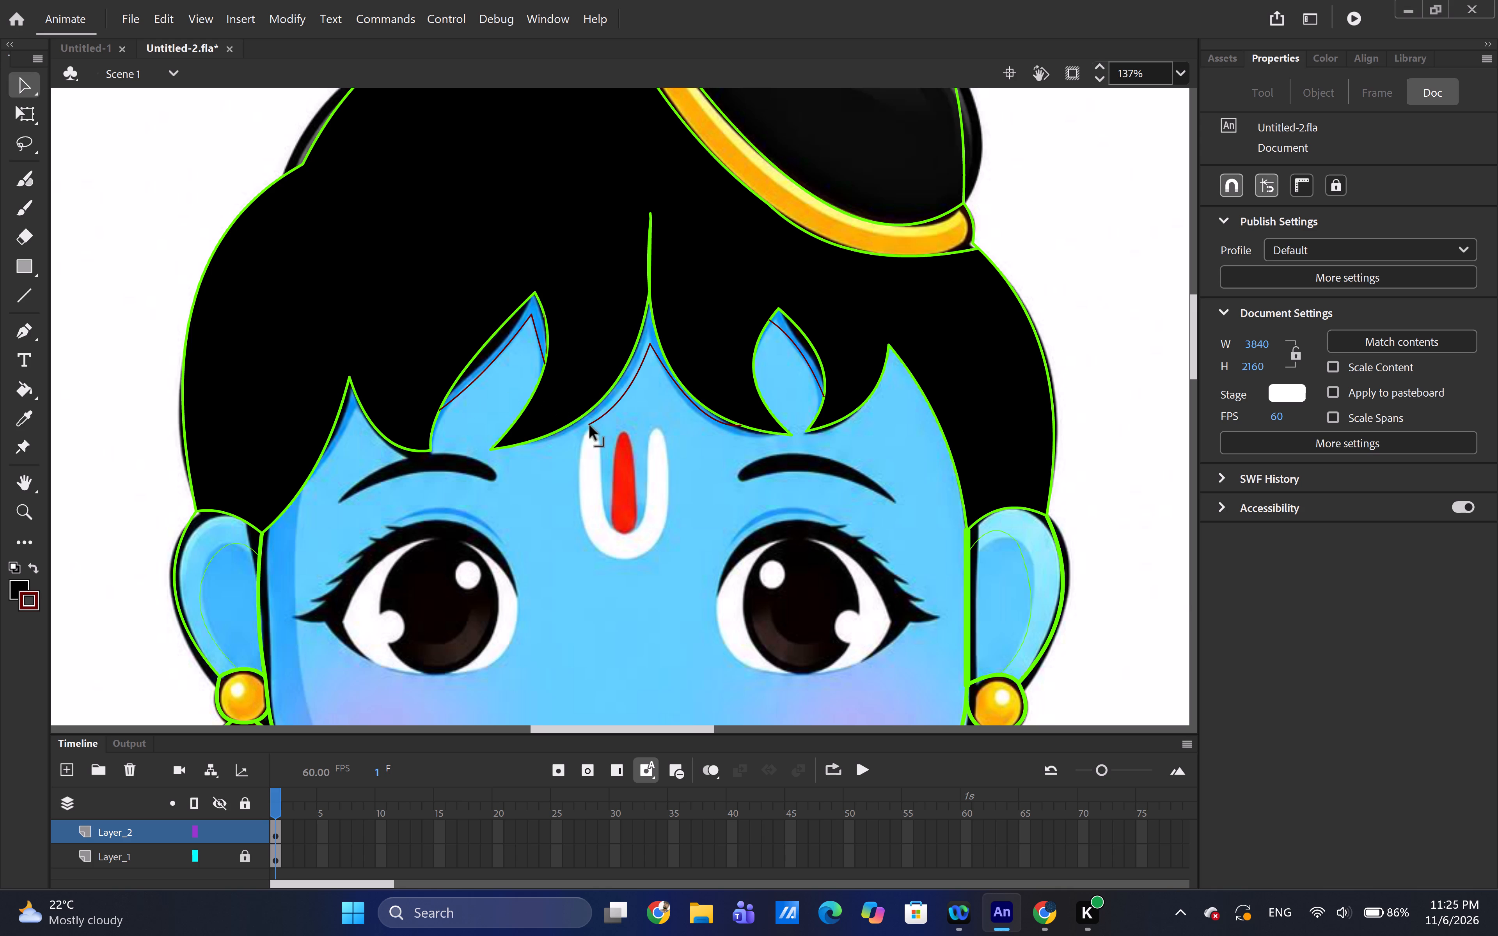
# Move the lower end of the left-hand shading line below the parting onto the fringe's green outline.
pyautogui.moveTo(590, 426); pyautogui.dragTo(581, 424)
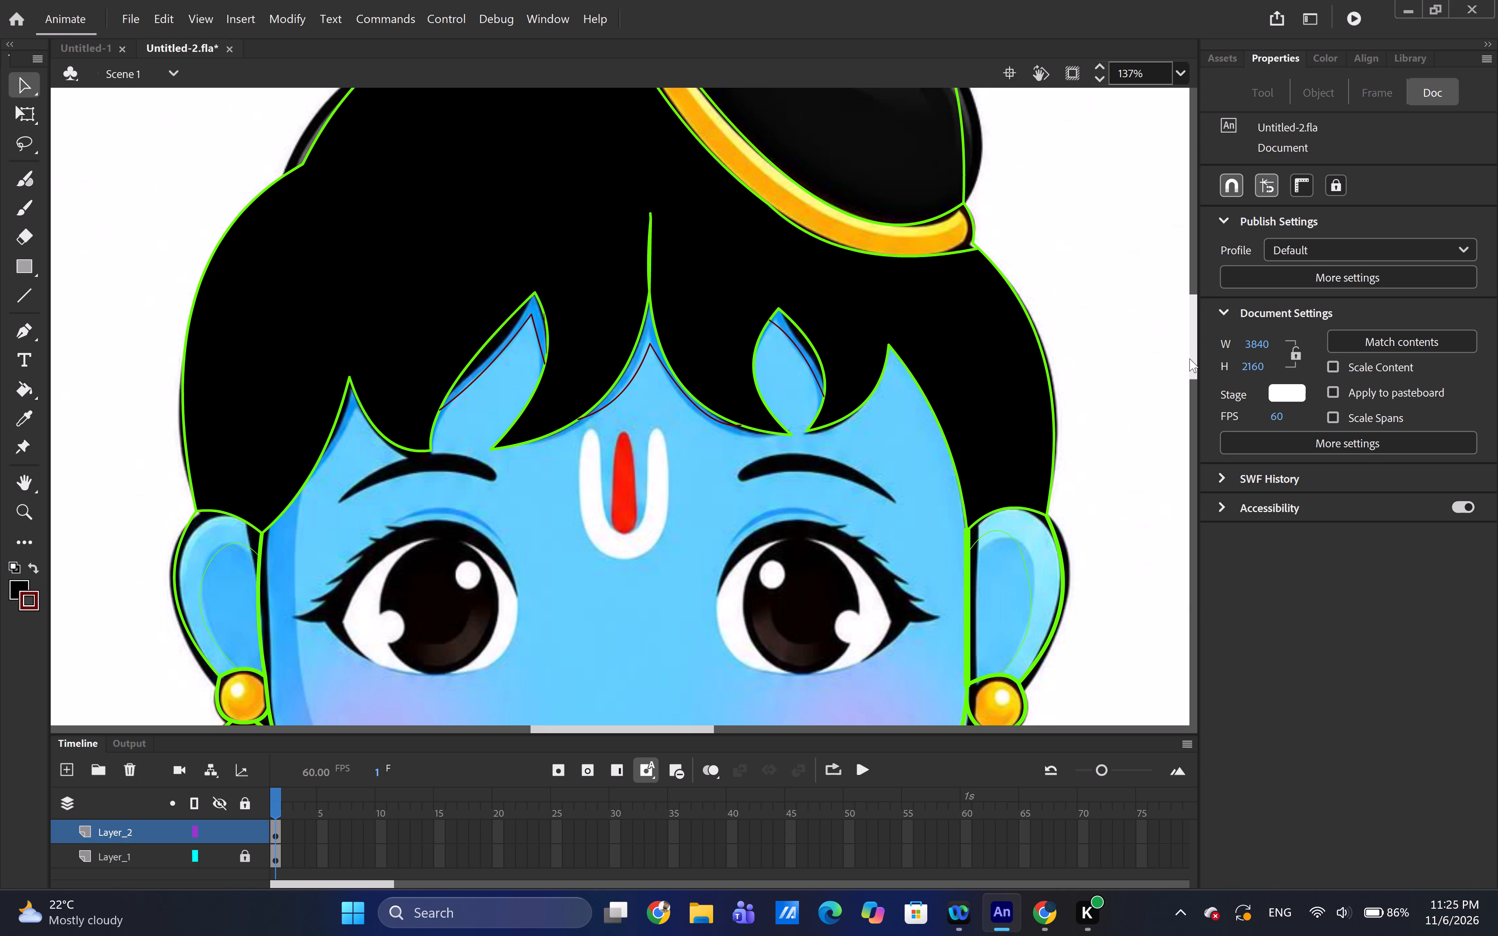
# Draw a dark red line from below the fringe's far-left peak down to the green hair outline left of the left-hand eyebrow.
pyautogui.moveTo(1189, 358); pyautogui.dragTo(1189, 369)
pyautogui.moveTo(1189, 369); pyautogui.dragTo(1185, 384)
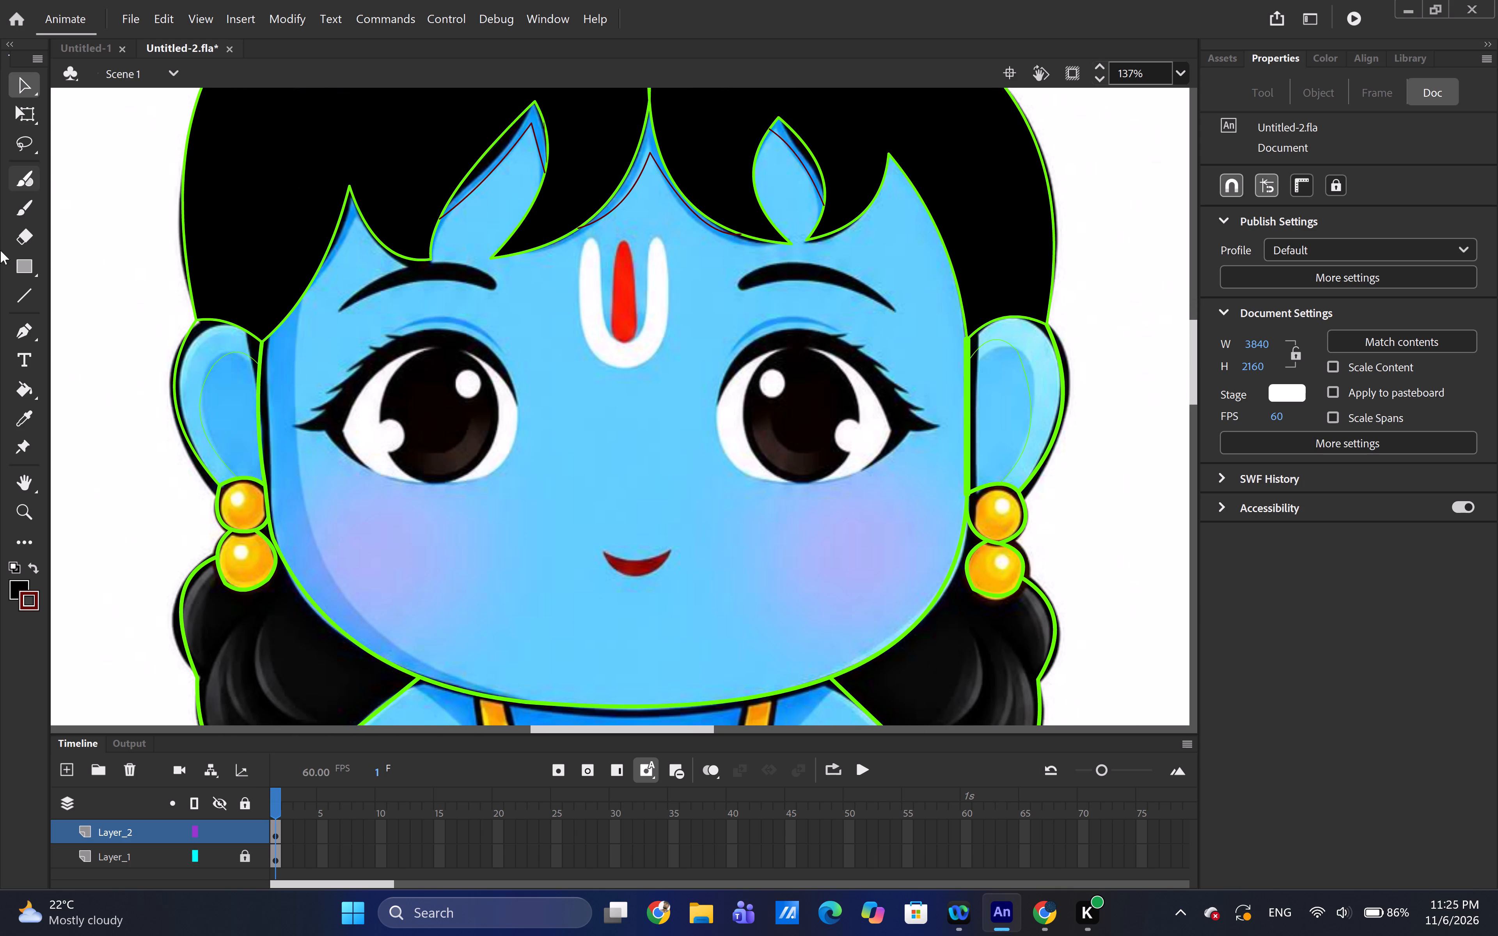
pyautogui.click(25, 292)
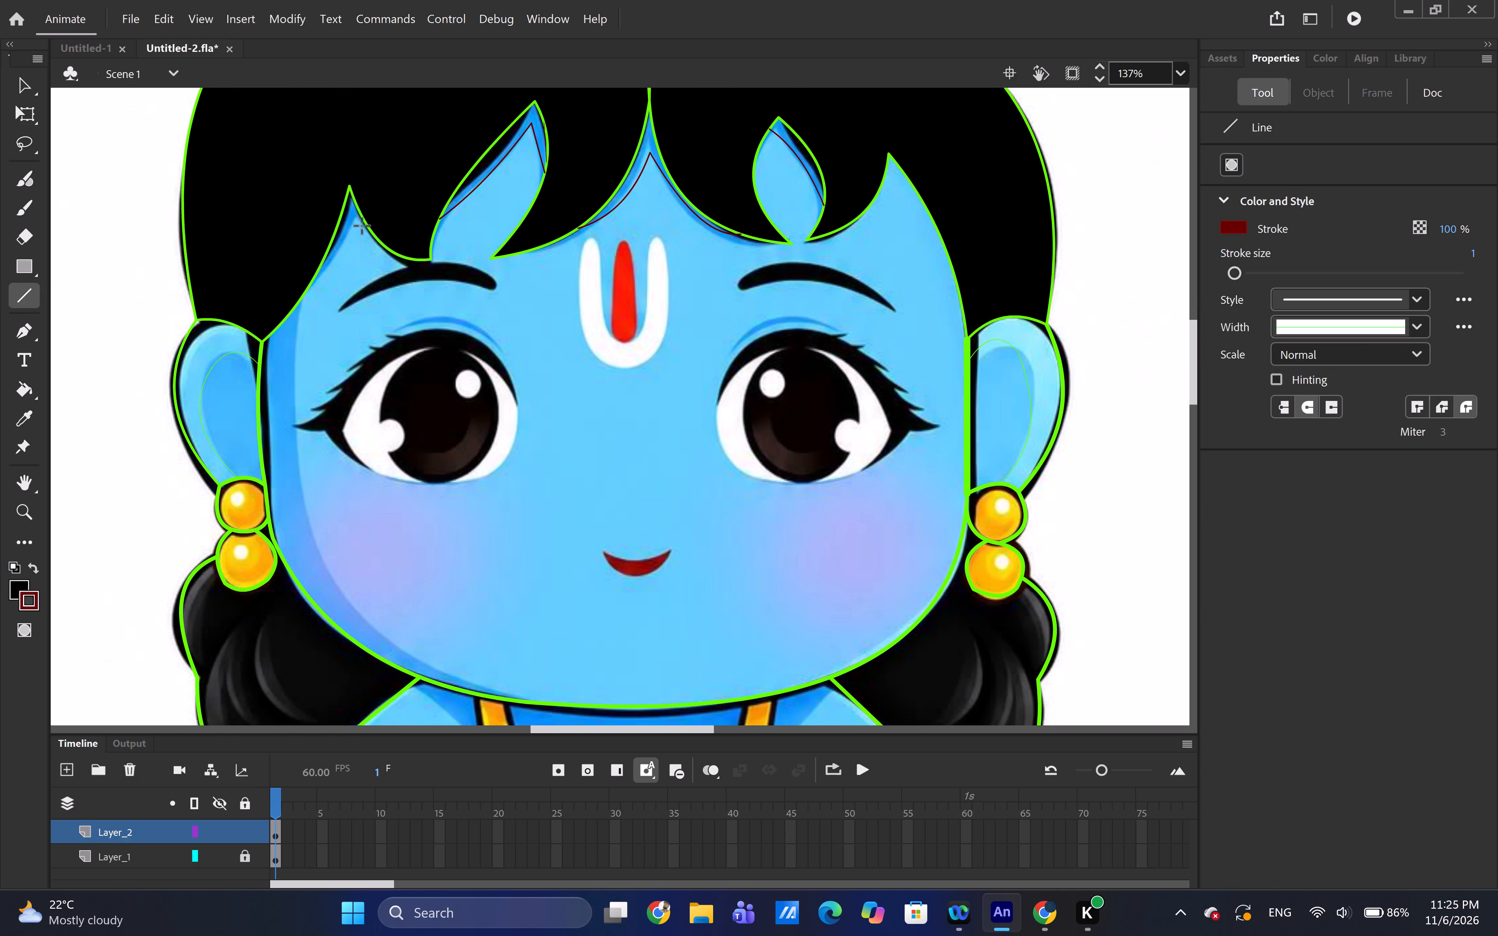
pyautogui.moveTo(358, 222); pyautogui.dragTo(328, 269)
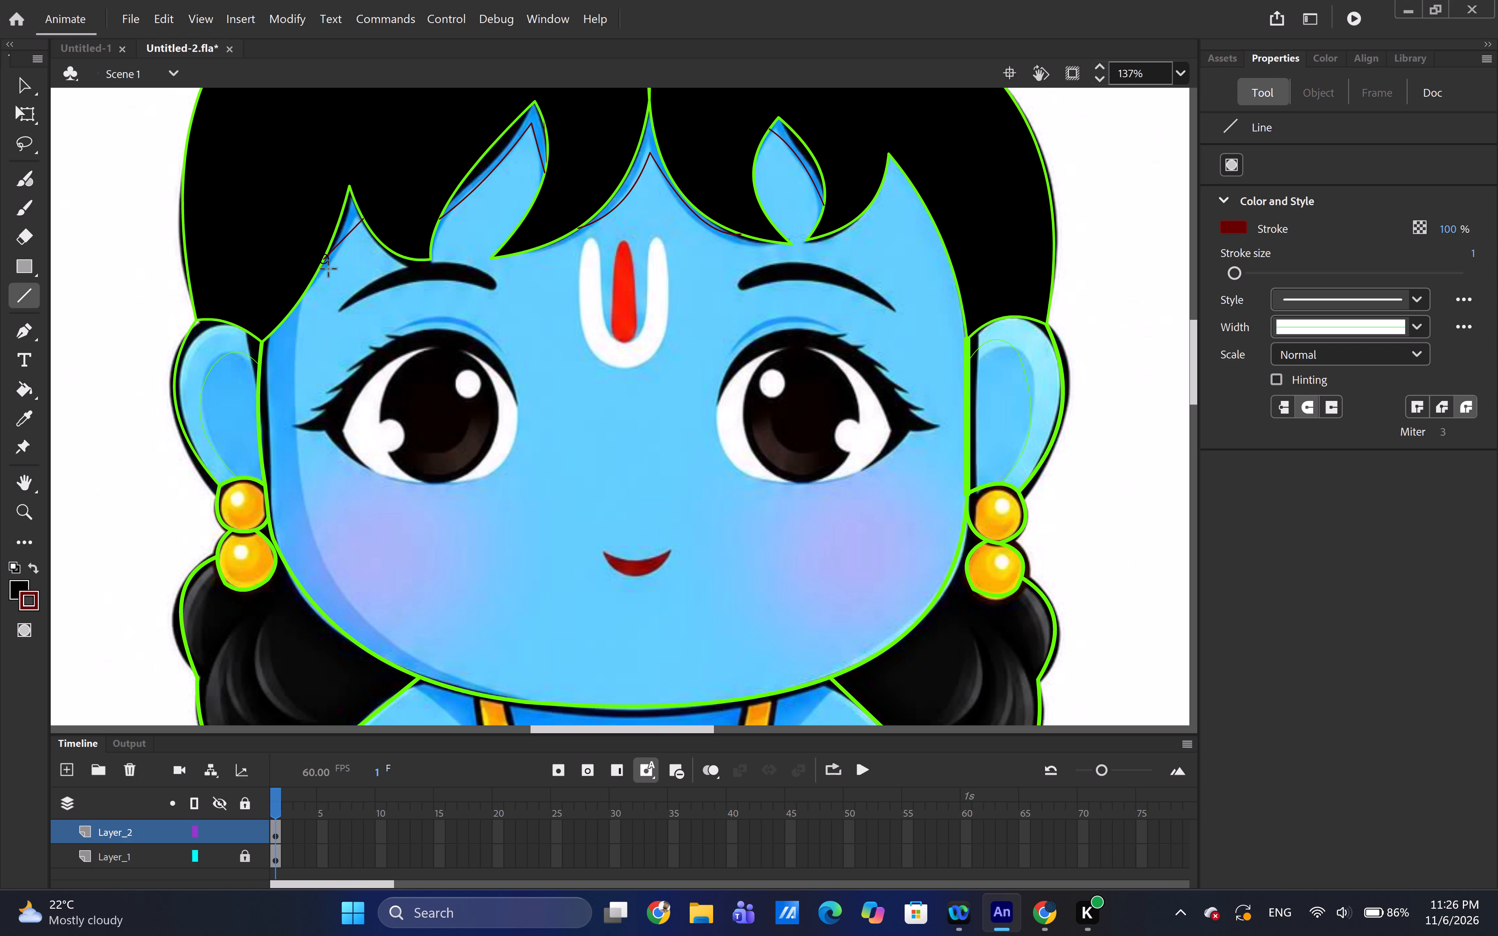
pyautogui.moveTo(328, 269); pyautogui.dragTo(317, 300)
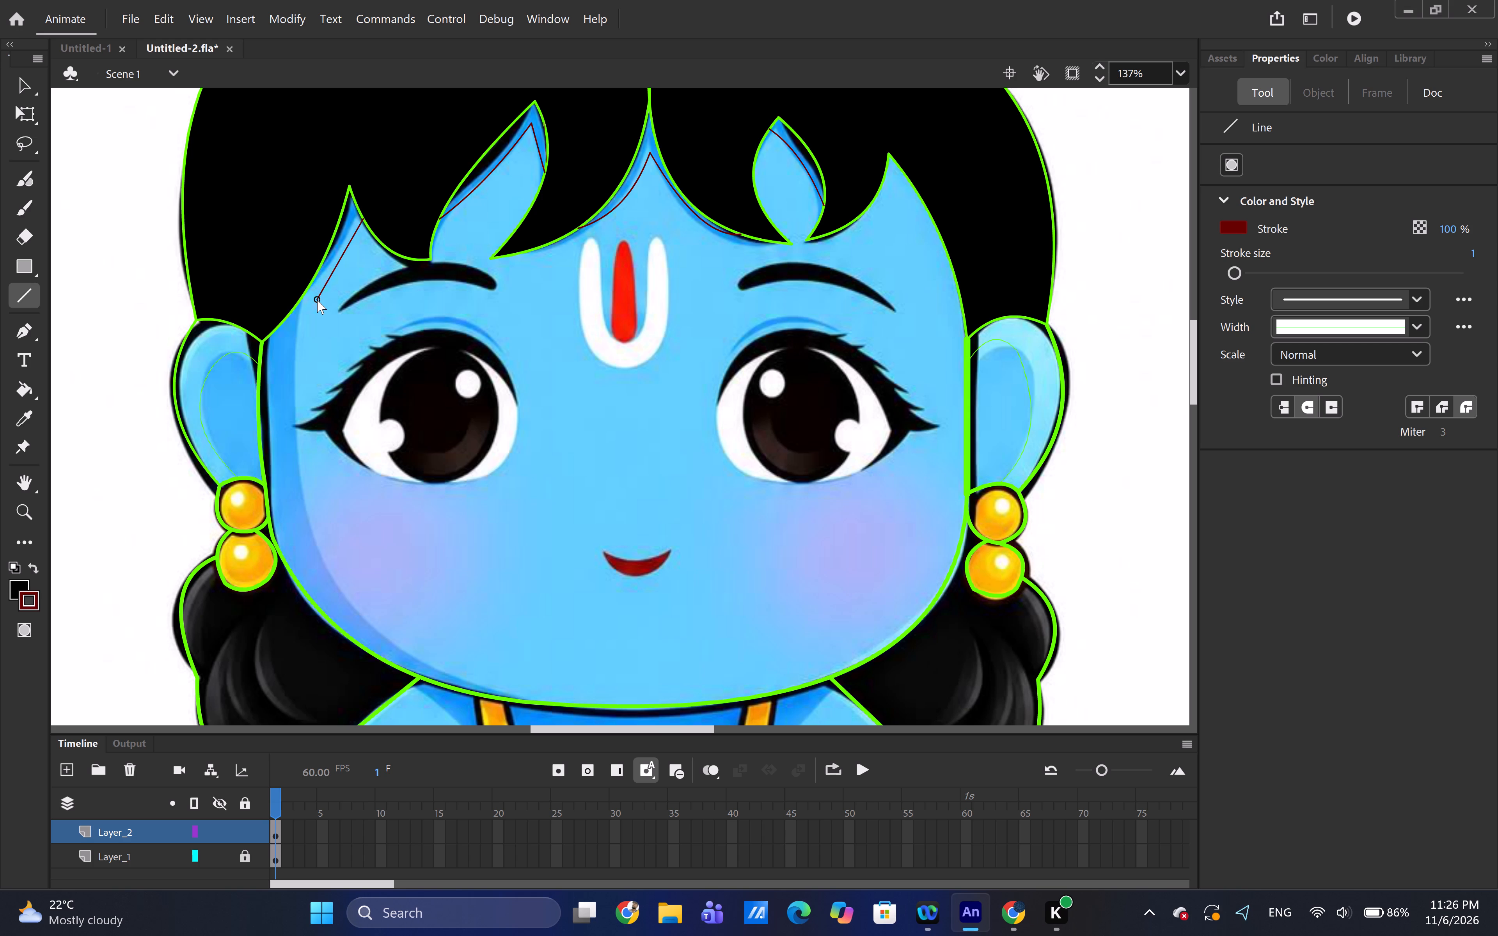
pyautogui.moveTo(317, 300); pyautogui.dragTo(312, 296)
# Draw a straight dark red line from that line's lower end down to the green chin outline above the left-hand necklace strap.
pyautogui.moveTo(307, 300); pyautogui.dragTo(326, 551)
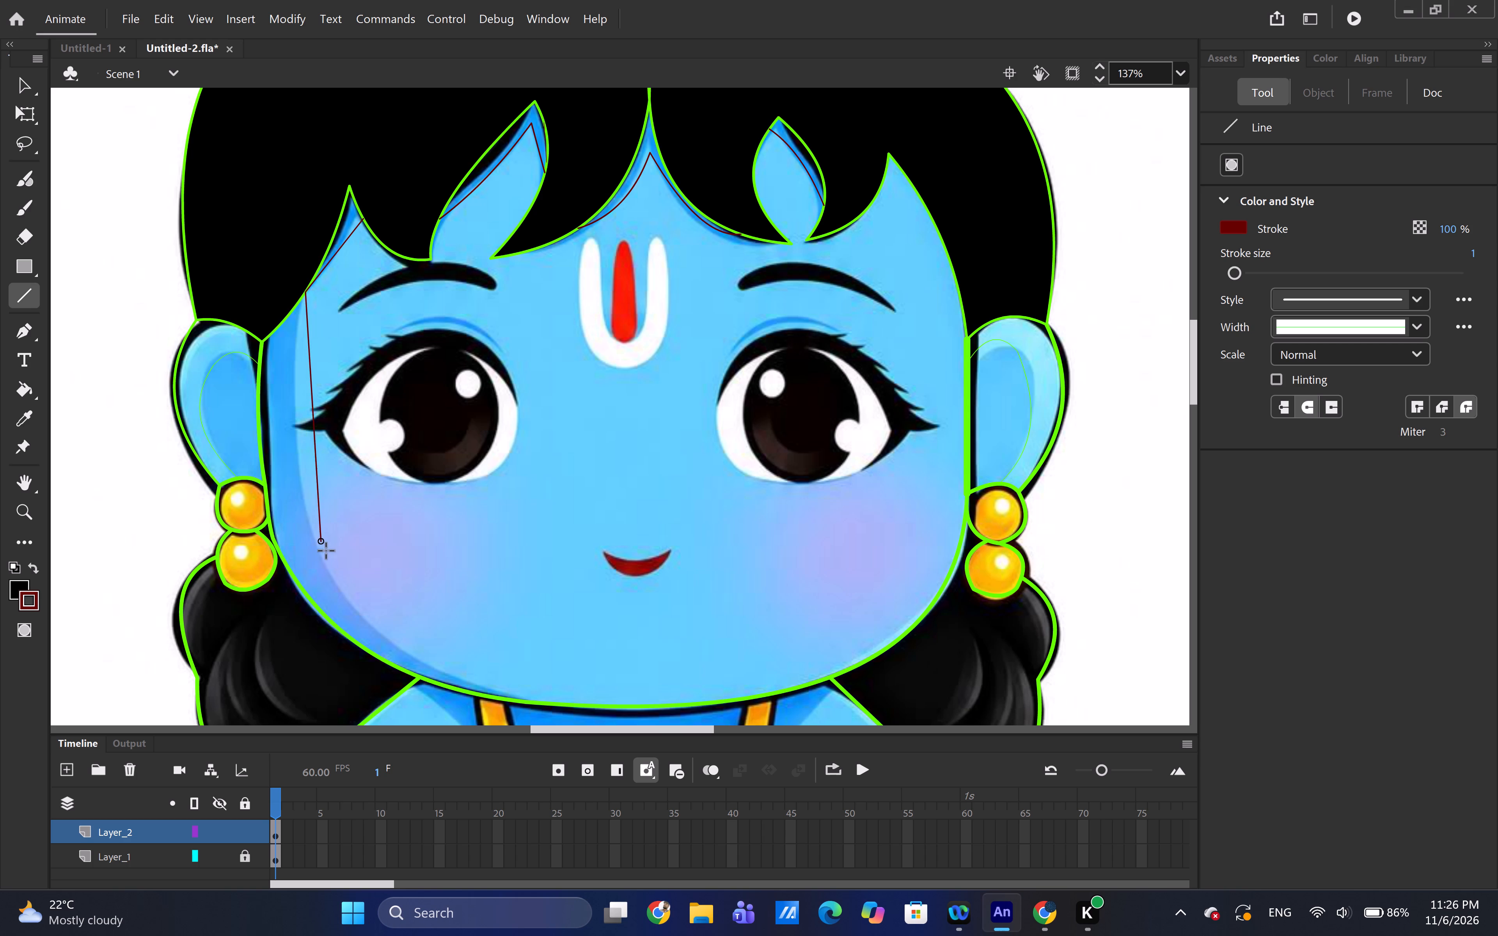
pyautogui.moveTo(326, 551); pyautogui.dragTo(408, 642)
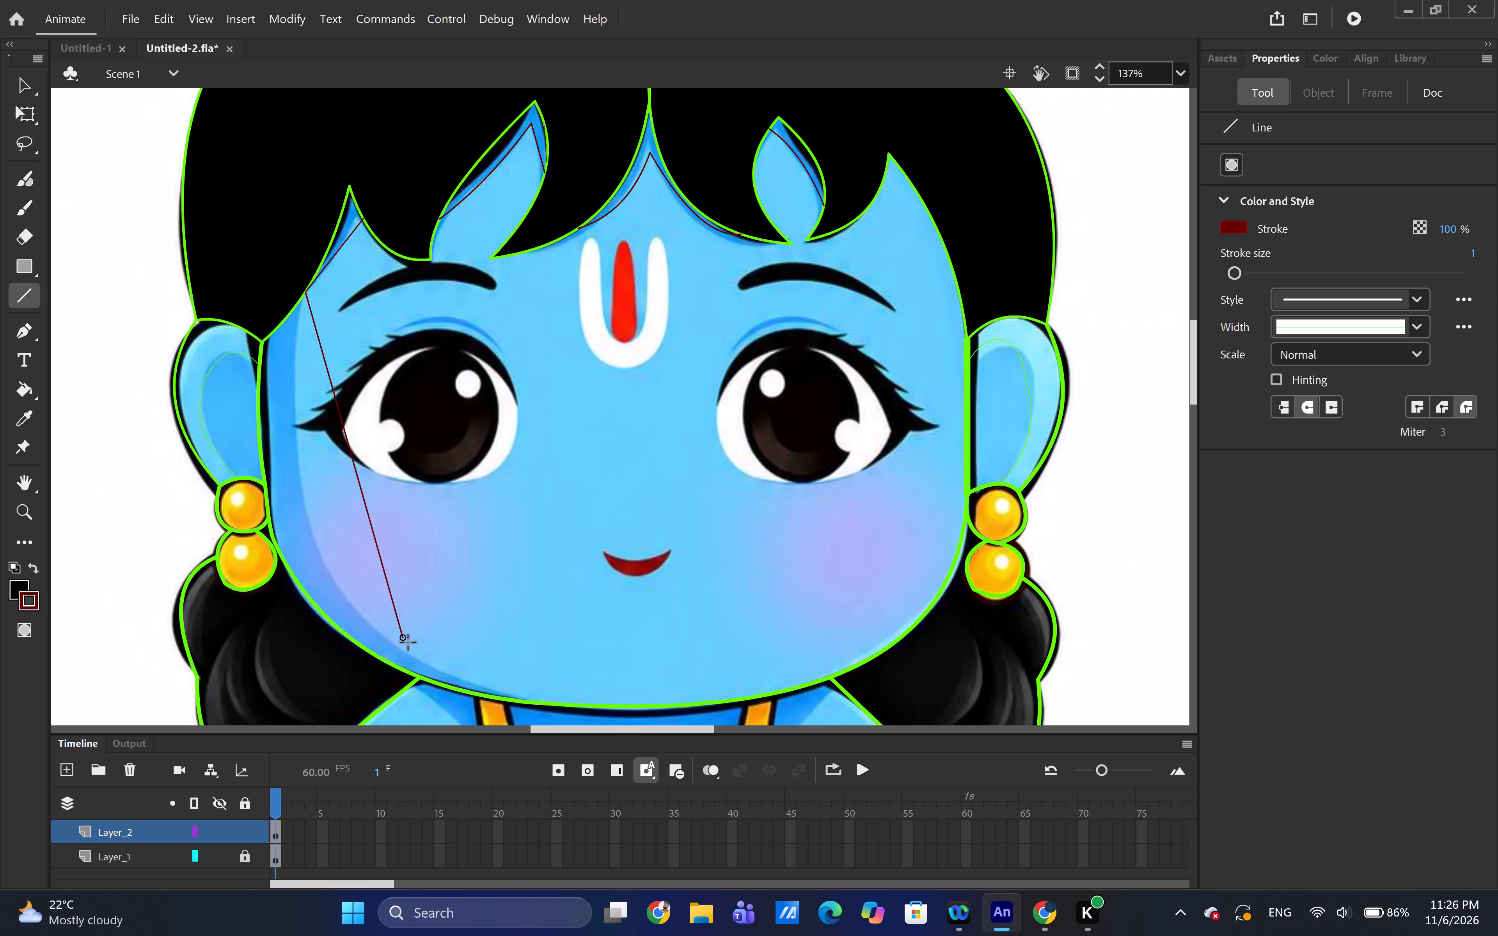
pyautogui.moveTo(408, 642); pyautogui.dragTo(481, 686)
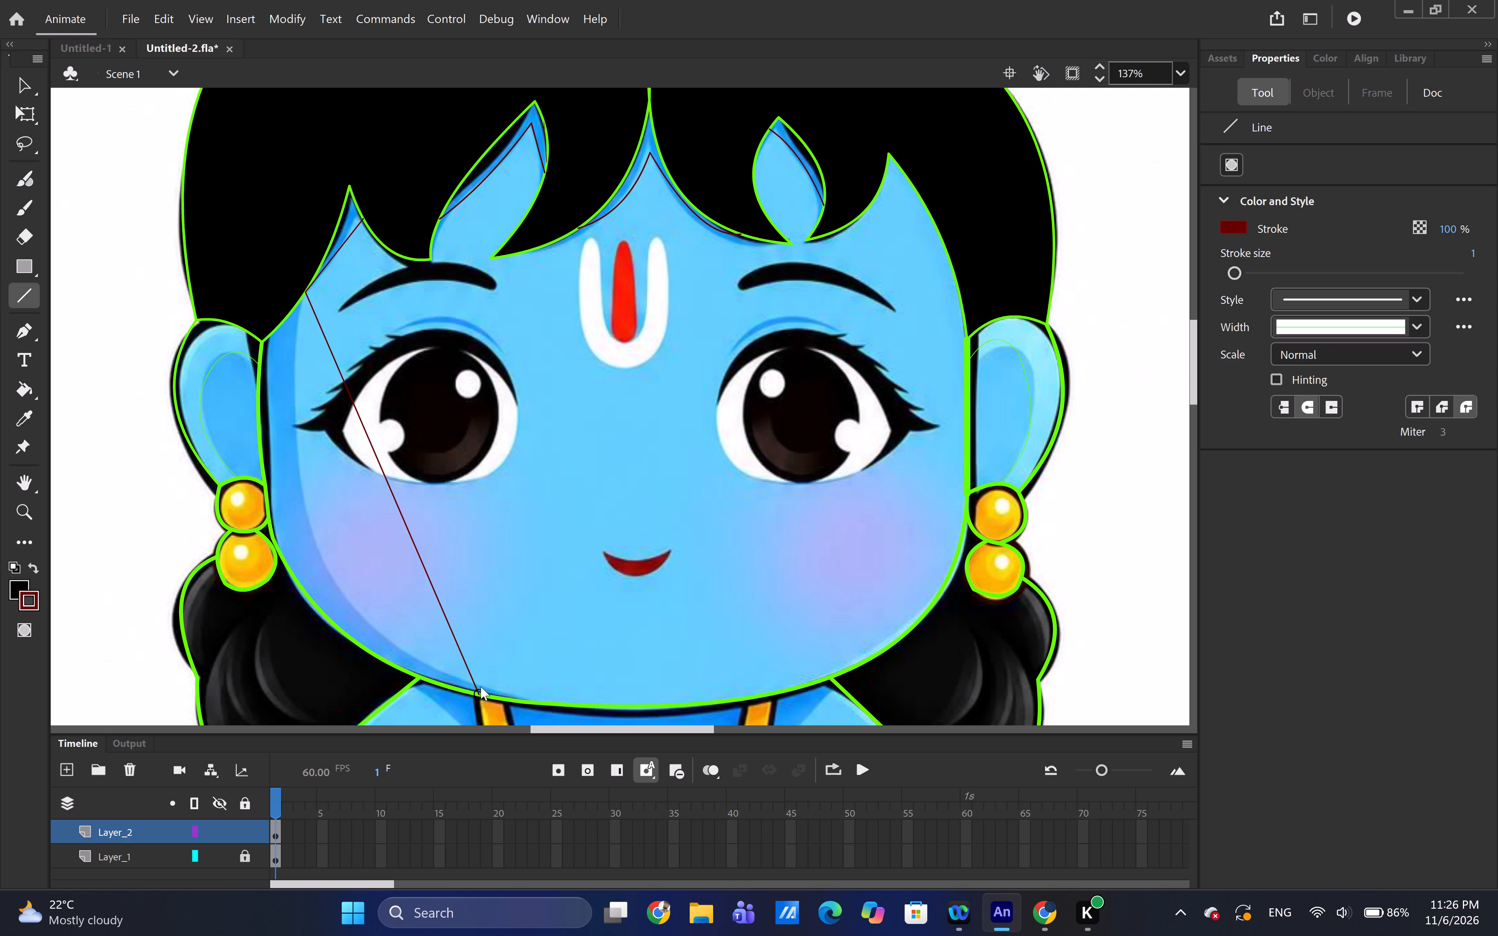
pyautogui.moveTo(481, 686); pyautogui.dragTo(507, 691)
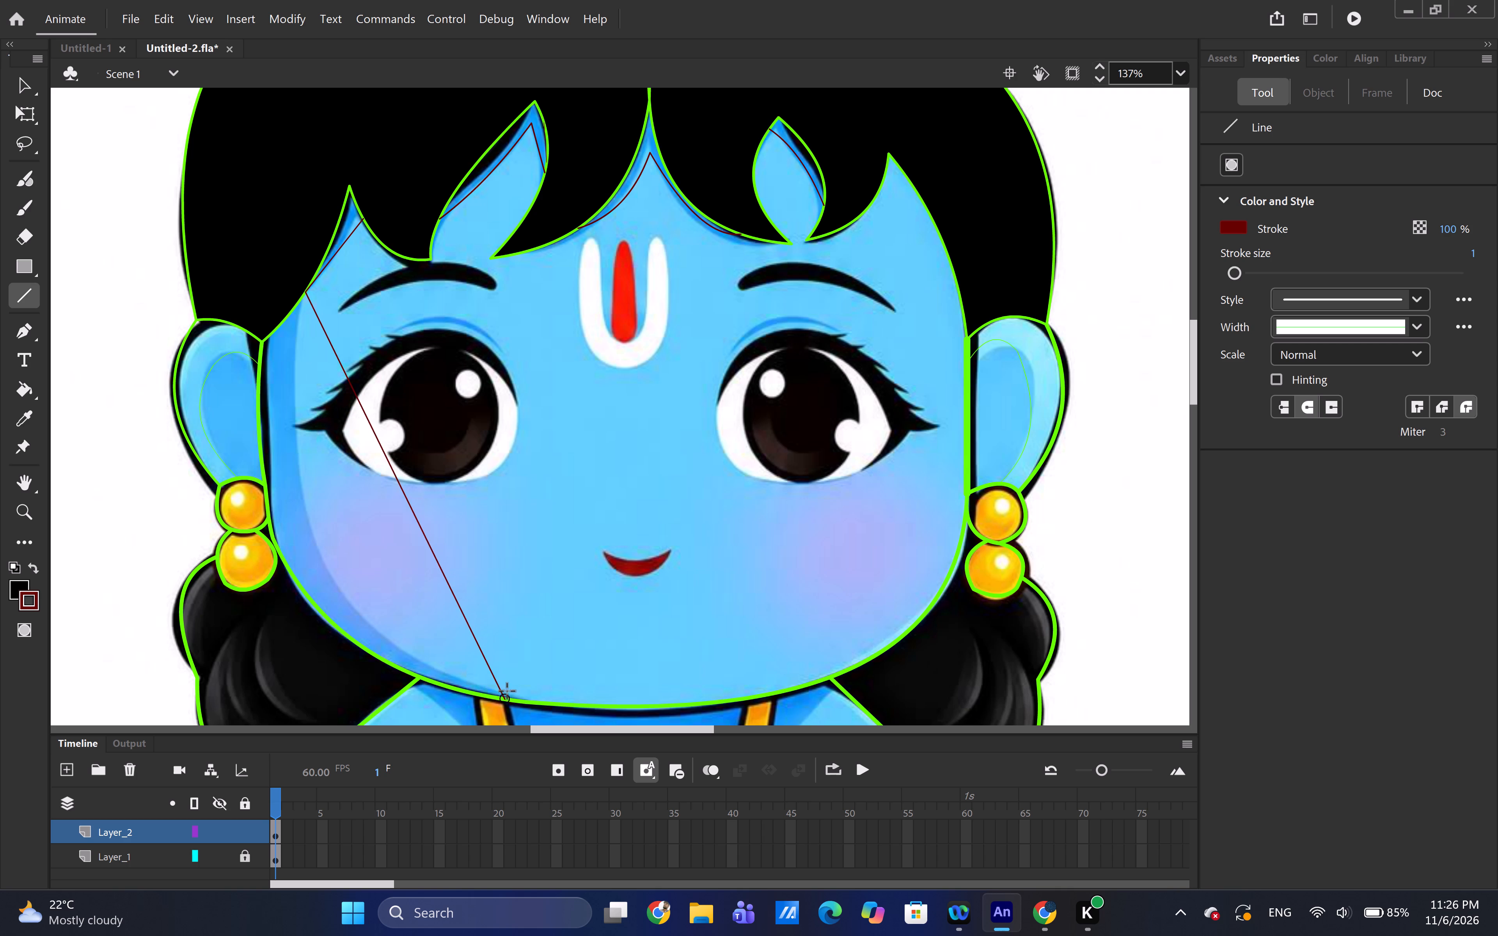
pyautogui.moveTo(507, 691); pyautogui.dragTo(510, 691)
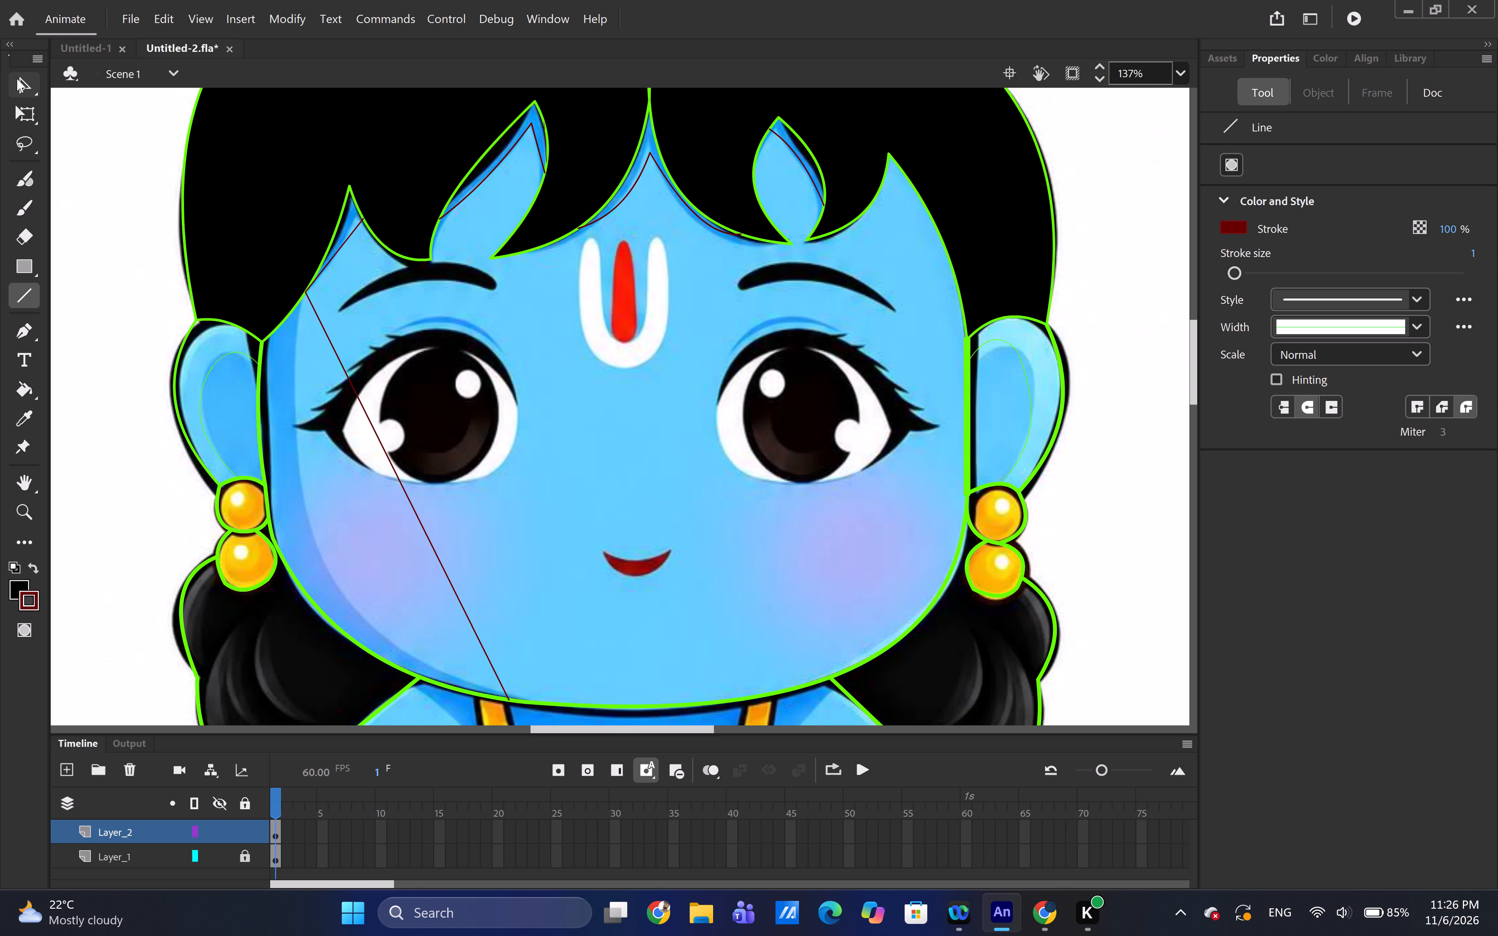
# Bend the straight dark red line across the left-hand eye outward to follow the cheek's shading edge down to the chin.
pyautogui.click(18, 83)
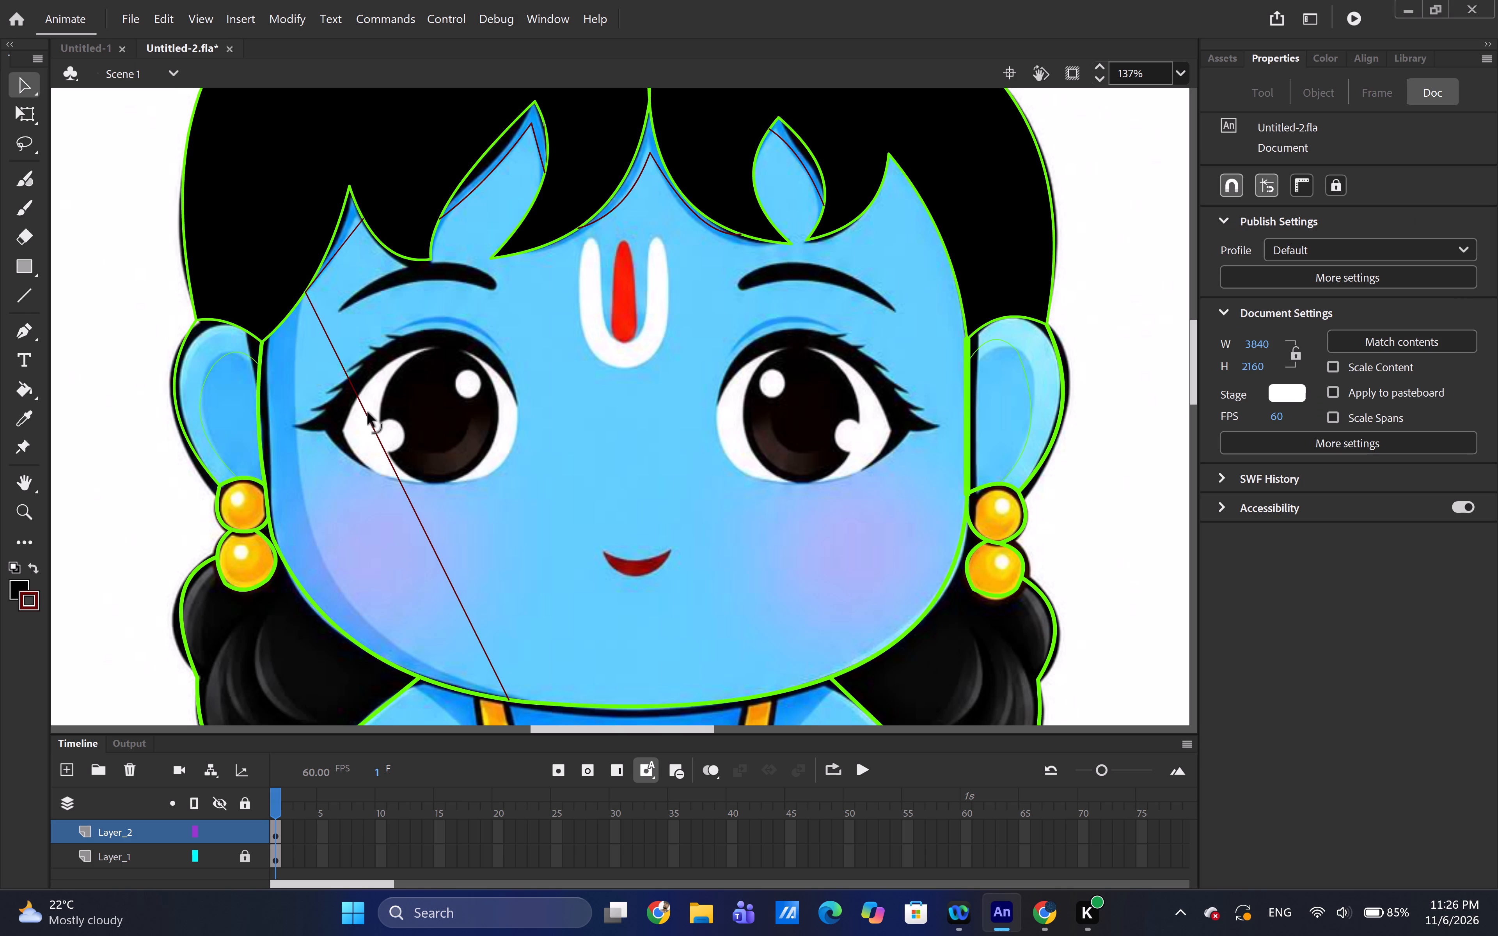
pyautogui.moveTo(368, 413); pyautogui.dragTo(263, 424)
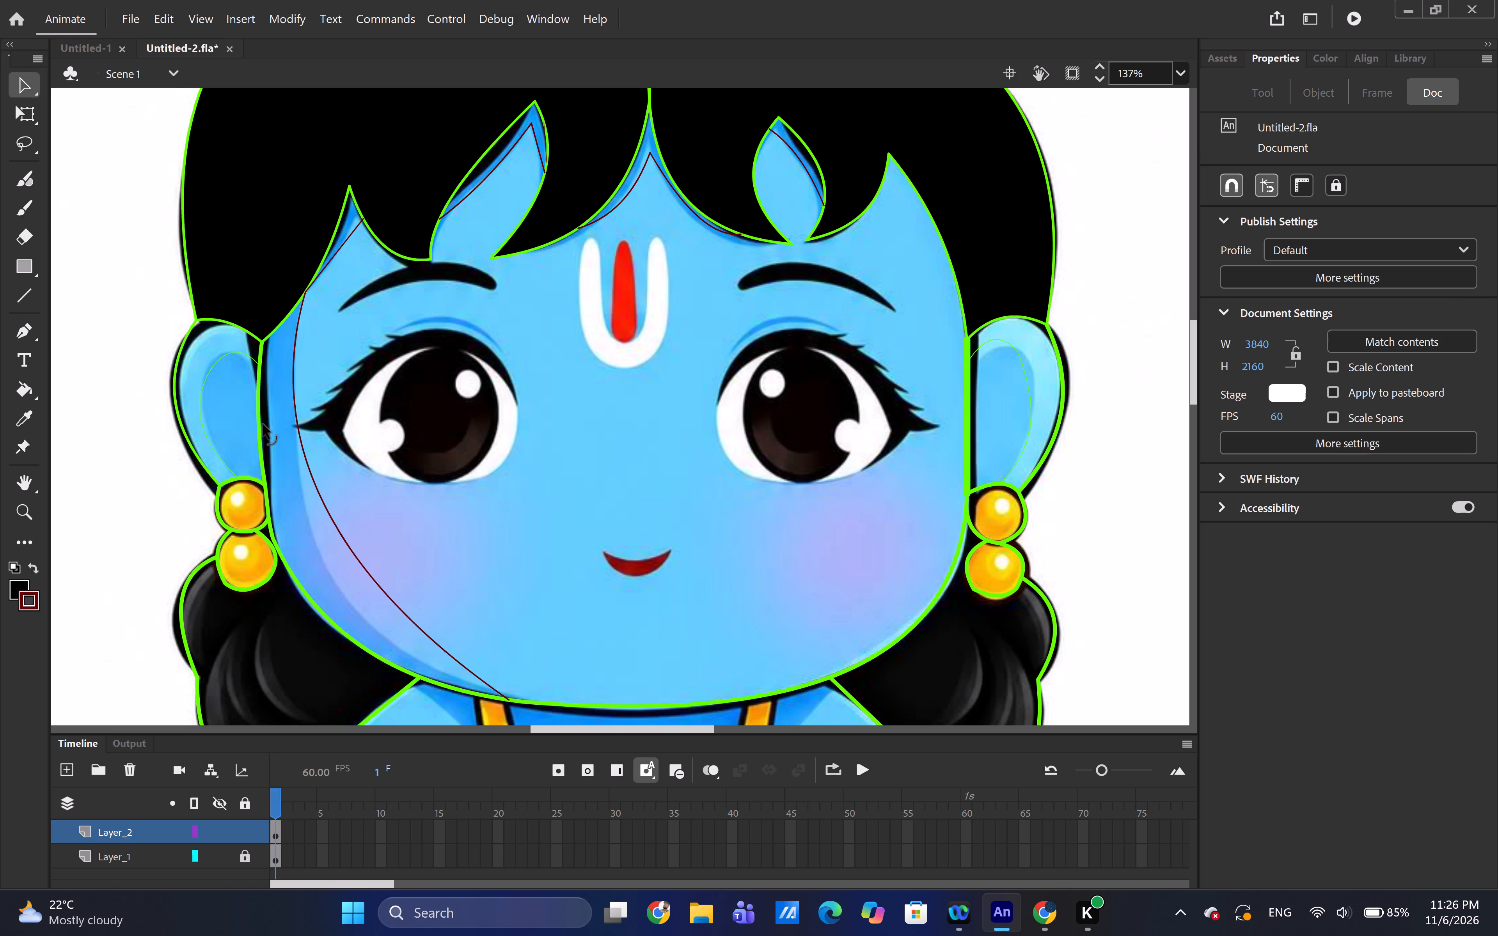
pyautogui.moveTo(263, 424); pyautogui.dragTo(248, 422)
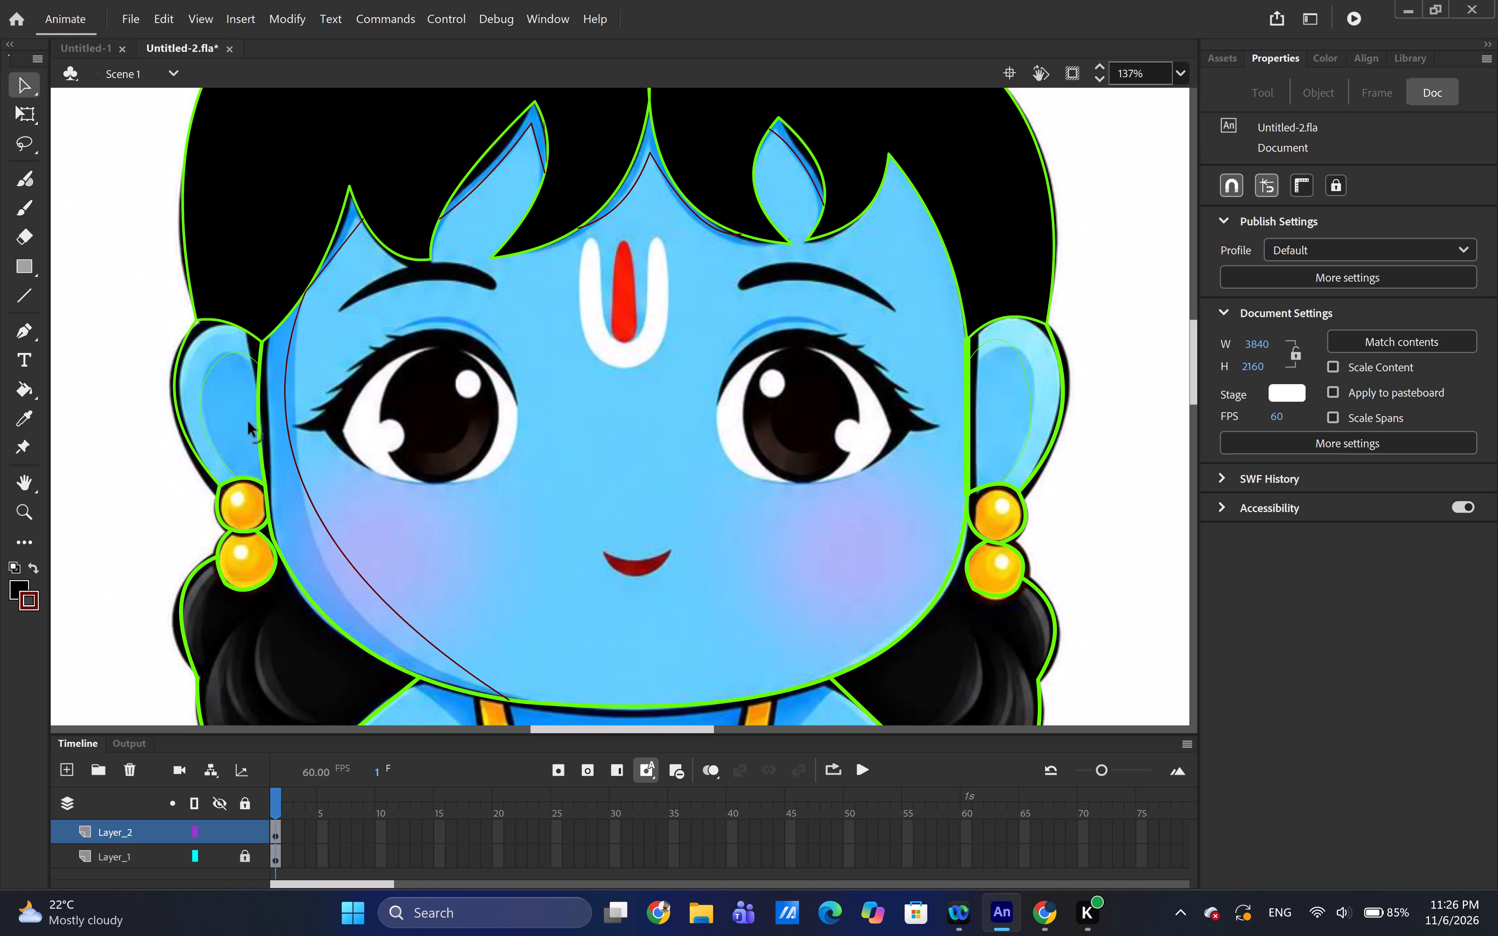
pyautogui.moveTo(248, 422); pyautogui.dragTo(275, 488)
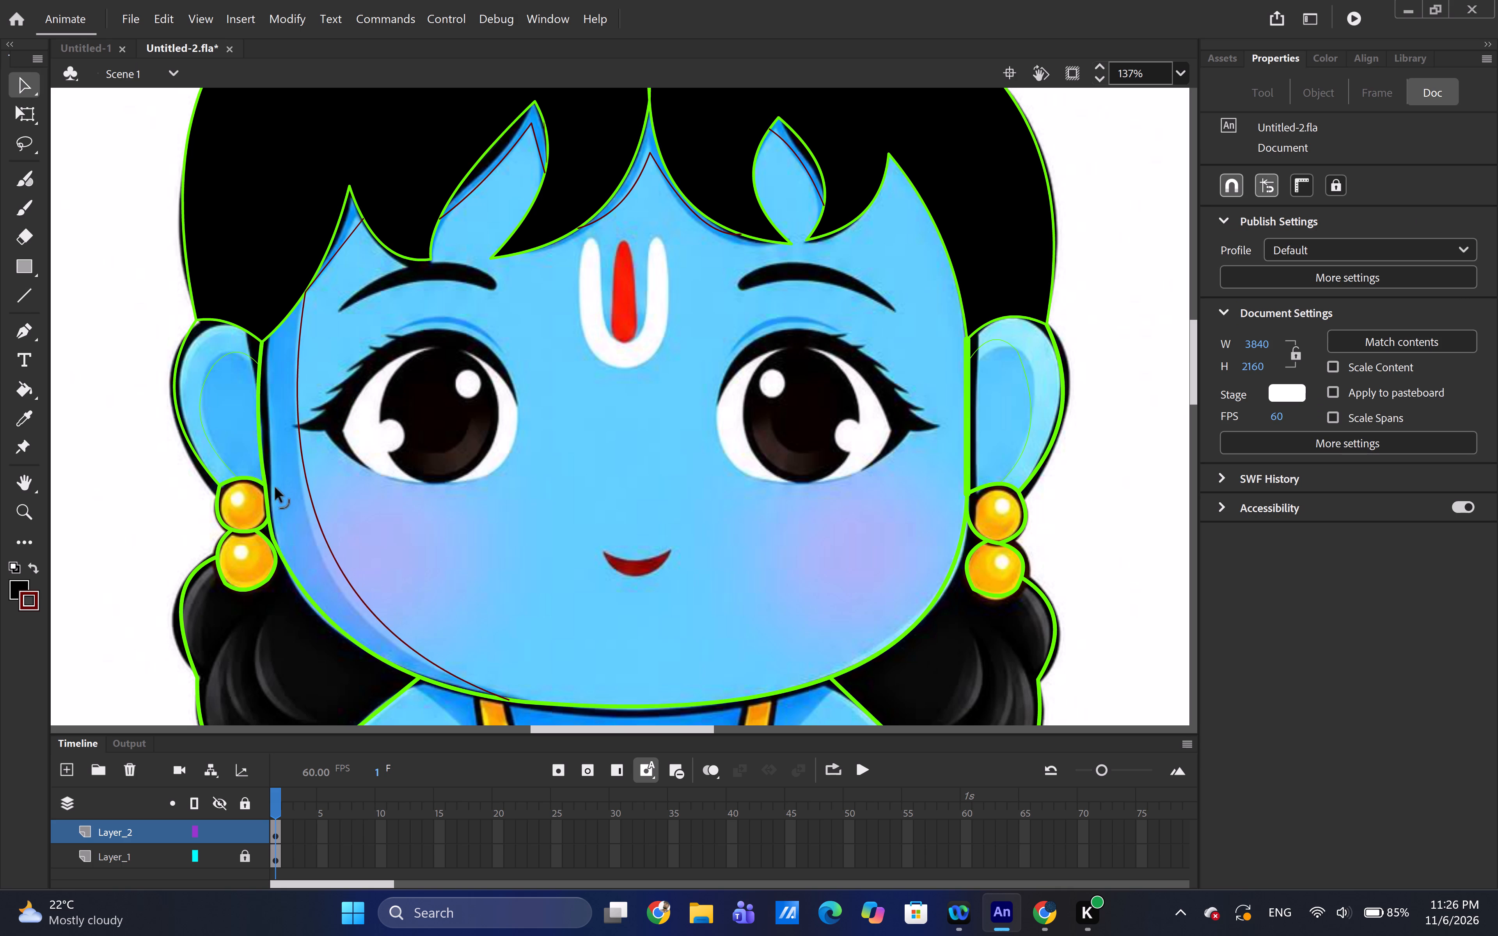
pyautogui.moveTo(275, 488); pyautogui.dragTo(276, 518)
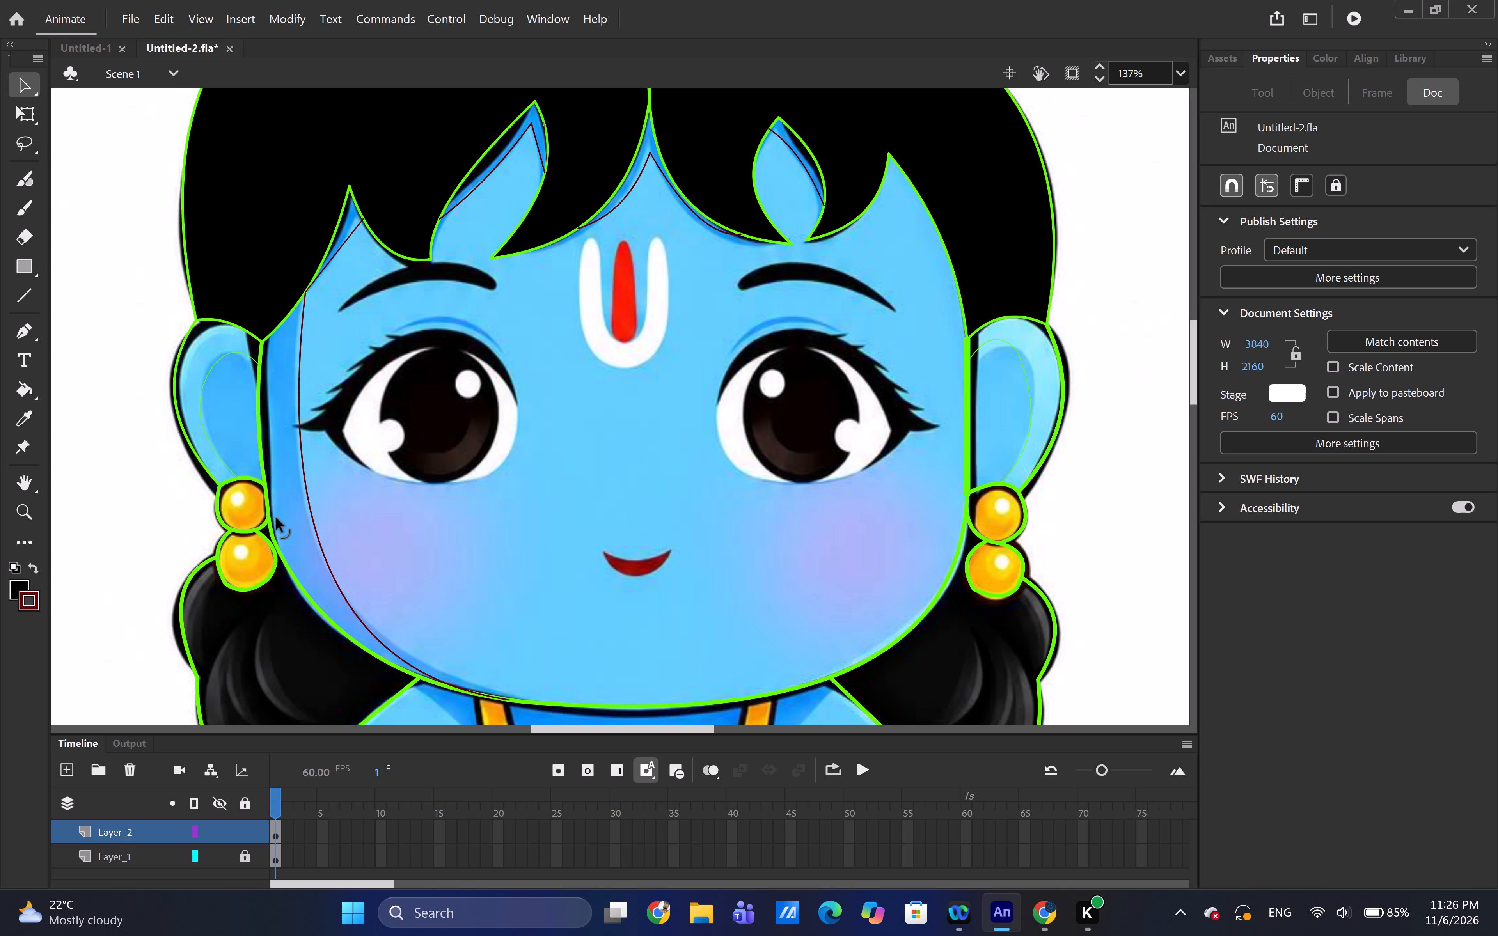
pyautogui.moveTo(276, 518); pyautogui.dragTo(273, 514)
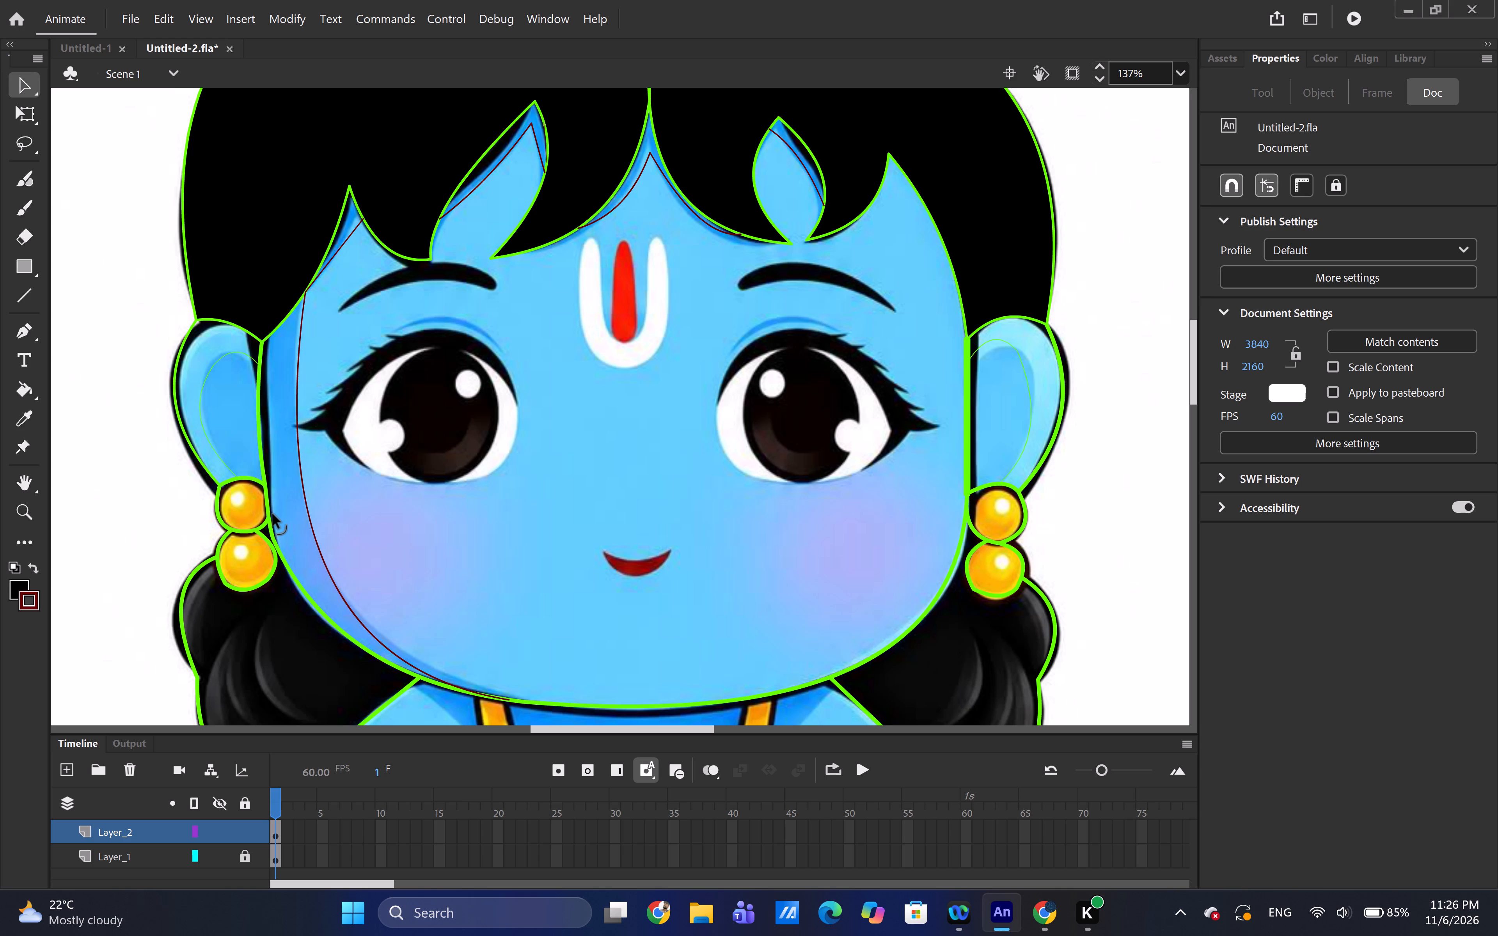
pyautogui.moveTo(273, 514); pyautogui.dragTo(271, 511)
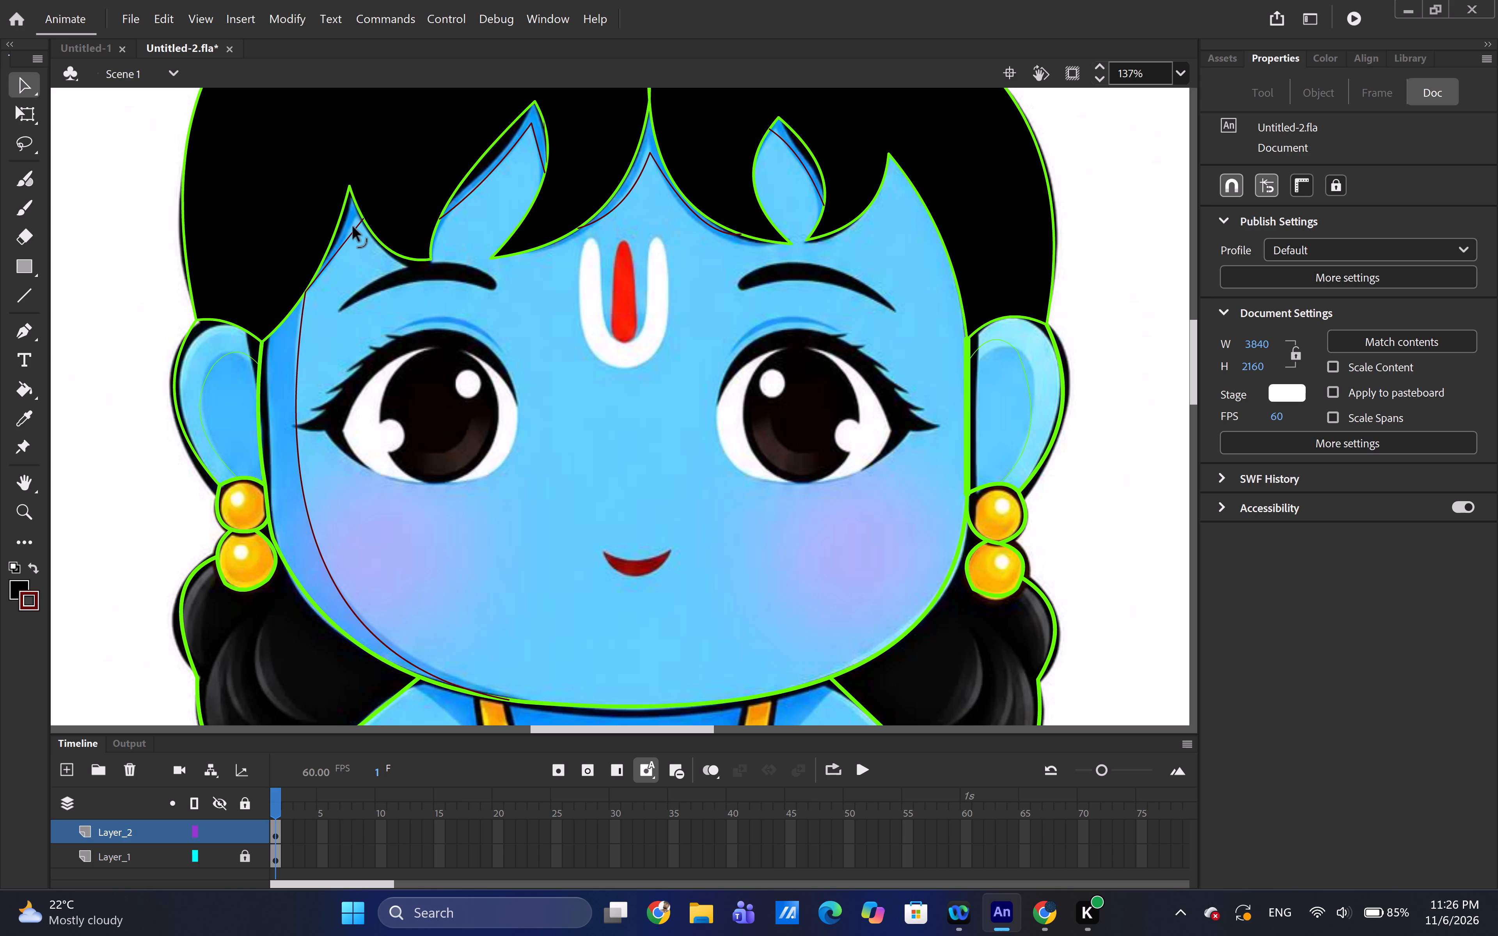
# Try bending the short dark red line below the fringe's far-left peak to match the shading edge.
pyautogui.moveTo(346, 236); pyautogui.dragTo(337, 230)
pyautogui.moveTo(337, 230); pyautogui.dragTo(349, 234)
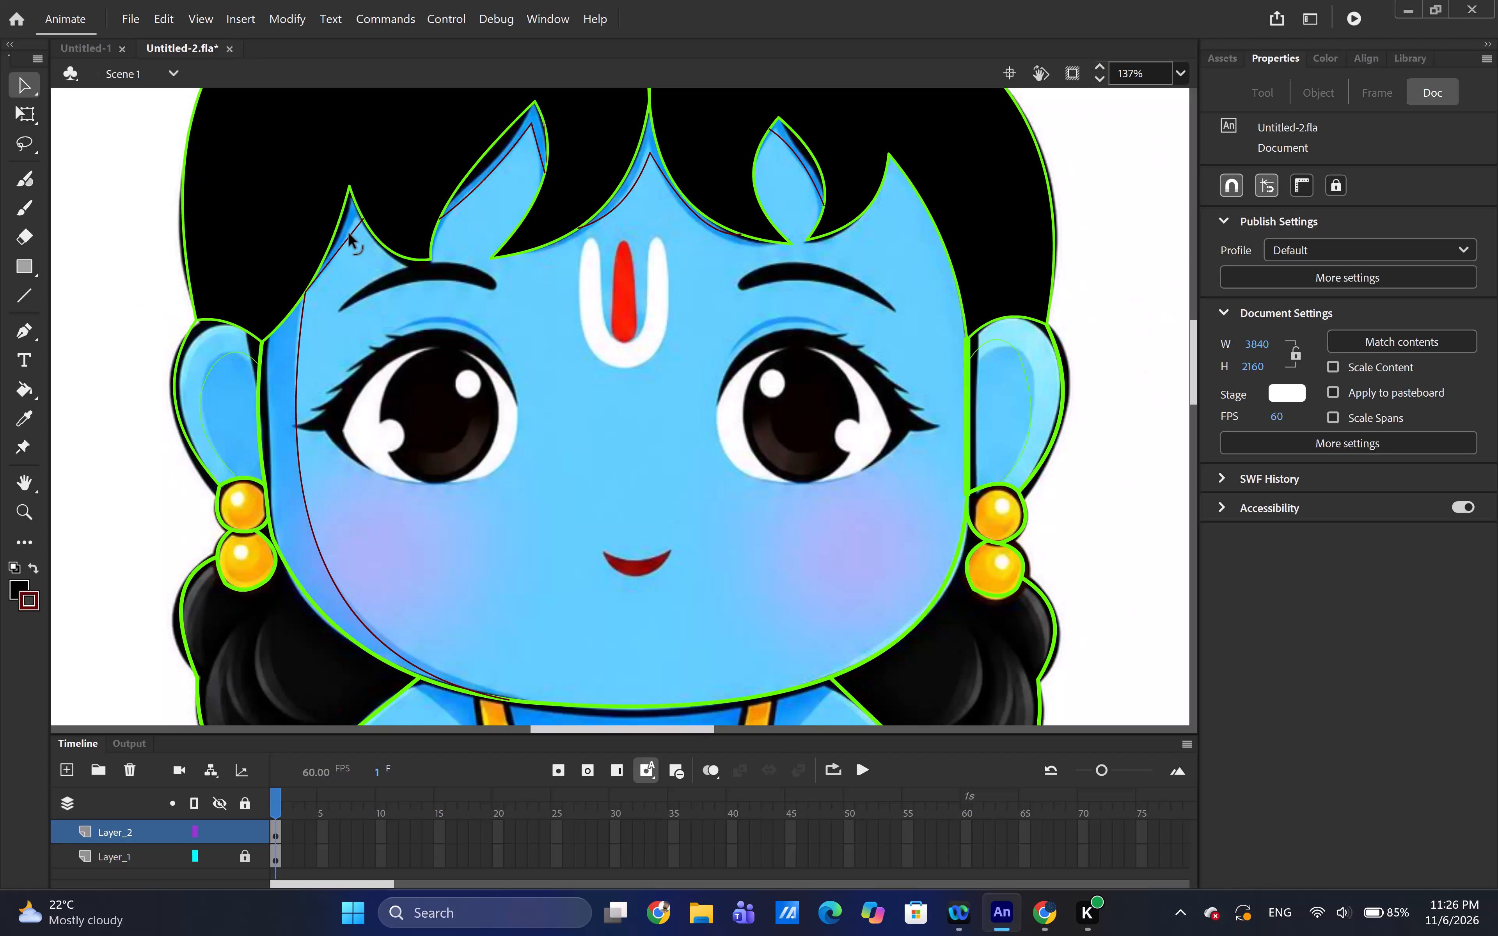
# Cut the short dark red line below the fringe's far-left peak.
pyautogui.click(359, 225)
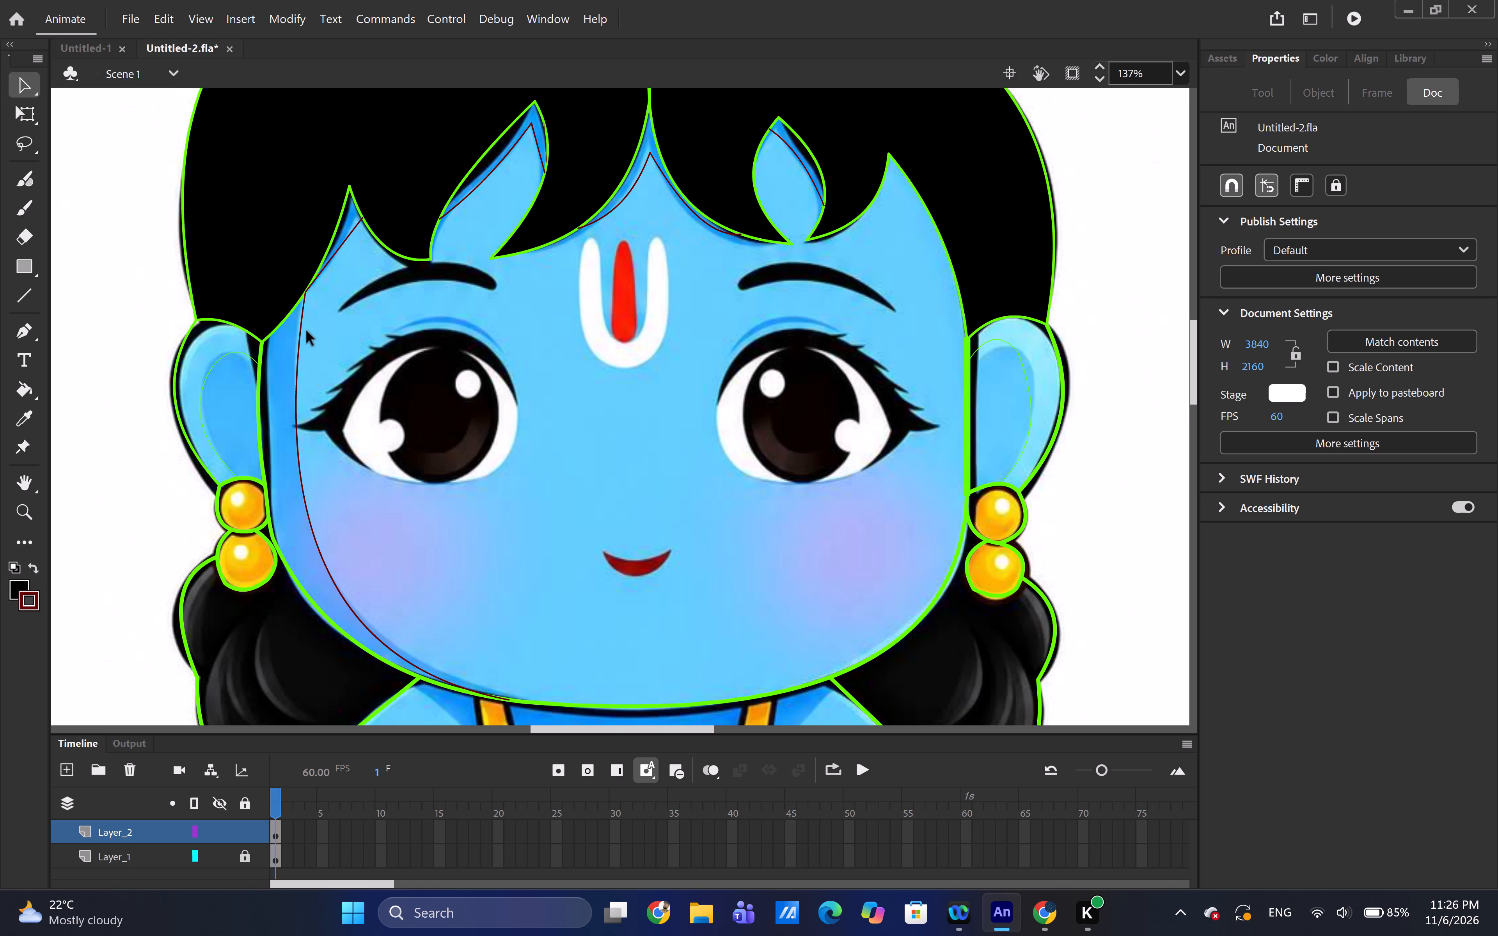
pyautogui.click(349, 229)
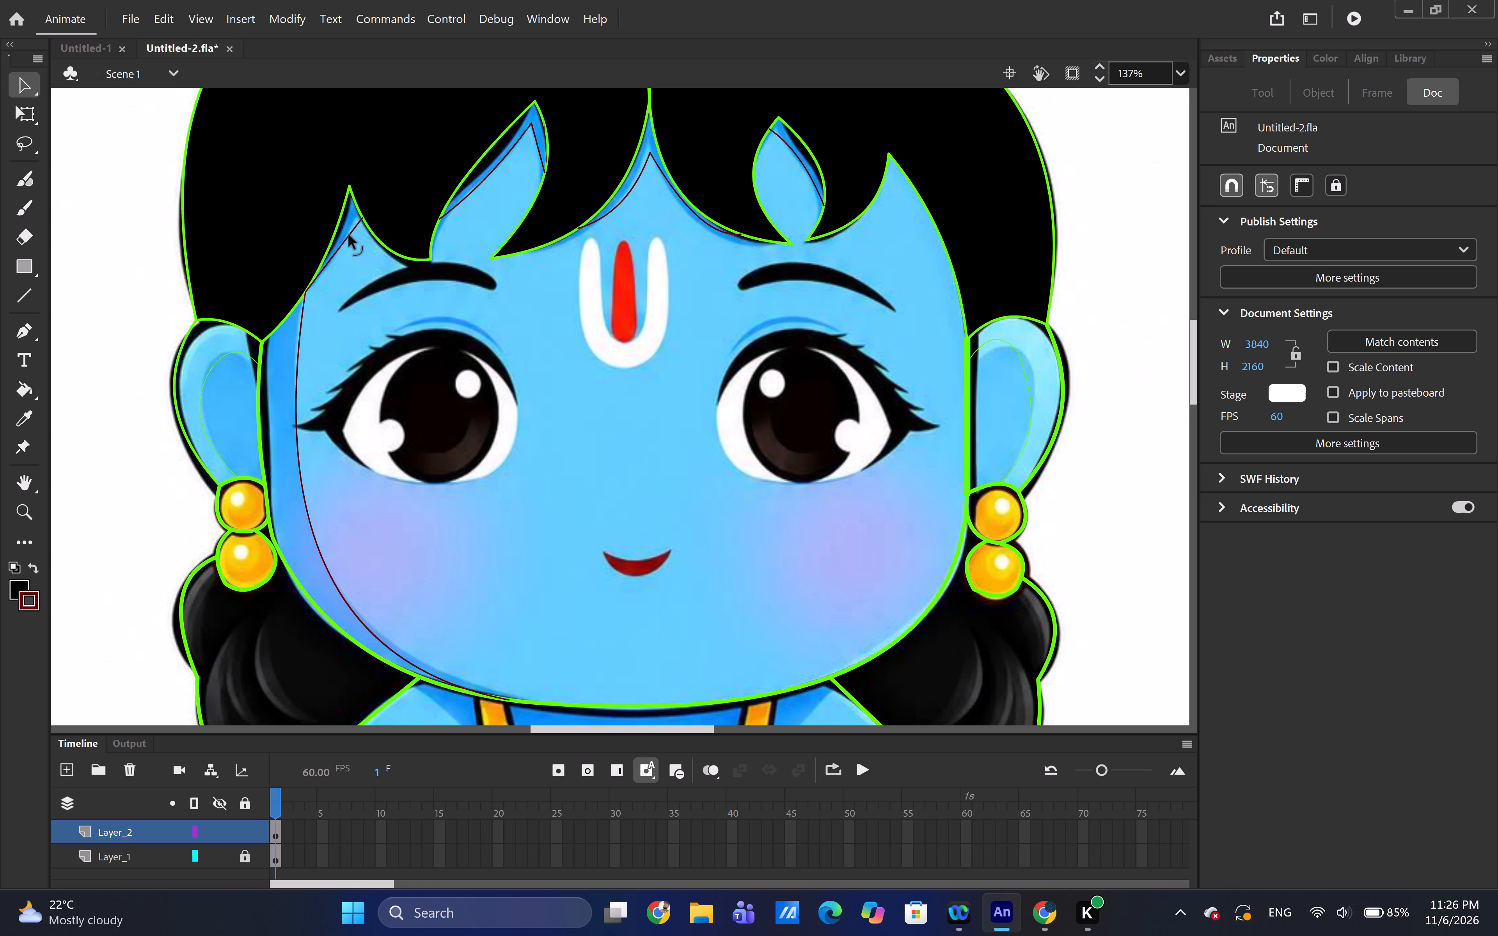
pyautogui.click(349, 235)
pyautogui.rightClick(349, 235)
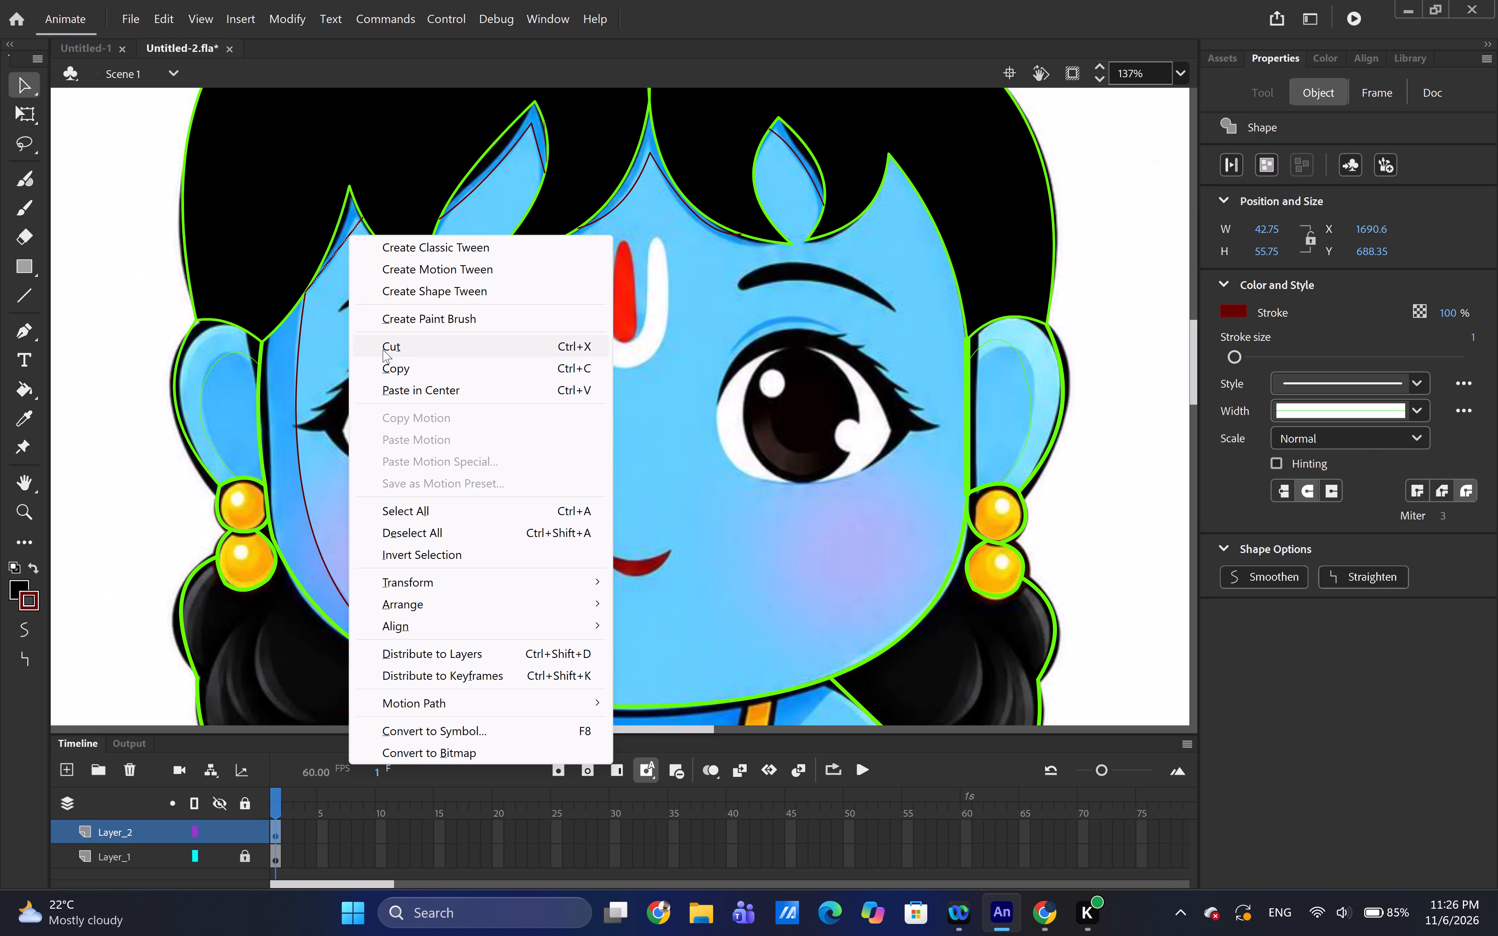
pyautogui.click(377, 345)
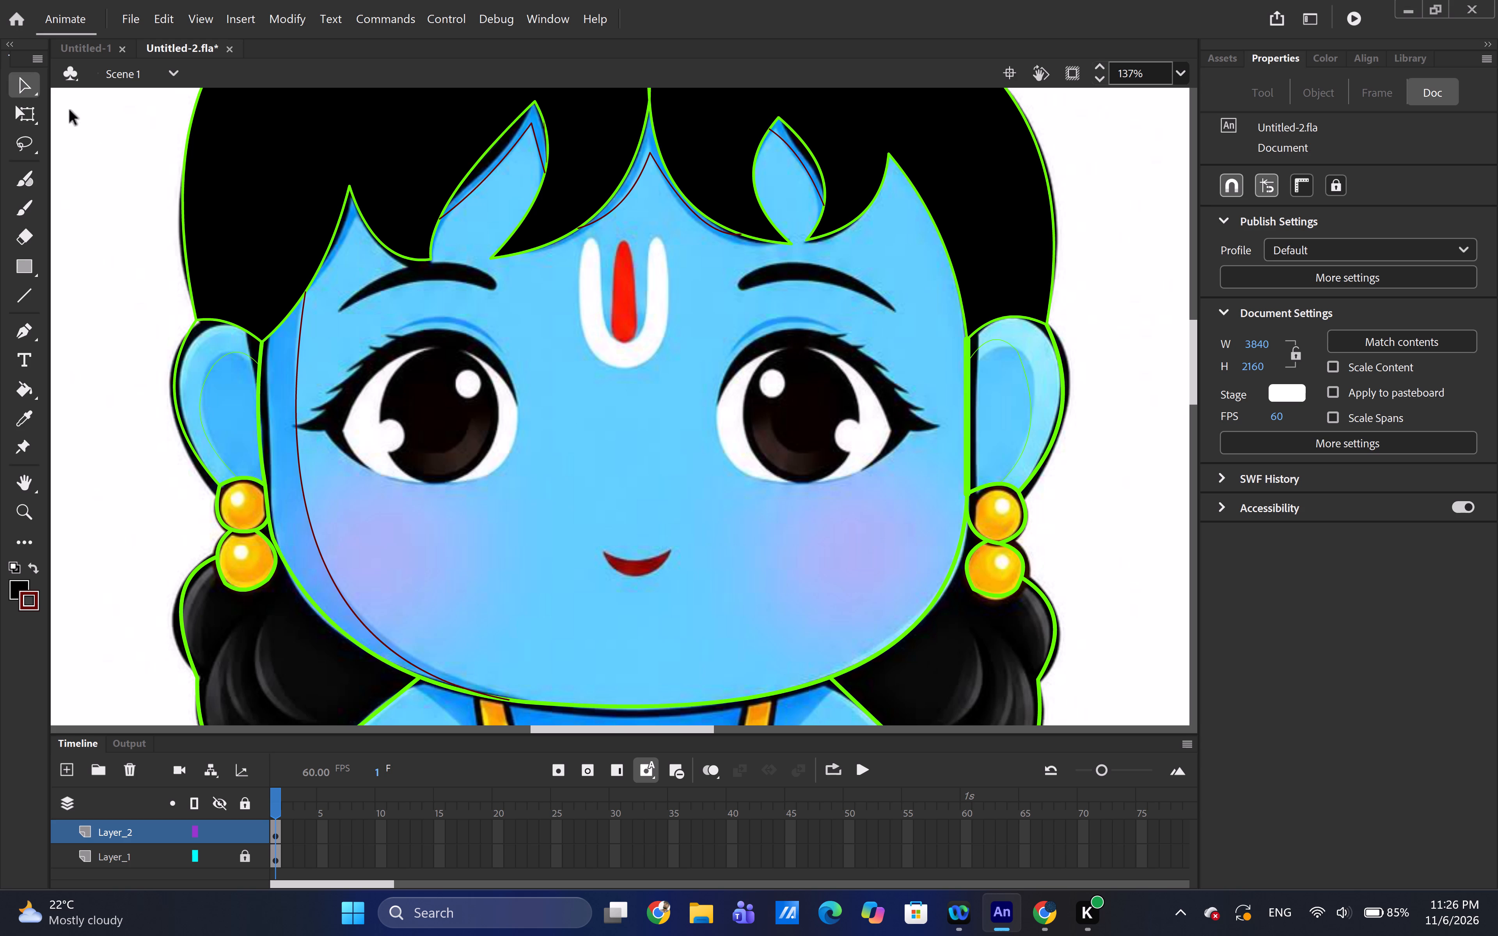
# Redraw the dark red line from the cheek line's top to below the fringe's far-left peak, curved slightly along the shading edge.
pyautogui.click(25, 295)
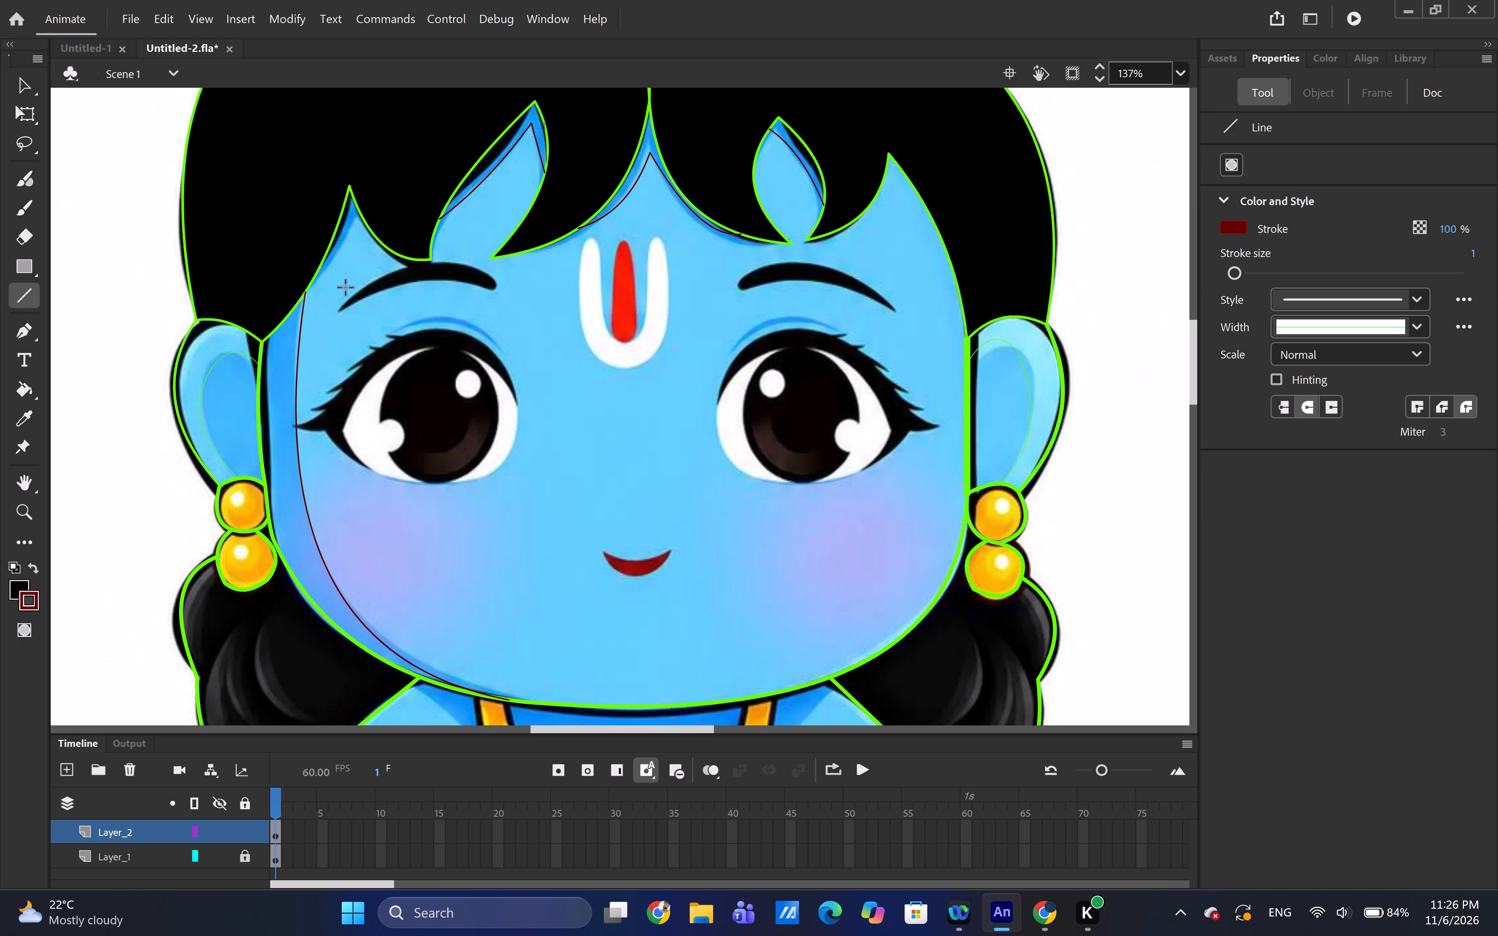
pyautogui.moveTo(308, 291); pyautogui.dragTo(358, 220)
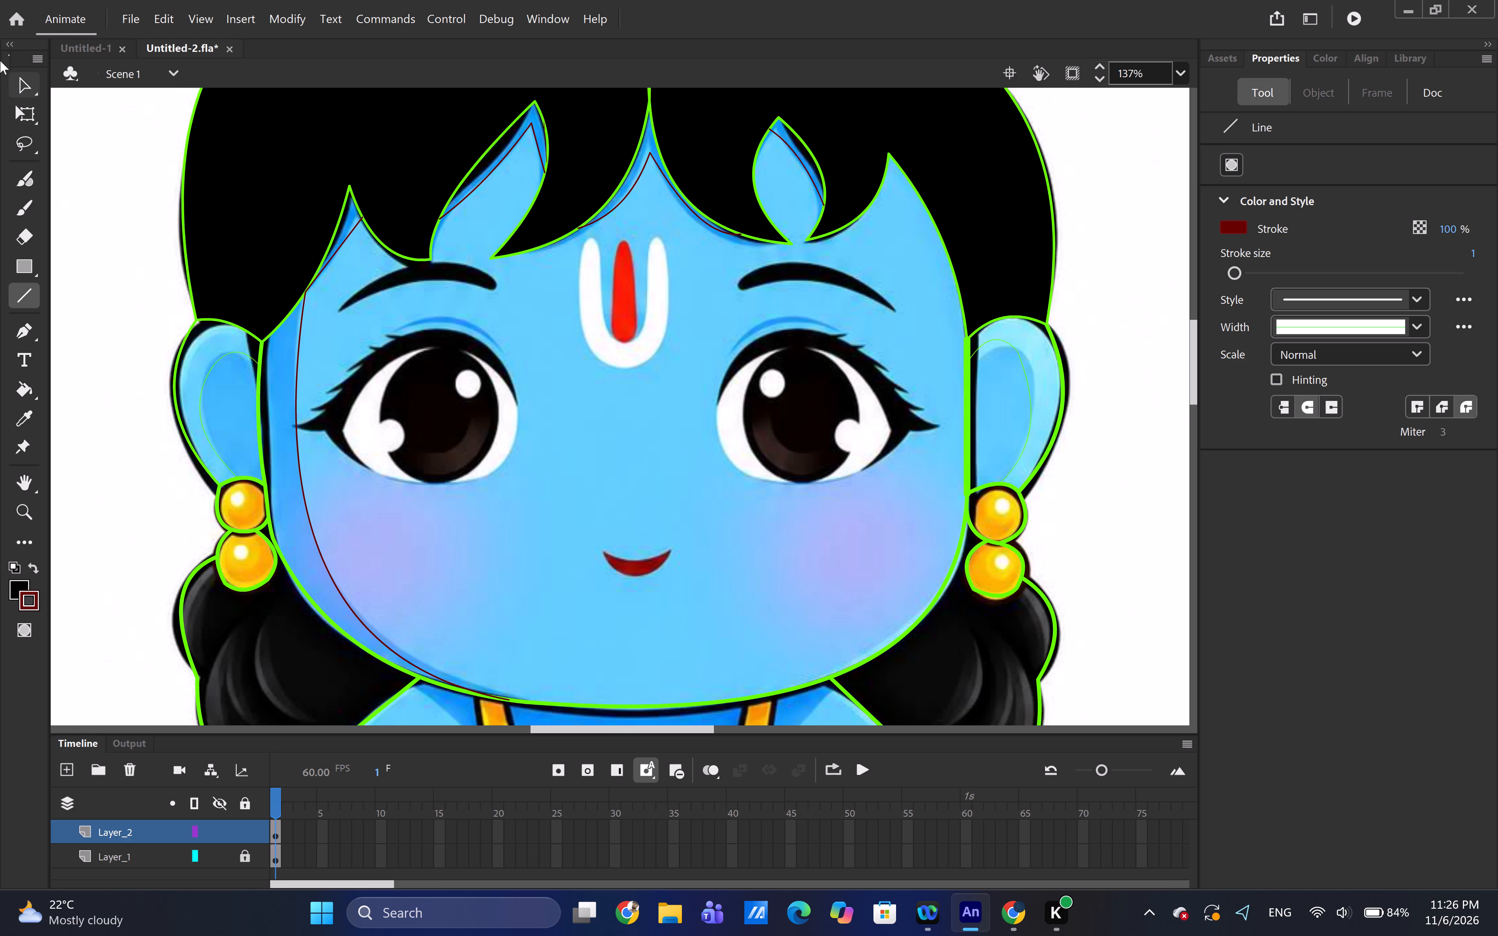
pyautogui.click(19, 80)
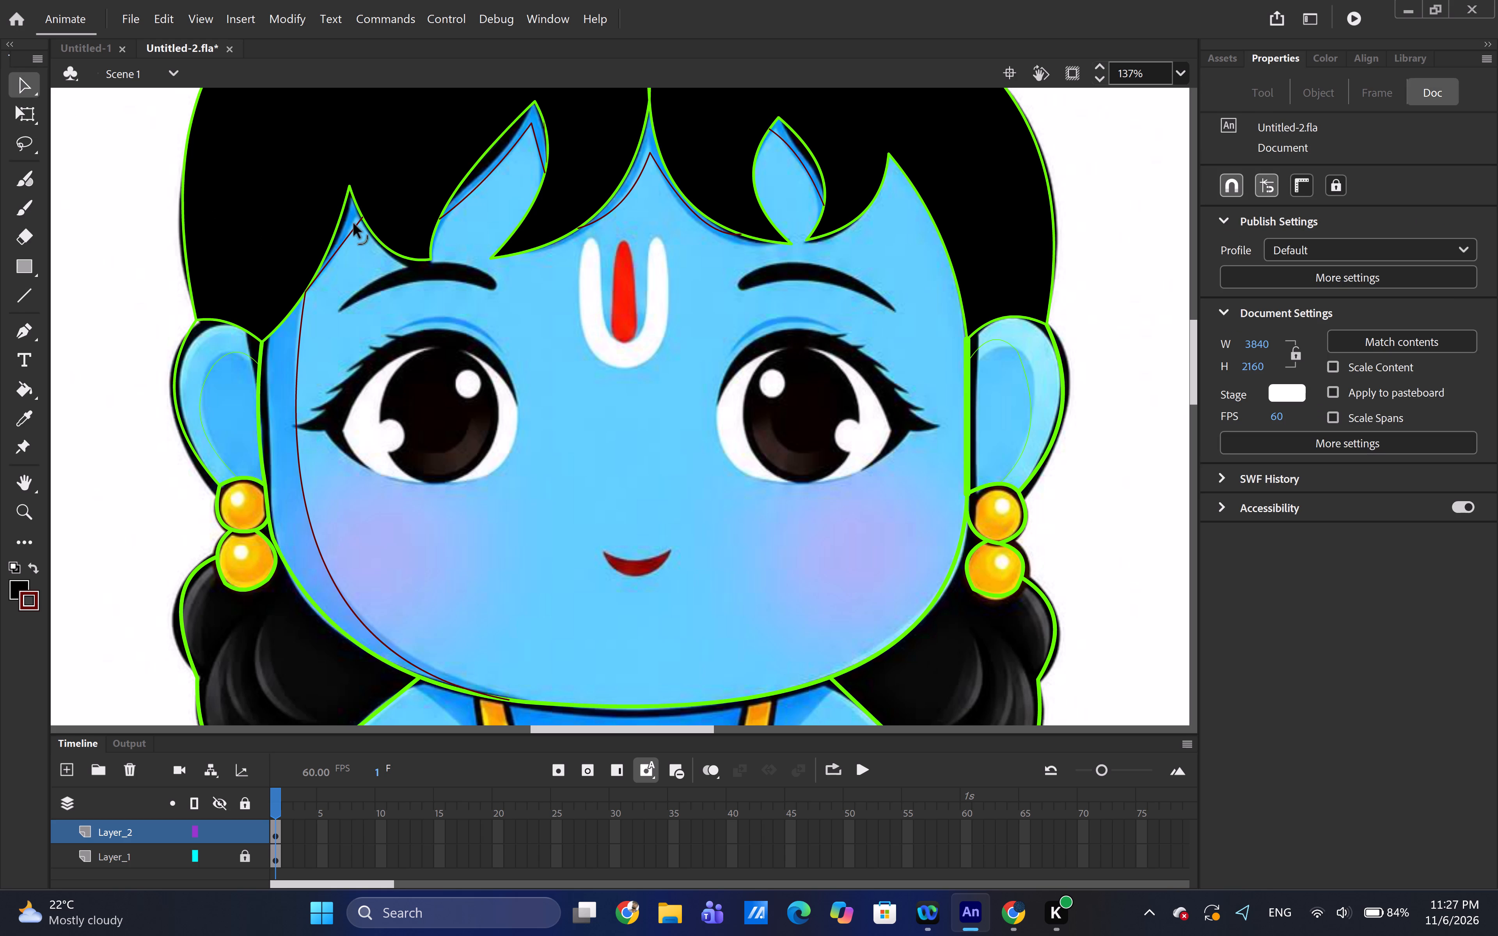
pyautogui.moveTo(354, 224); pyautogui.dragTo(349, 227)
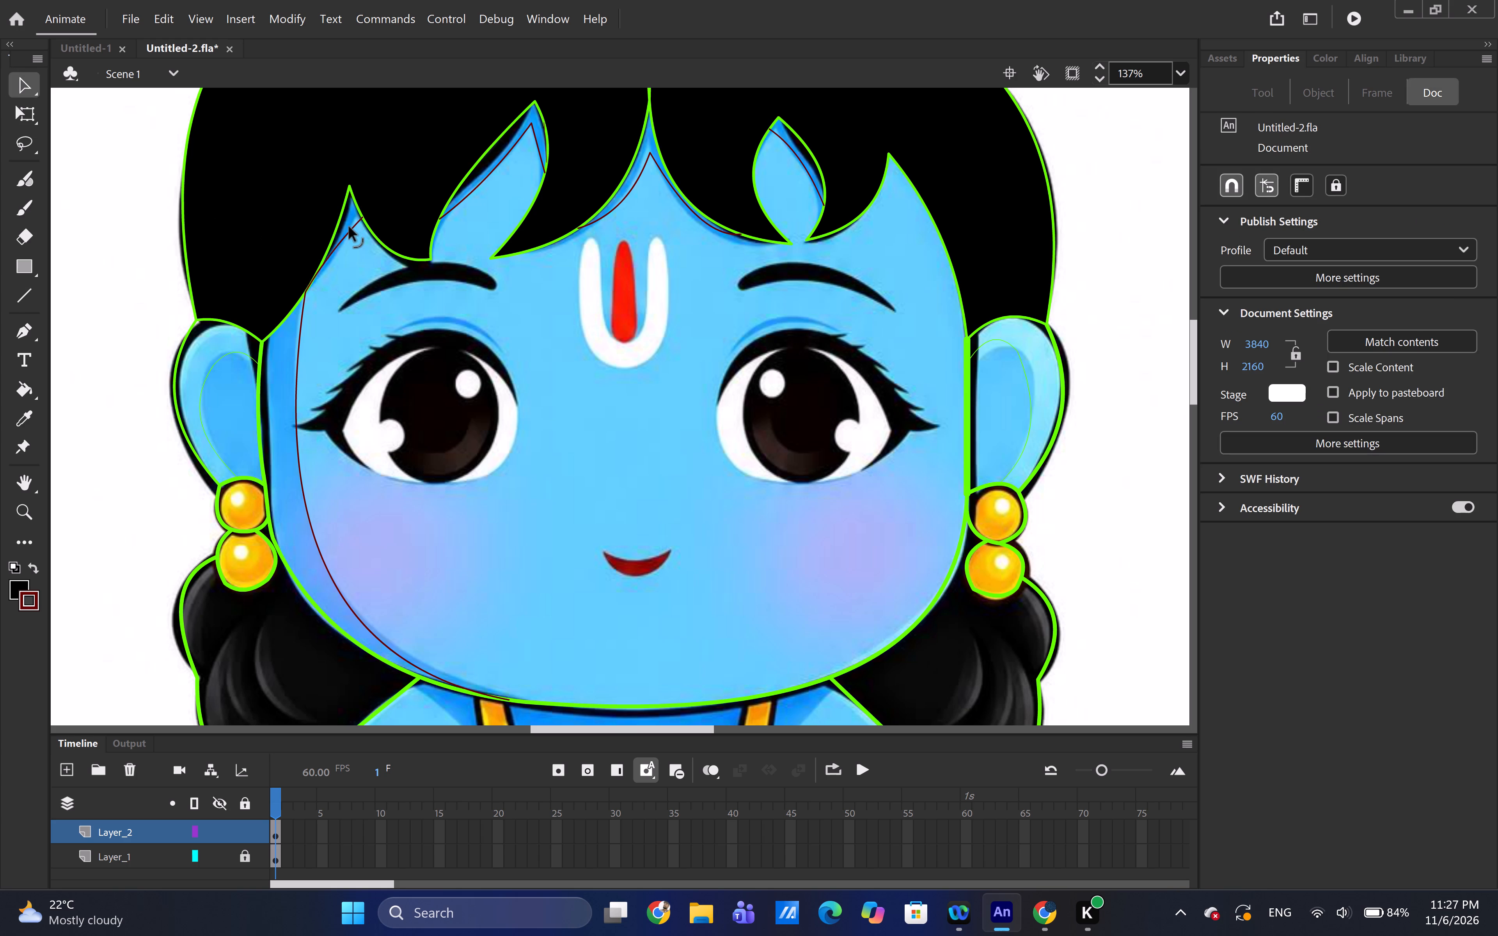
pyautogui.moveTo(349, 227); pyautogui.dragTo(359, 230)
# Sample the darker blue of the reference's left-hand cheek shading and fill the strip between face outline and cheek line with it.
pyautogui.press('i')
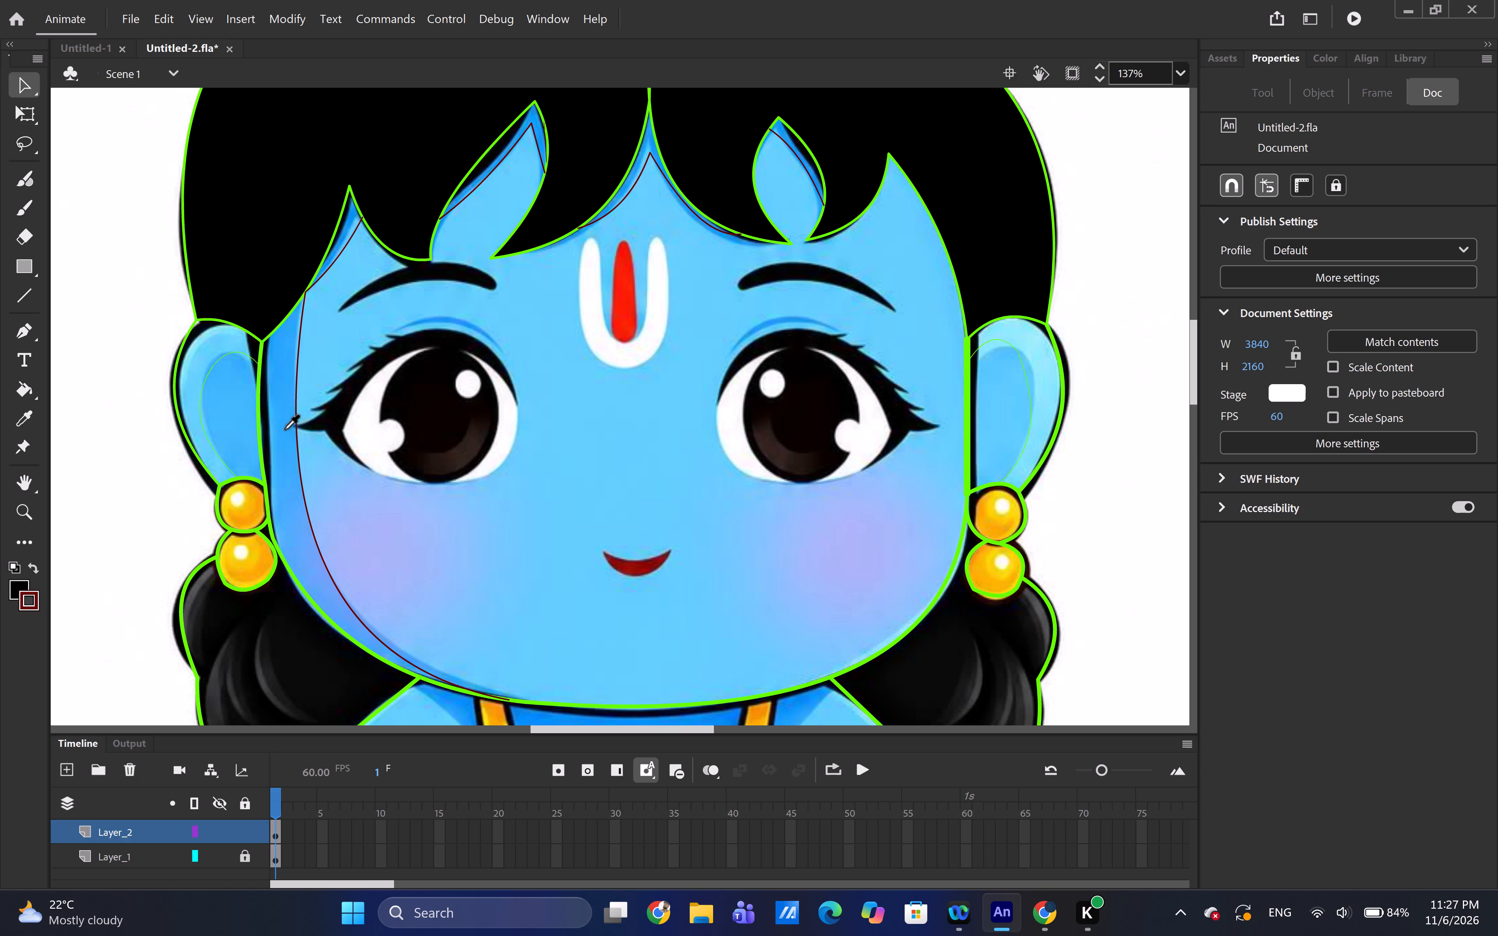
pyautogui.click(285, 430)
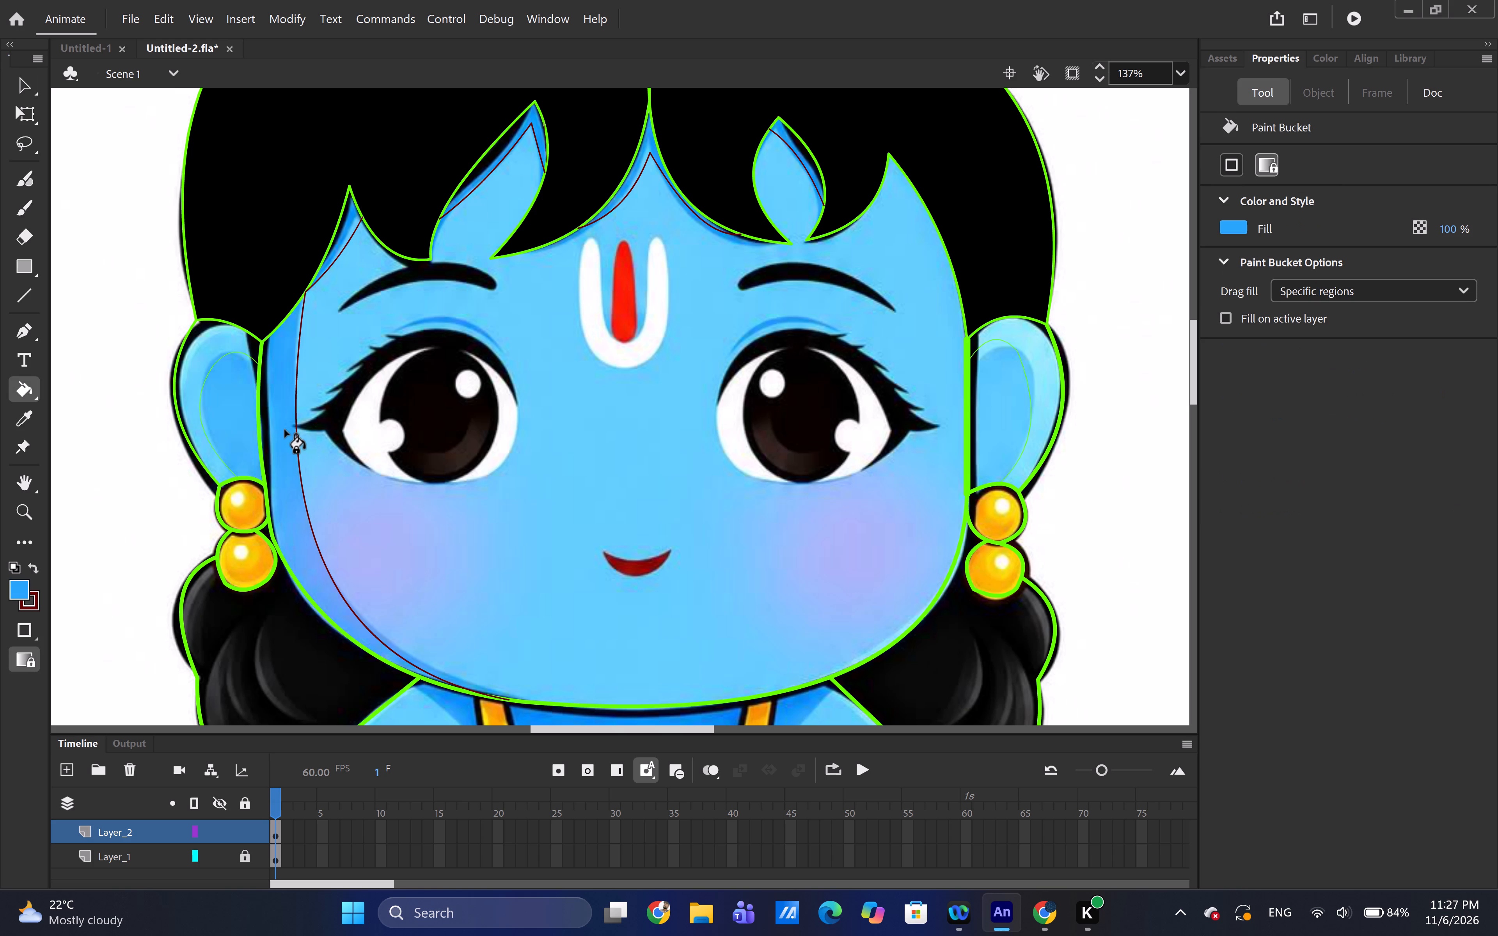
pyautogui.click(262, 439)
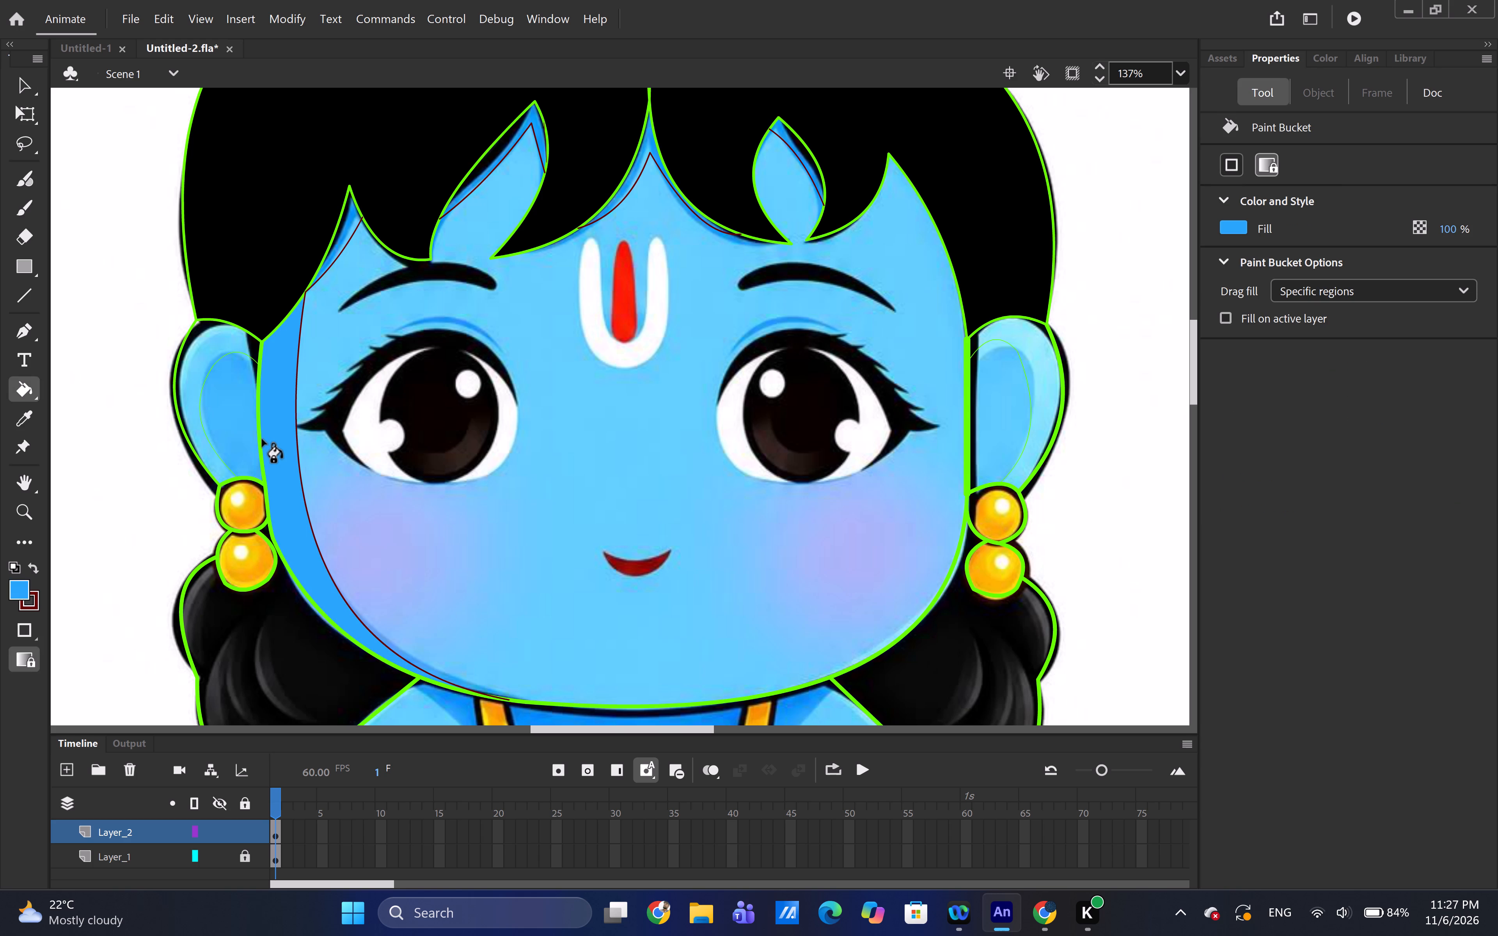
# Fill the shading strips at the centre parting, in both hair gaps and below the far-left fringe peak with the sampled blue.
pyautogui.click(623, 185)
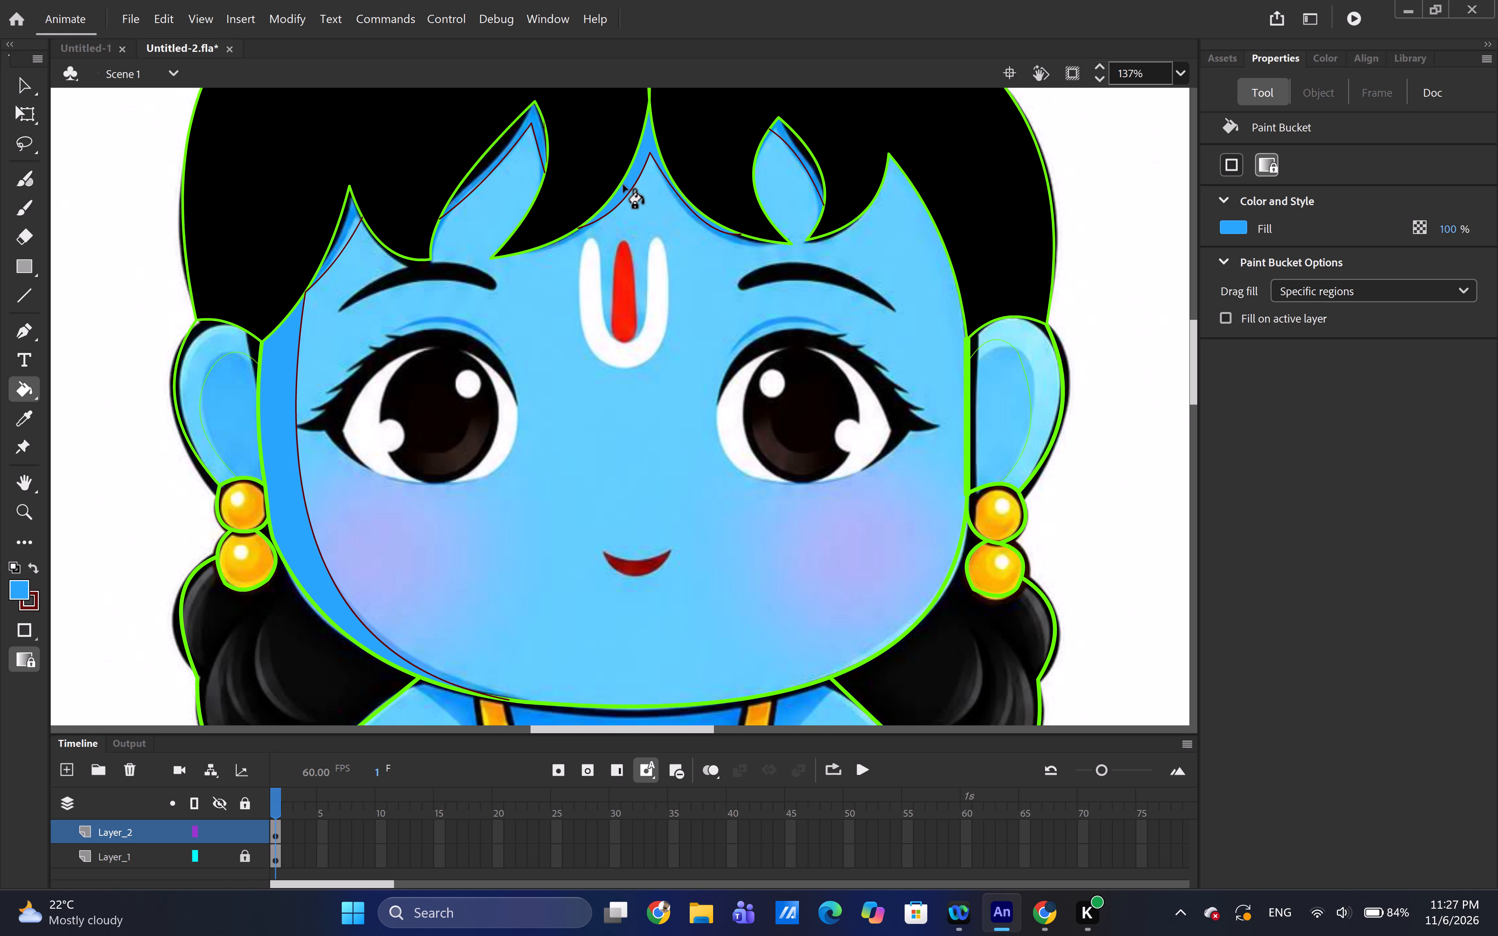
pyautogui.click(482, 174)
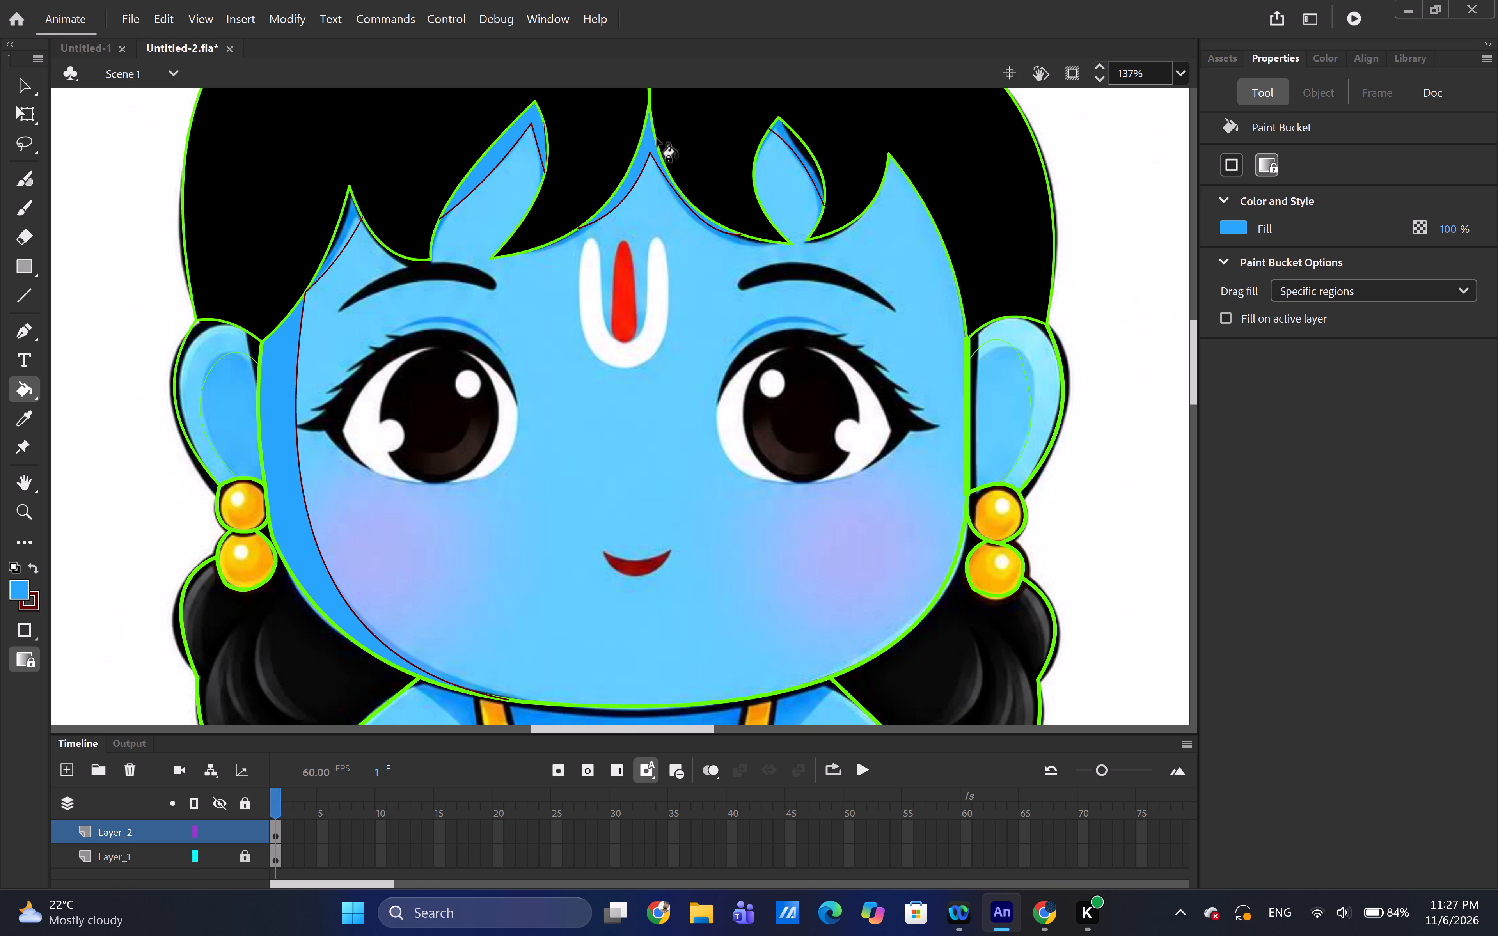
pyautogui.click(637, 169)
pyautogui.click(800, 150)
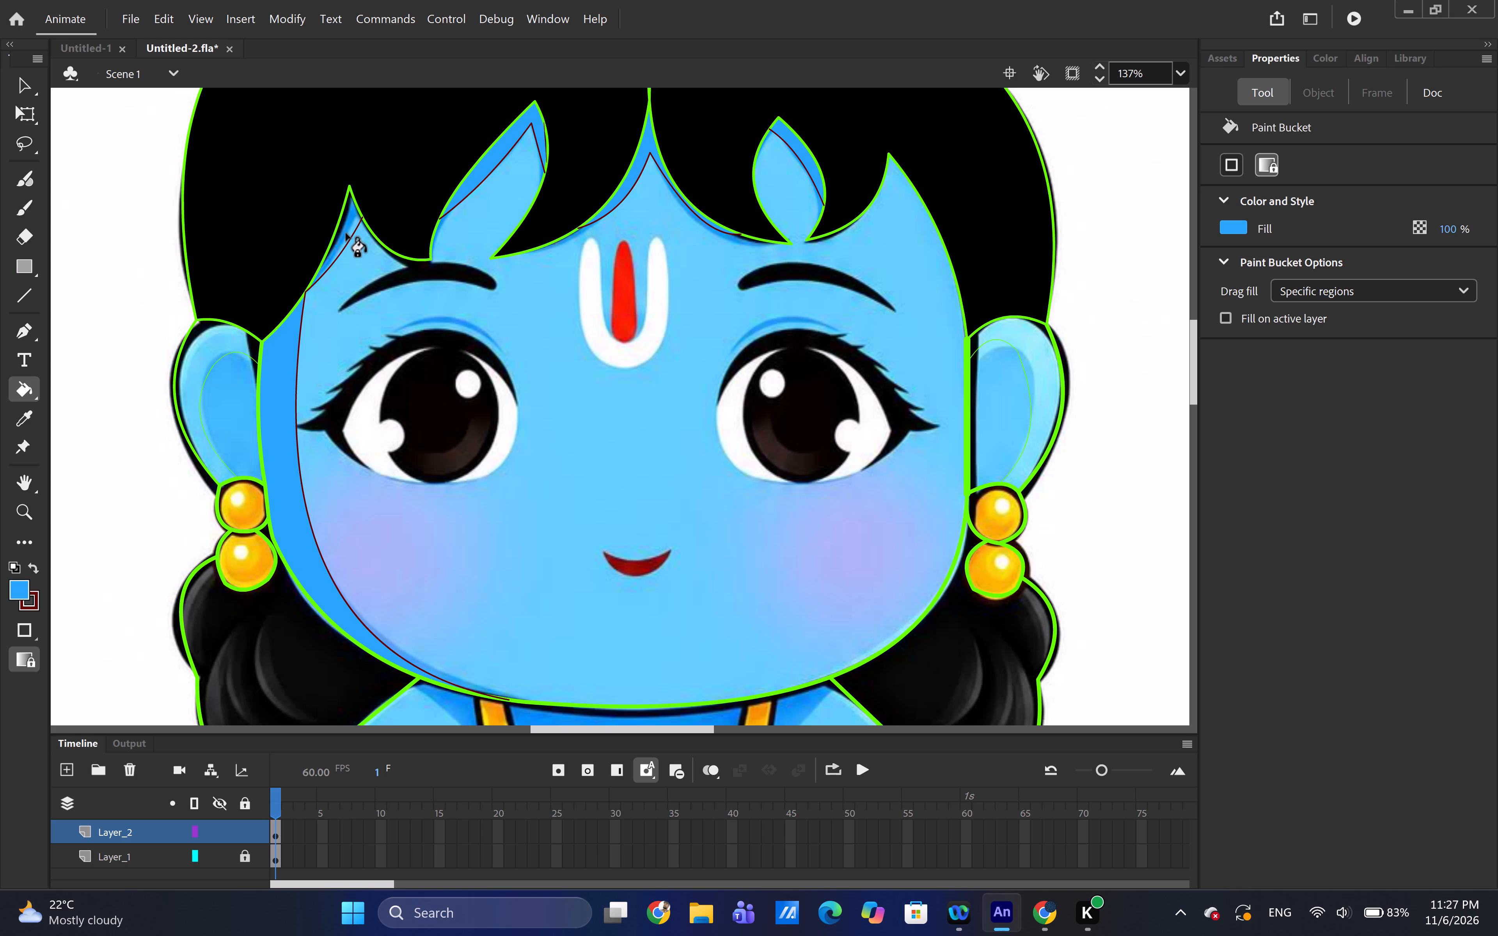
pyautogui.click(346, 233)
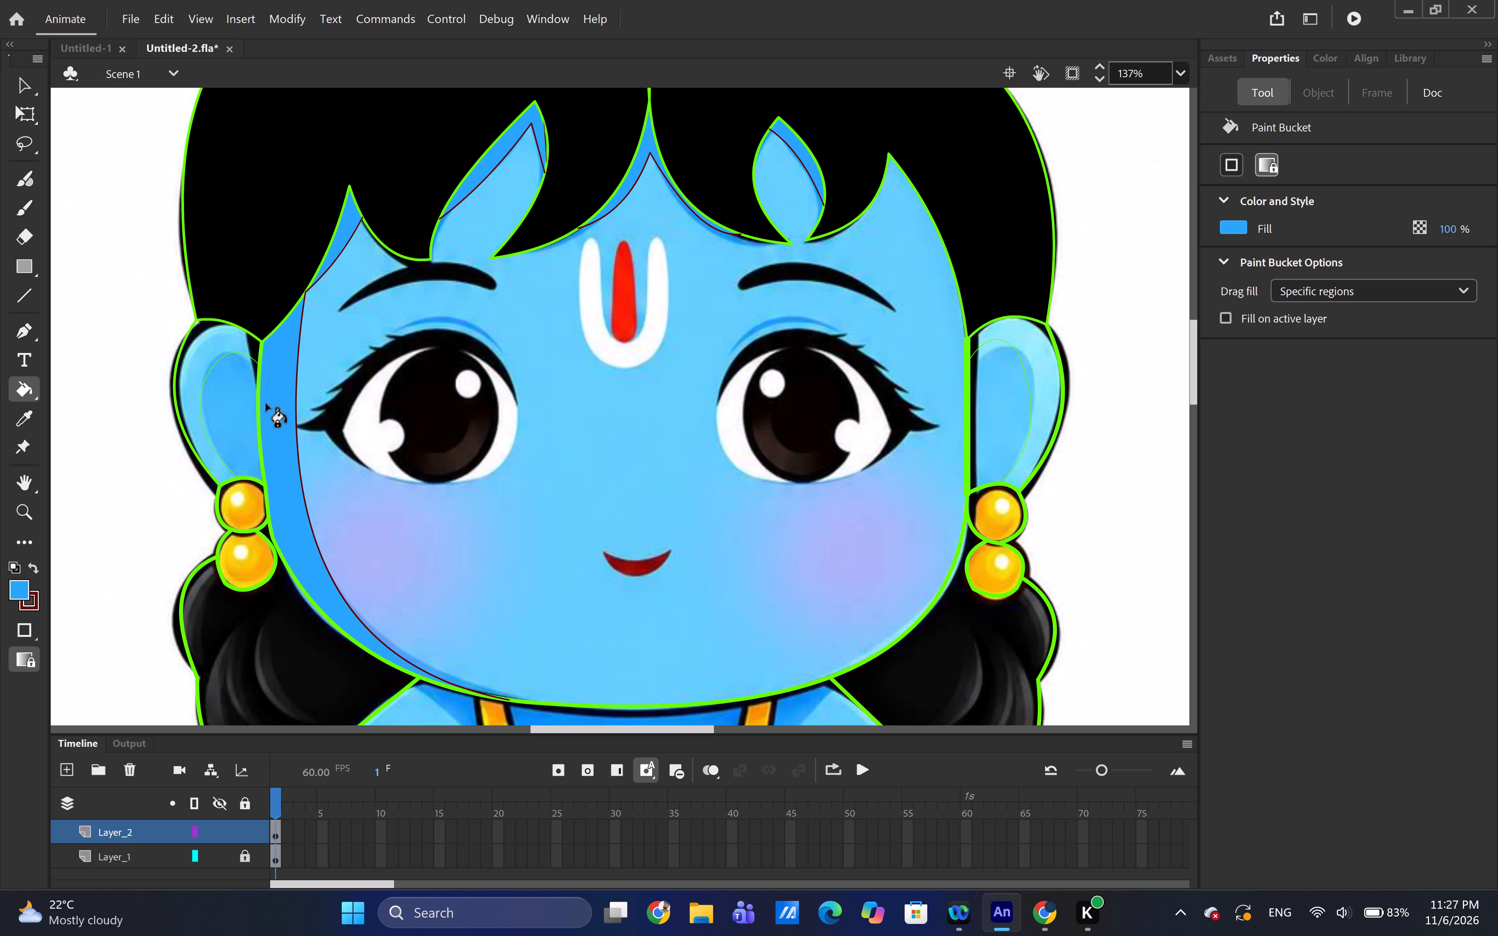
# Fill the inner area of the left-hand ear with the sampled blue.
pyautogui.click(229, 416)
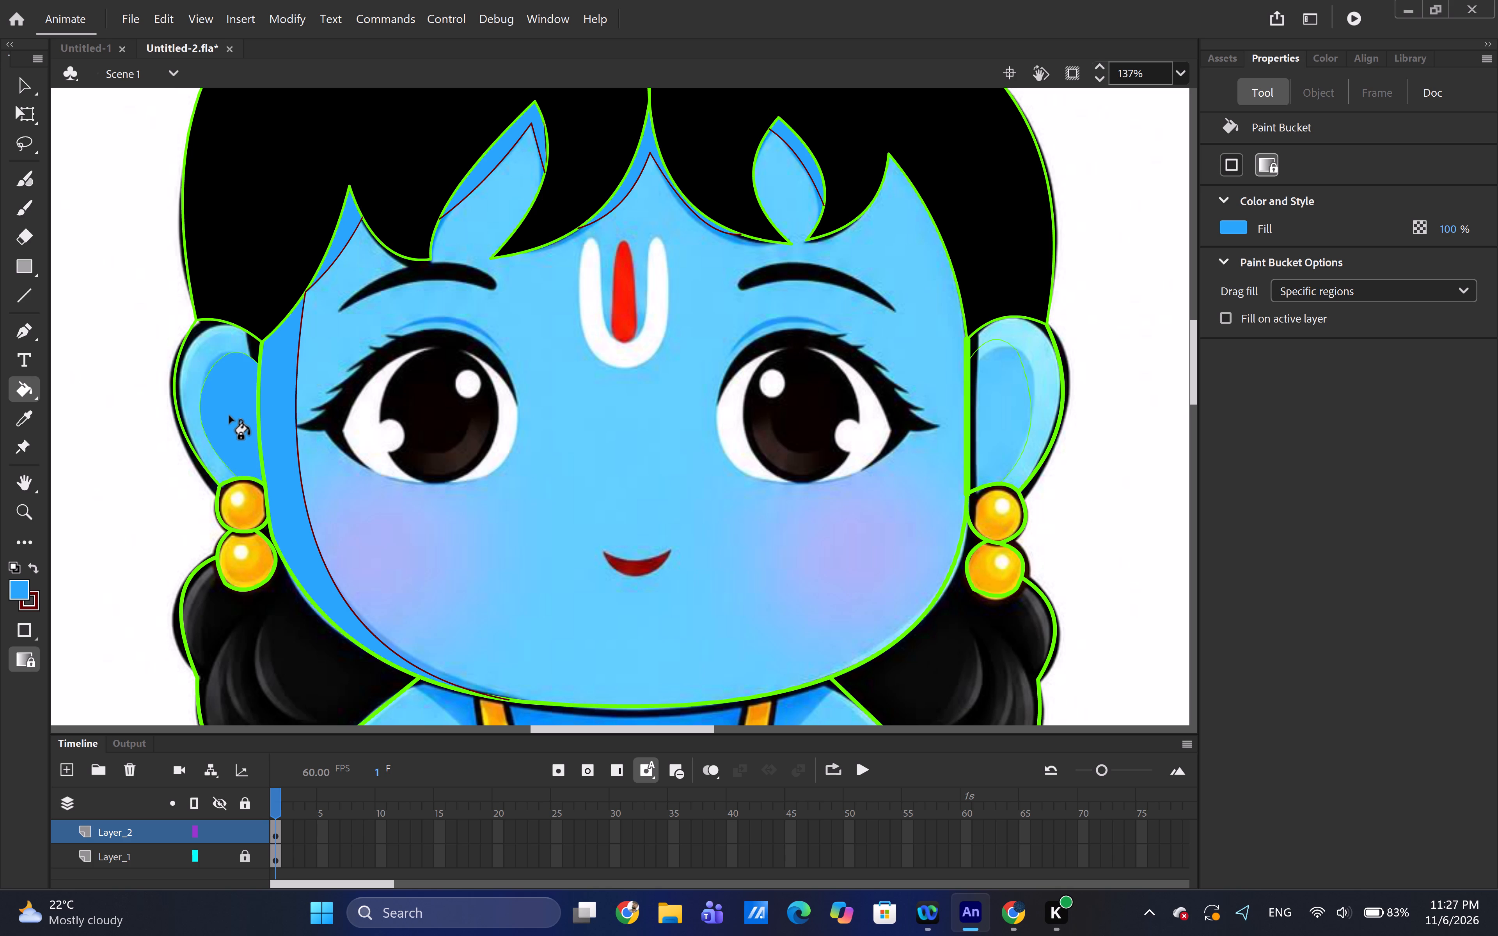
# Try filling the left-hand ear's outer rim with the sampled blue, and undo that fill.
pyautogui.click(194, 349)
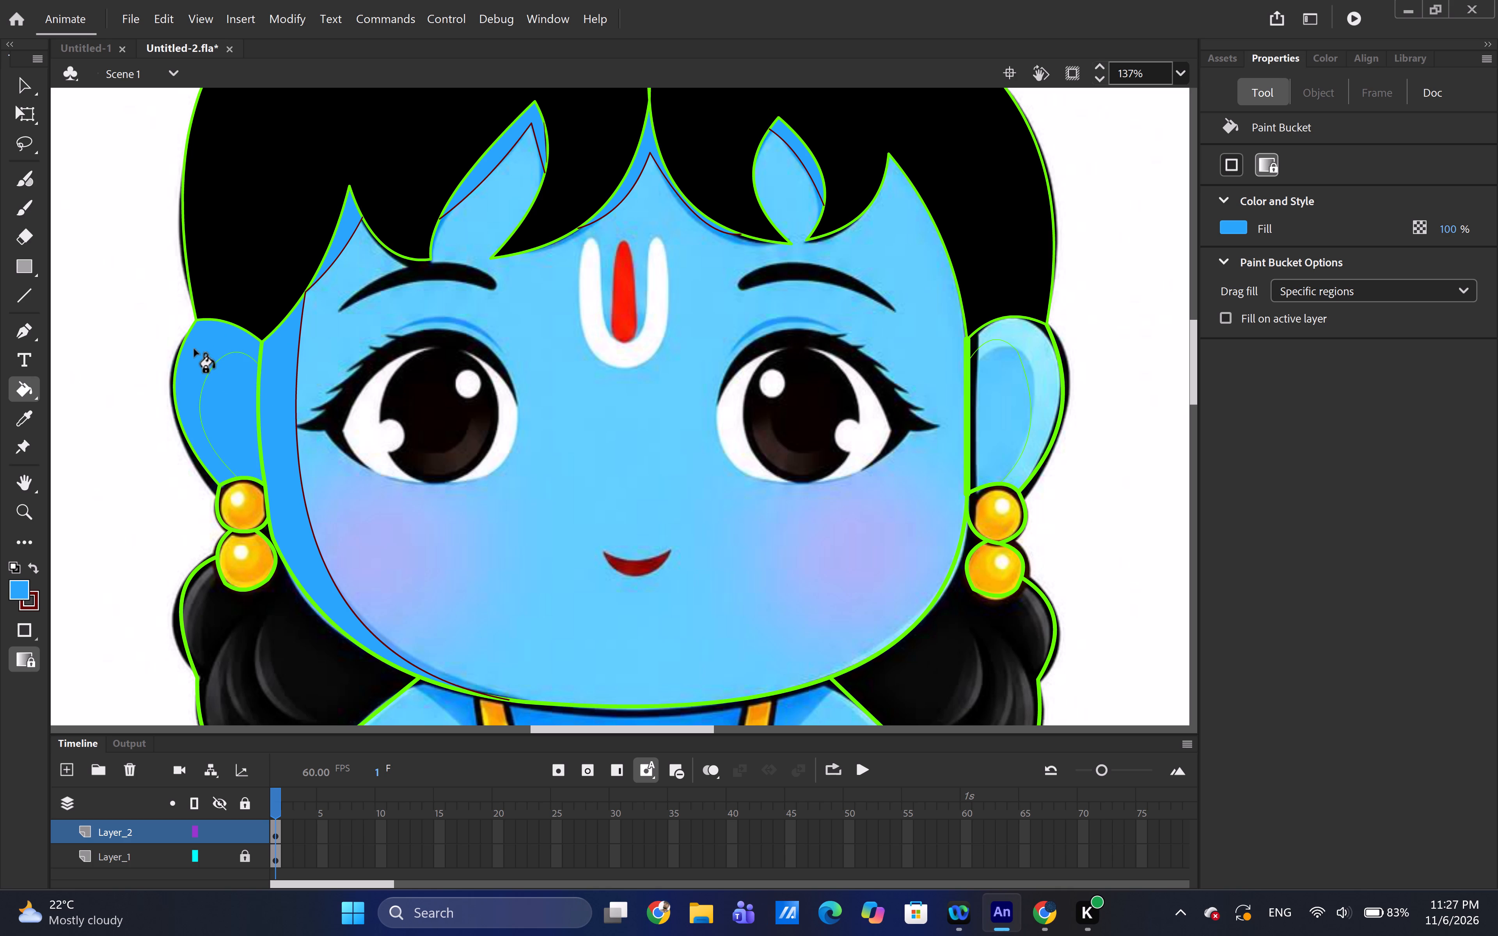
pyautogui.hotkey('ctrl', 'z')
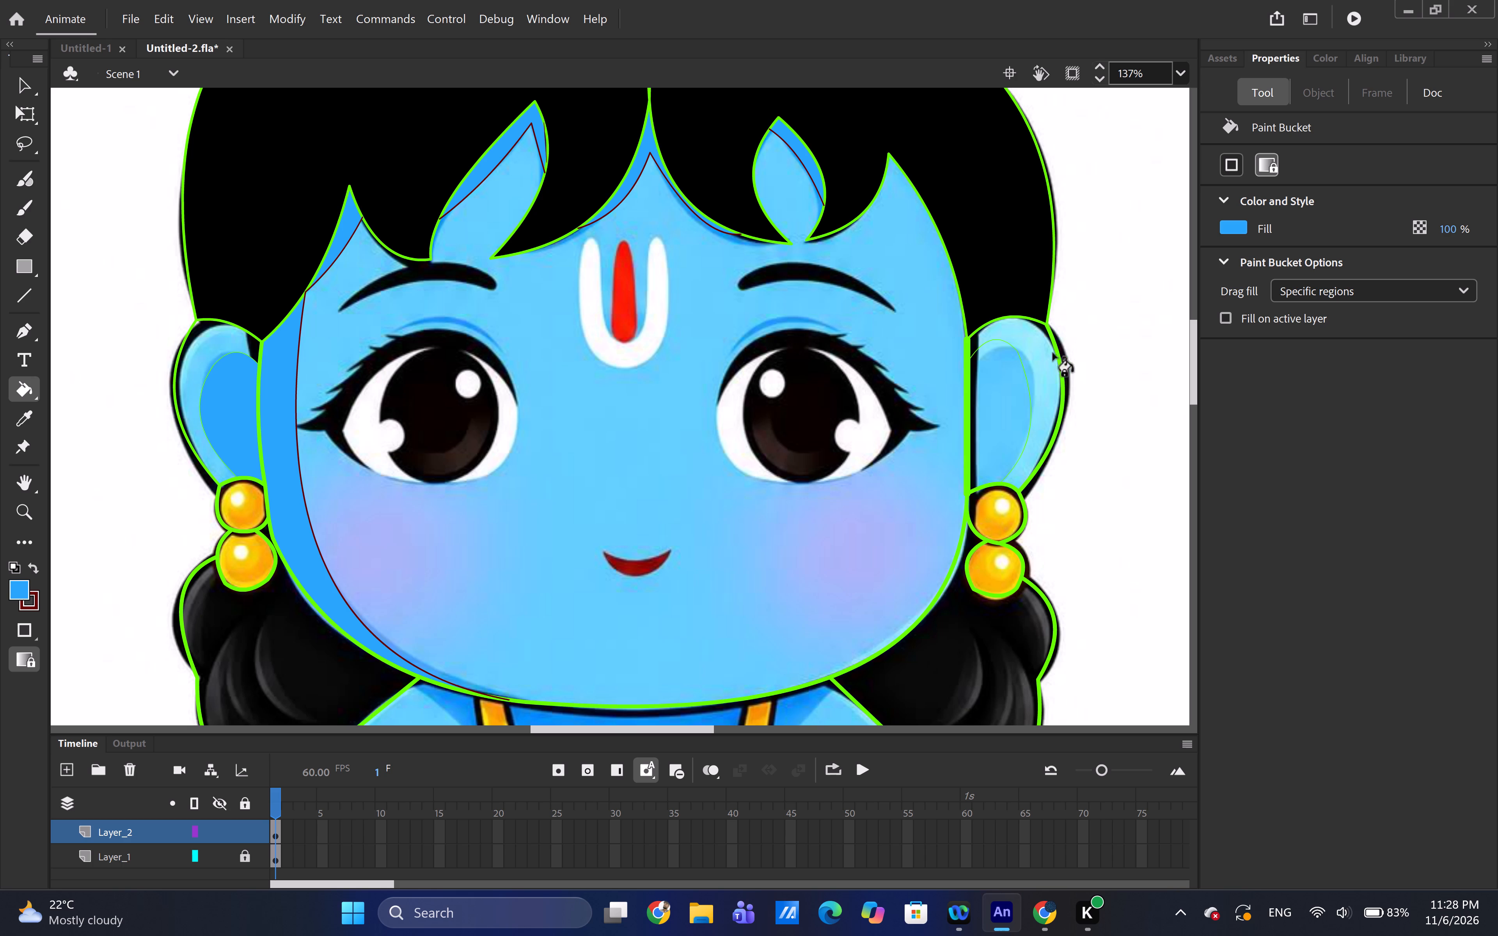
# Fill the inner area of the right-hand ear with the sampled blue.
pyautogui.click(996, 390)
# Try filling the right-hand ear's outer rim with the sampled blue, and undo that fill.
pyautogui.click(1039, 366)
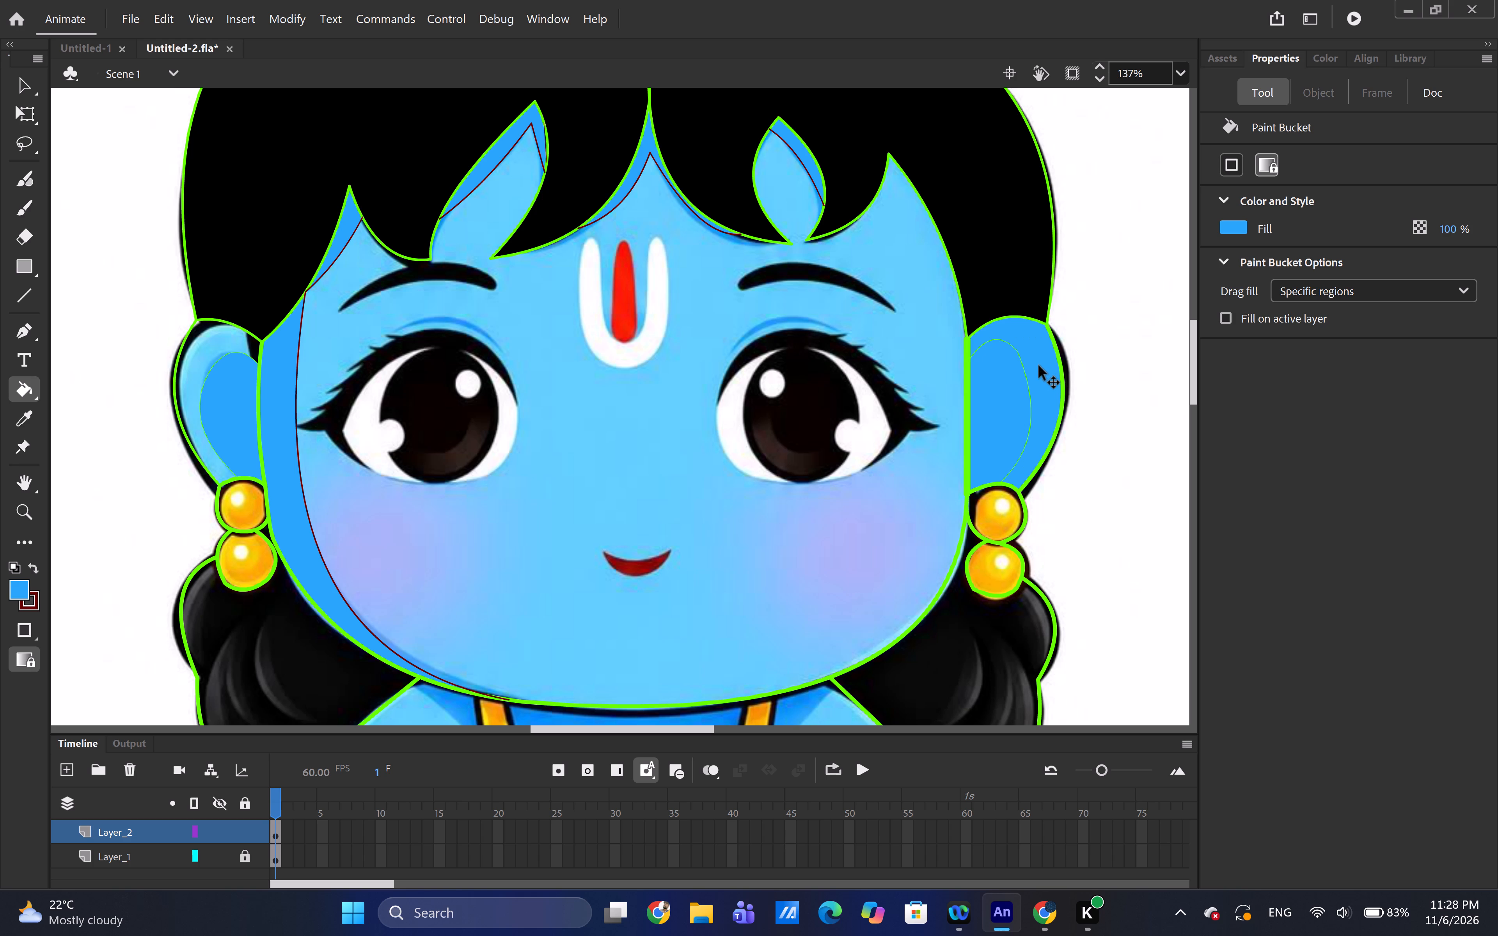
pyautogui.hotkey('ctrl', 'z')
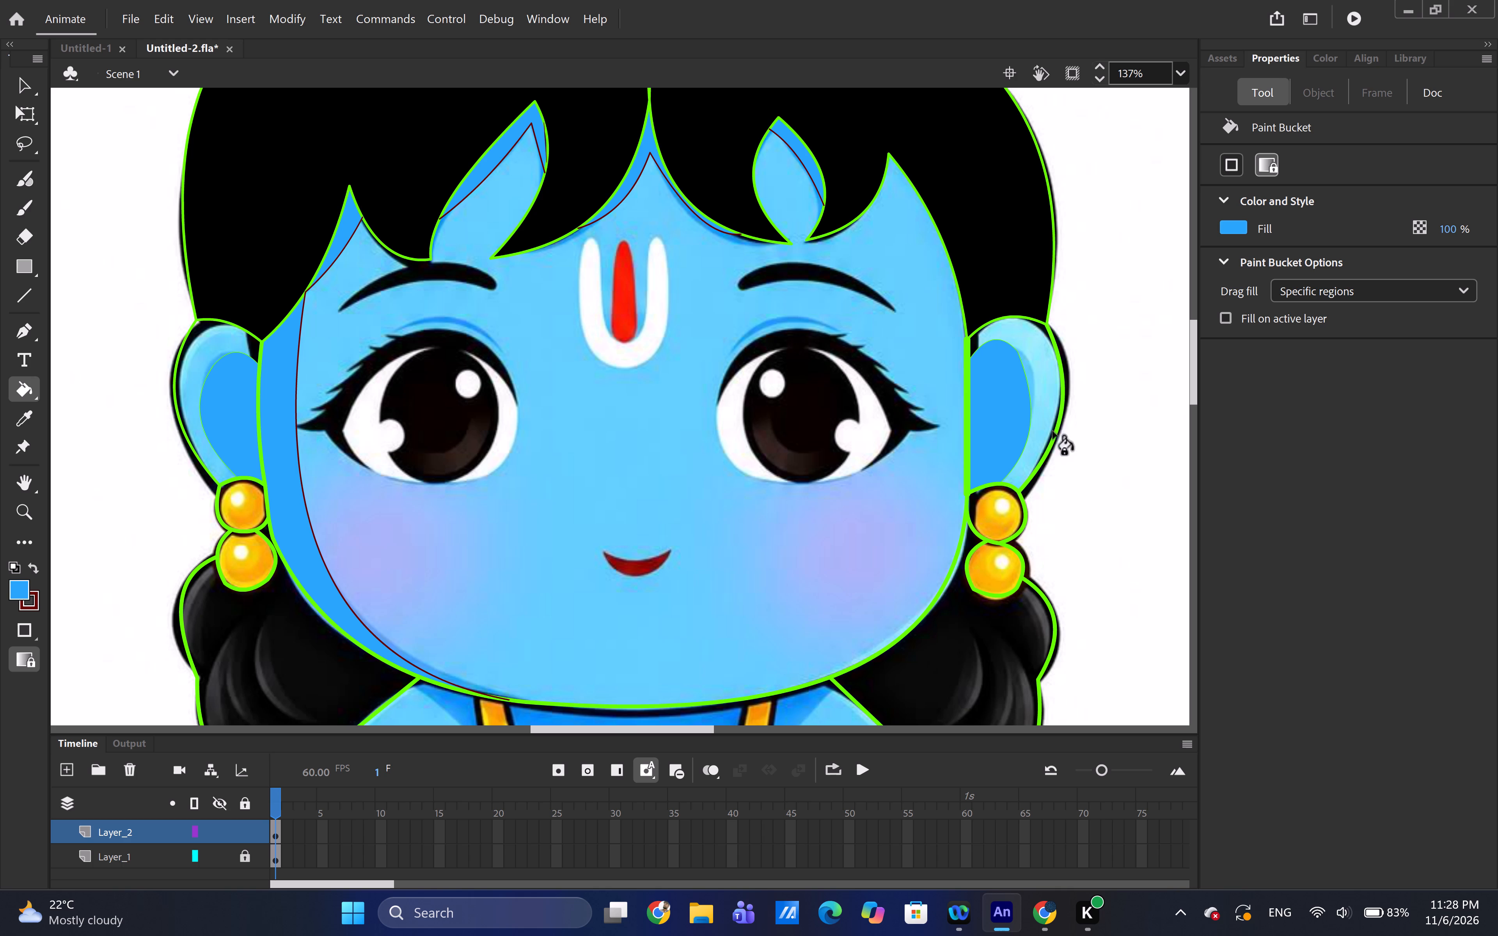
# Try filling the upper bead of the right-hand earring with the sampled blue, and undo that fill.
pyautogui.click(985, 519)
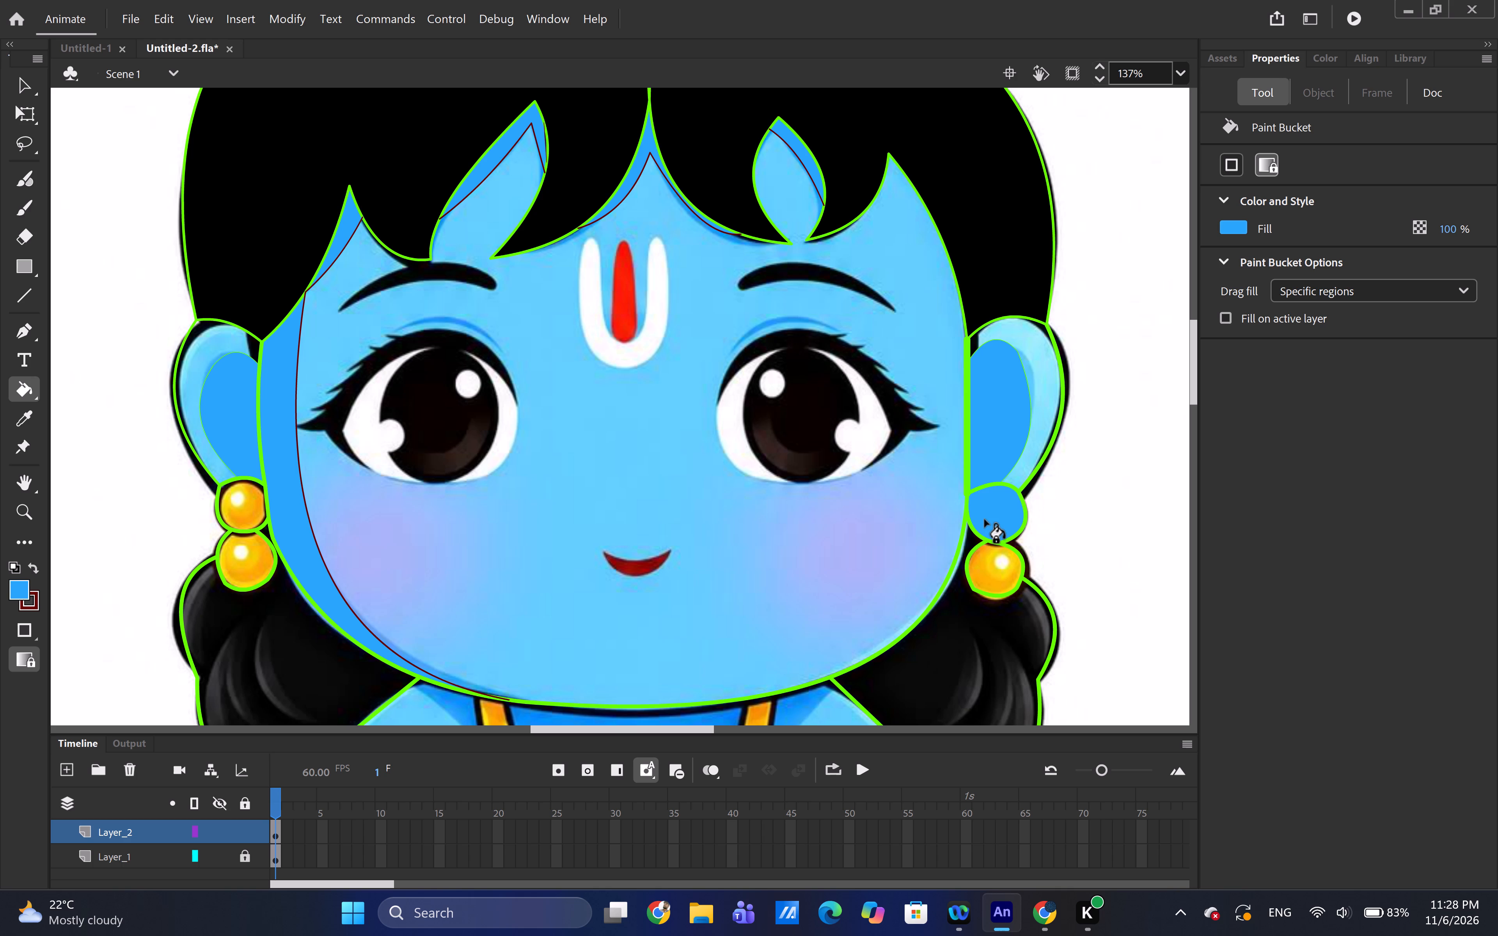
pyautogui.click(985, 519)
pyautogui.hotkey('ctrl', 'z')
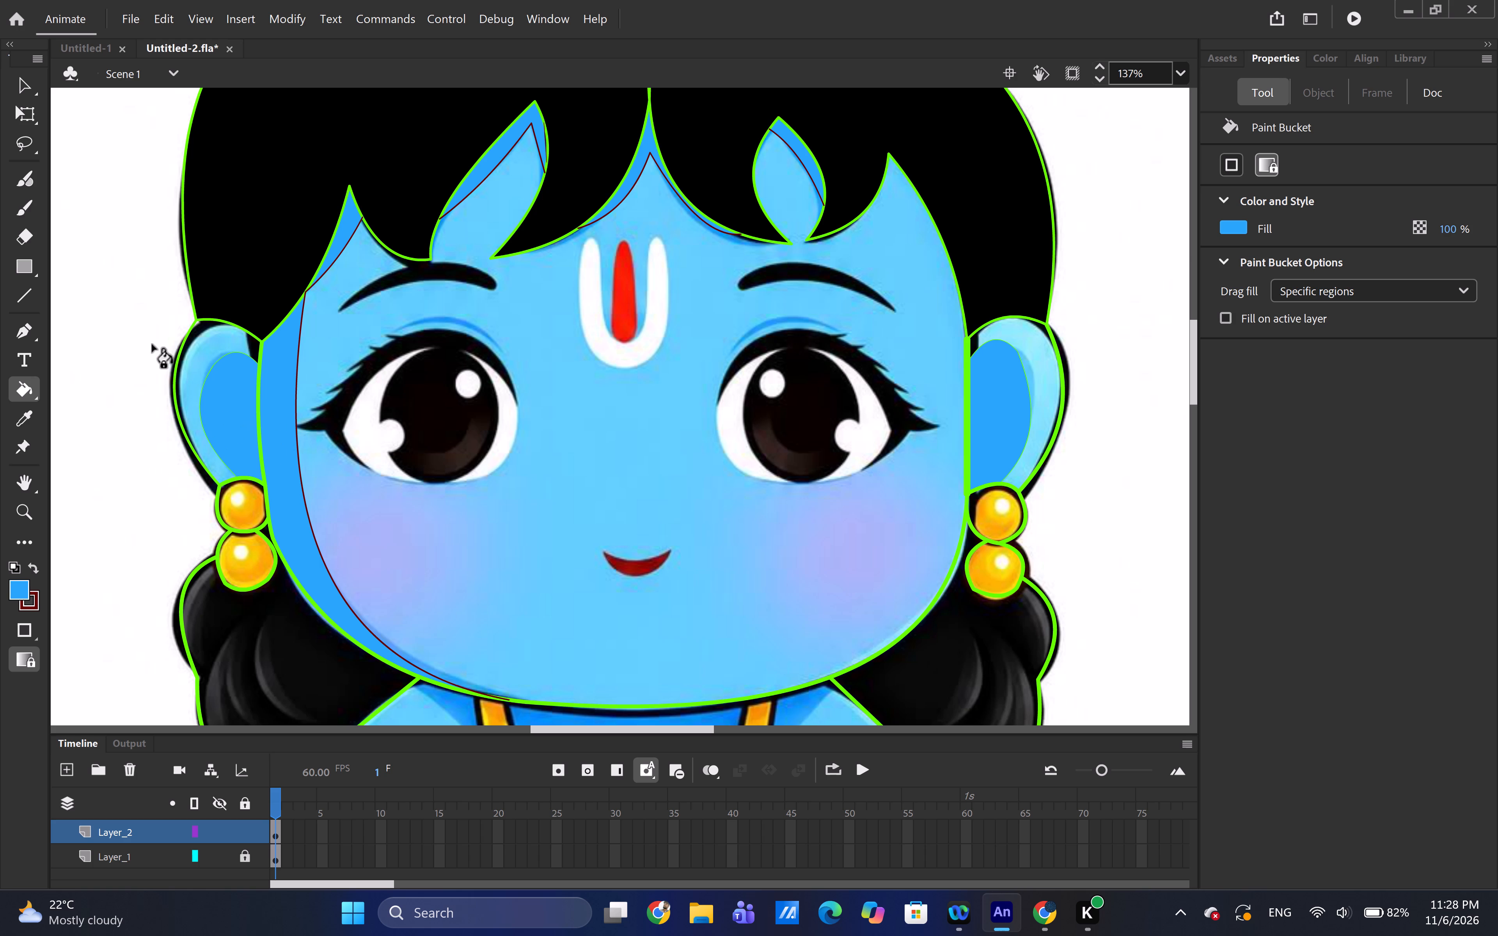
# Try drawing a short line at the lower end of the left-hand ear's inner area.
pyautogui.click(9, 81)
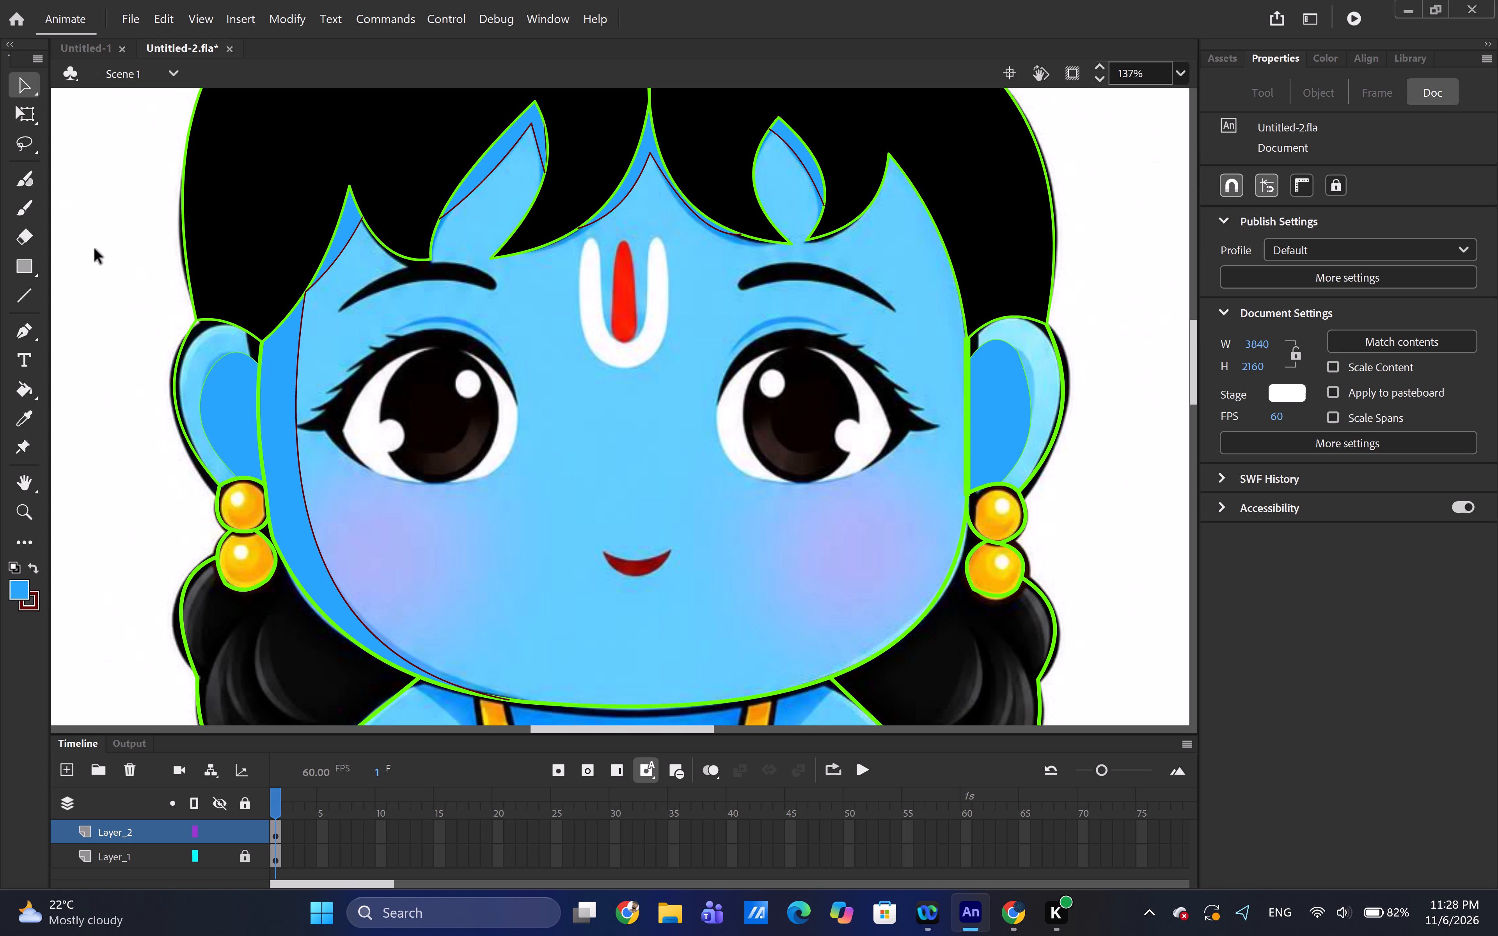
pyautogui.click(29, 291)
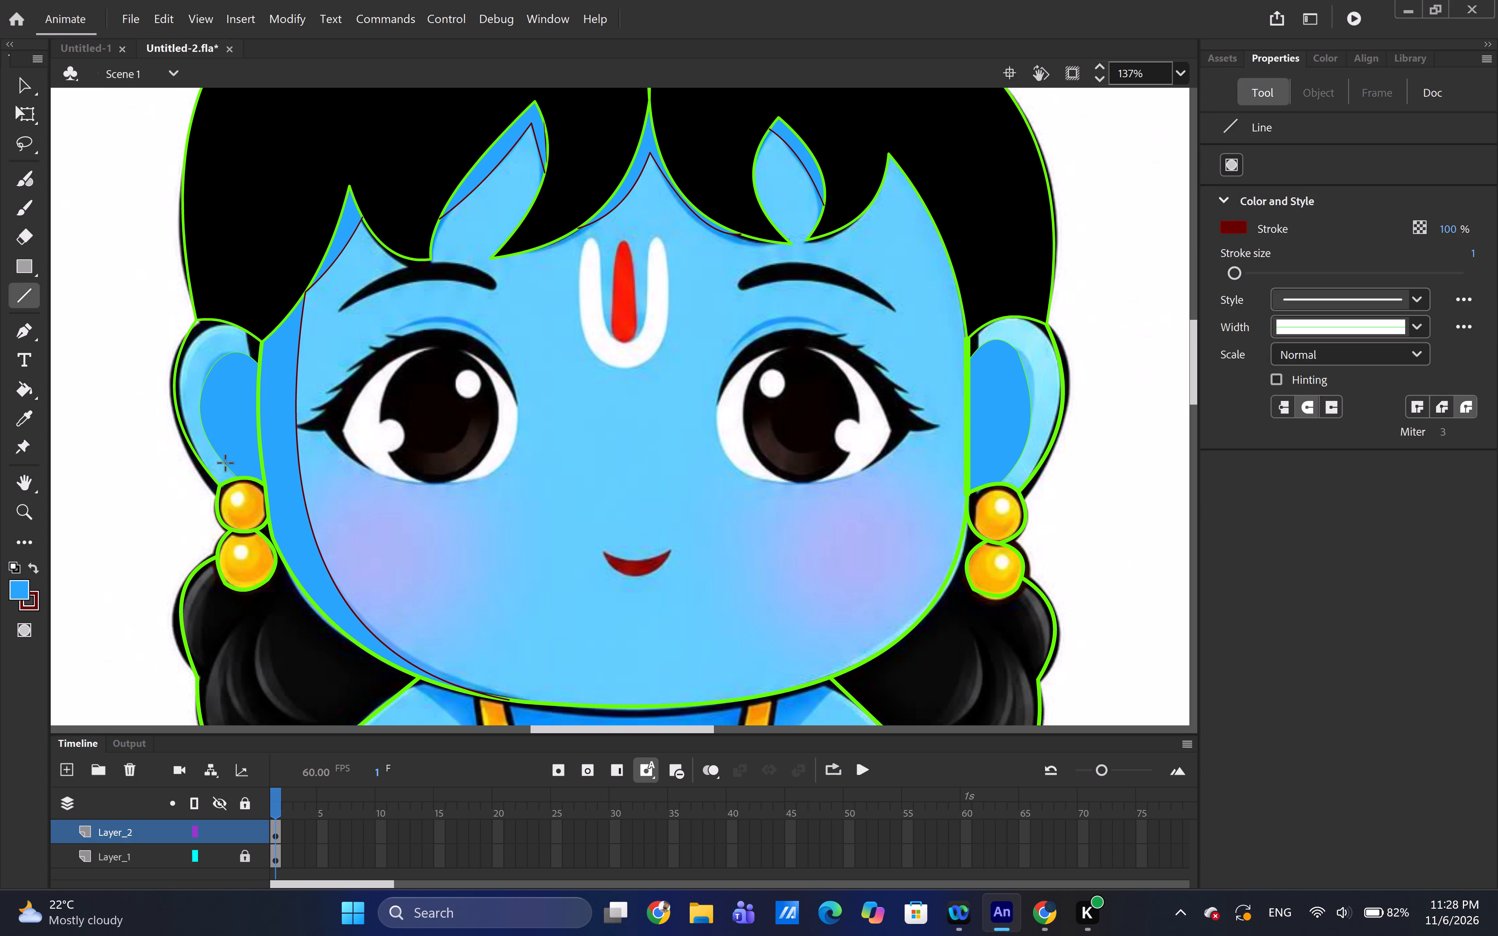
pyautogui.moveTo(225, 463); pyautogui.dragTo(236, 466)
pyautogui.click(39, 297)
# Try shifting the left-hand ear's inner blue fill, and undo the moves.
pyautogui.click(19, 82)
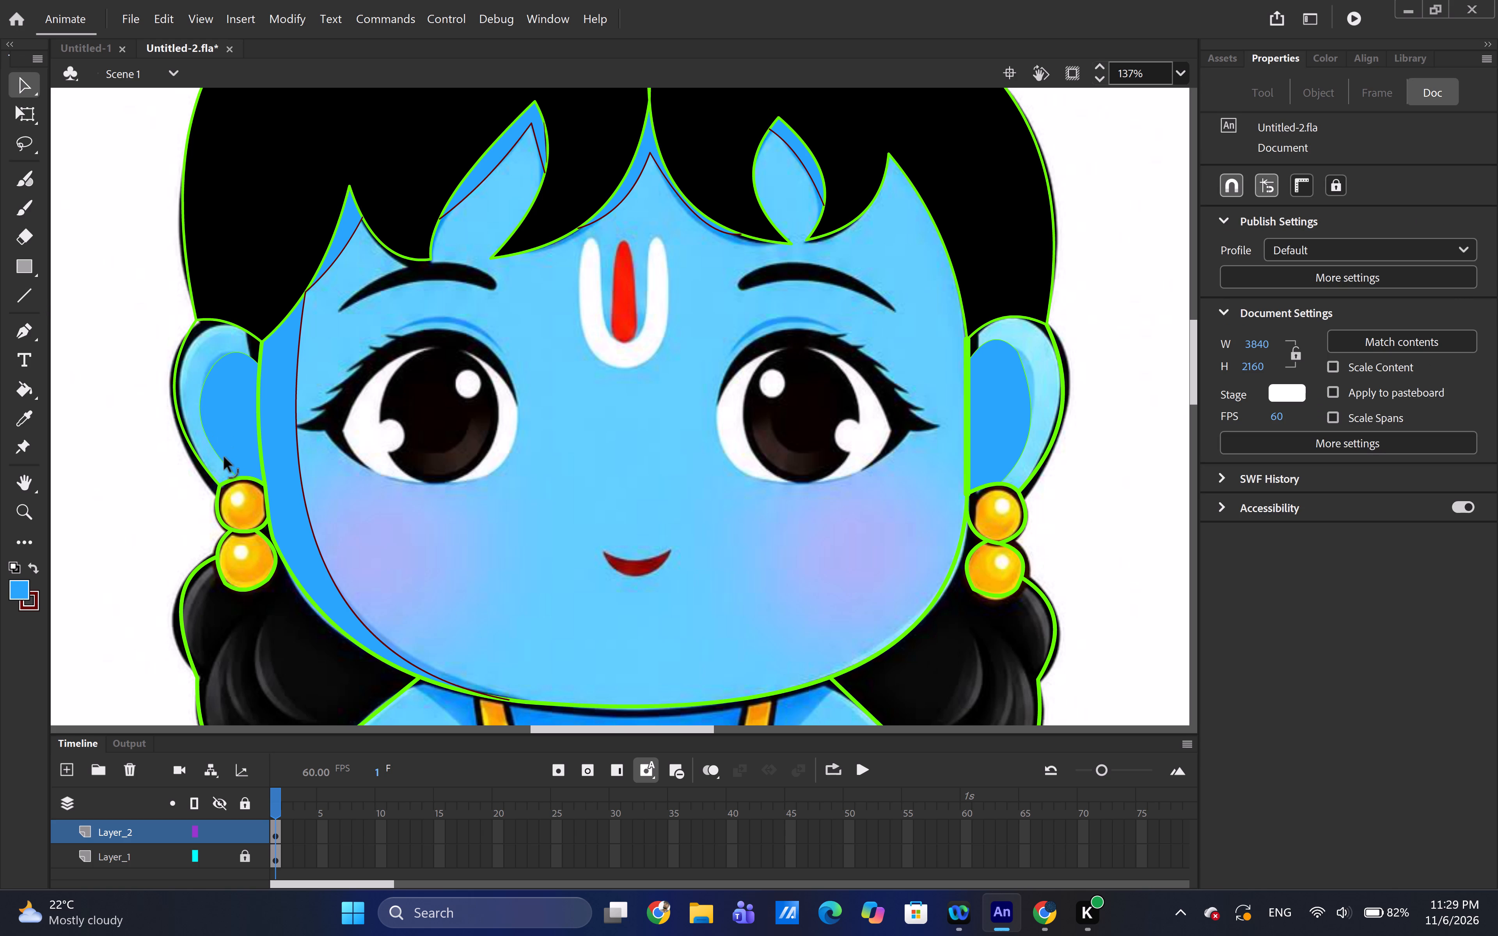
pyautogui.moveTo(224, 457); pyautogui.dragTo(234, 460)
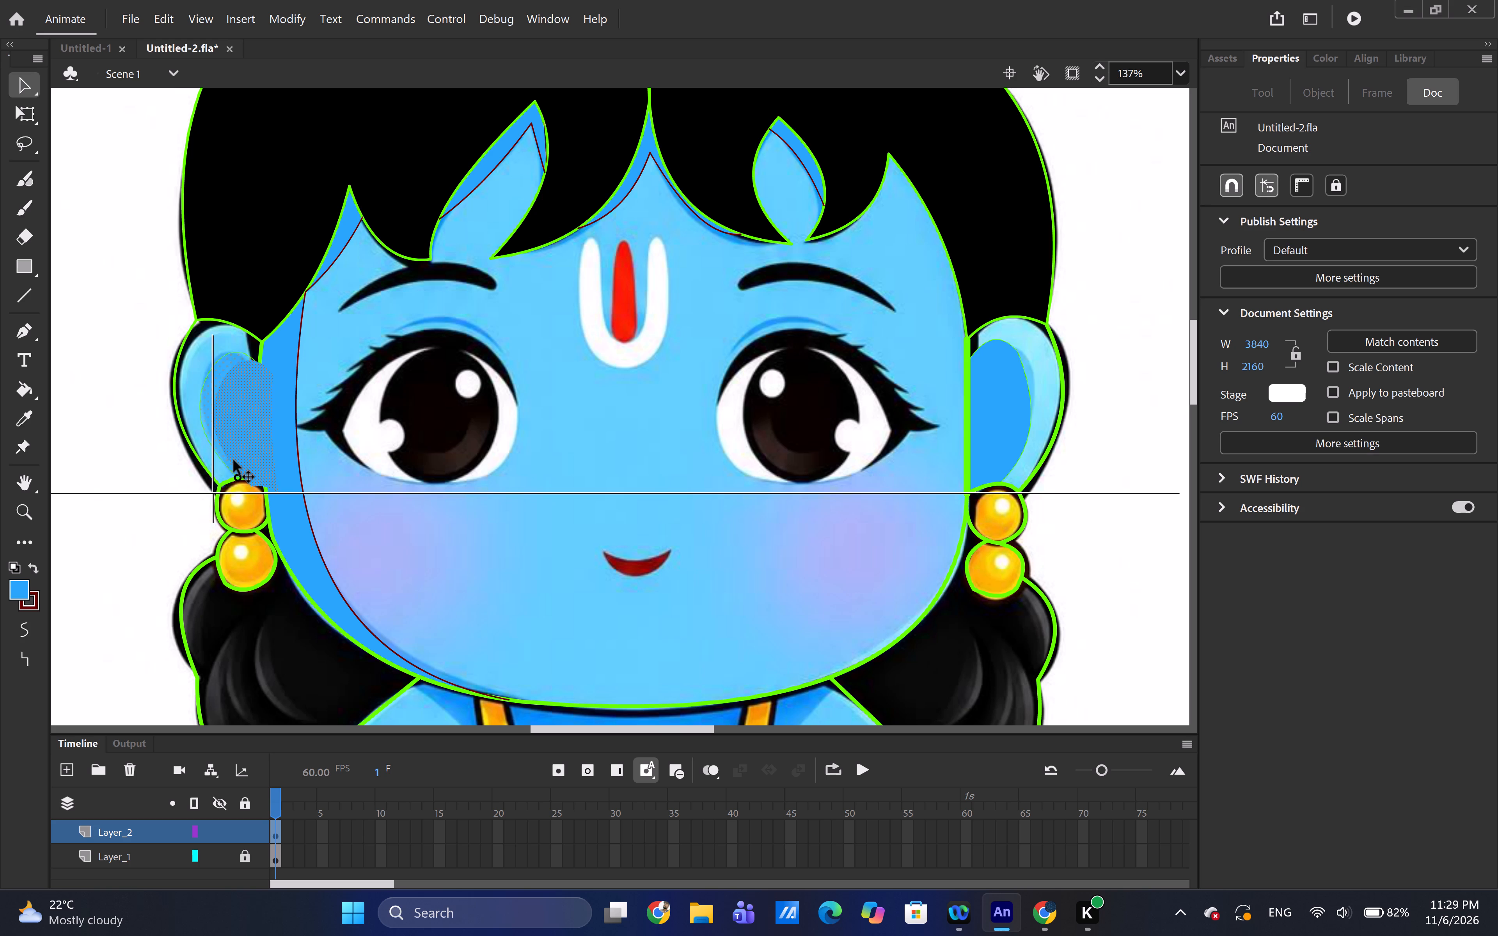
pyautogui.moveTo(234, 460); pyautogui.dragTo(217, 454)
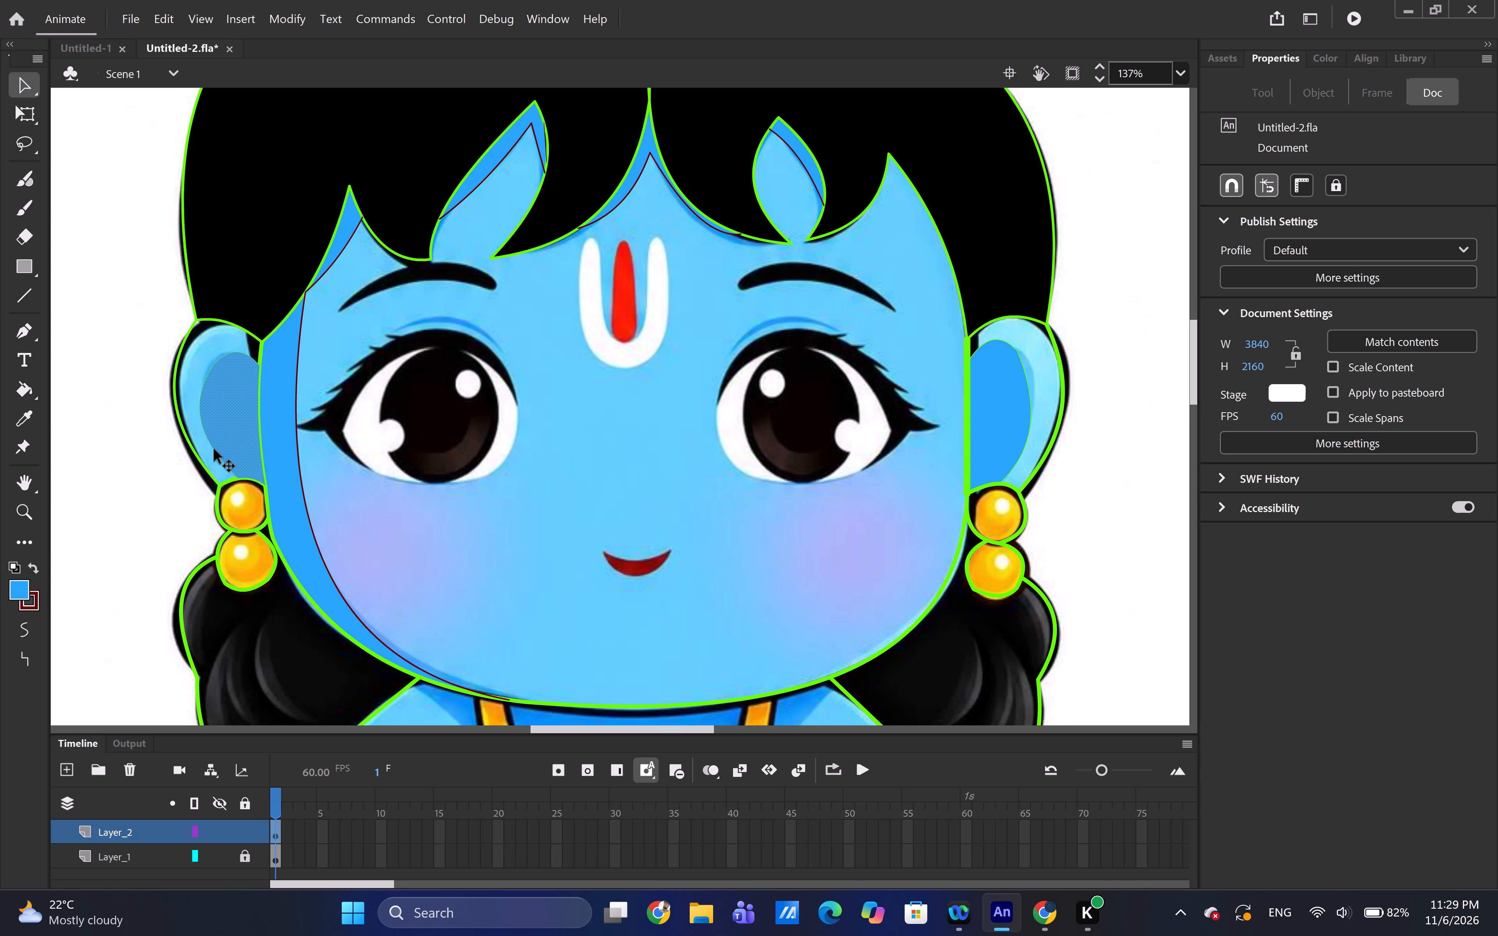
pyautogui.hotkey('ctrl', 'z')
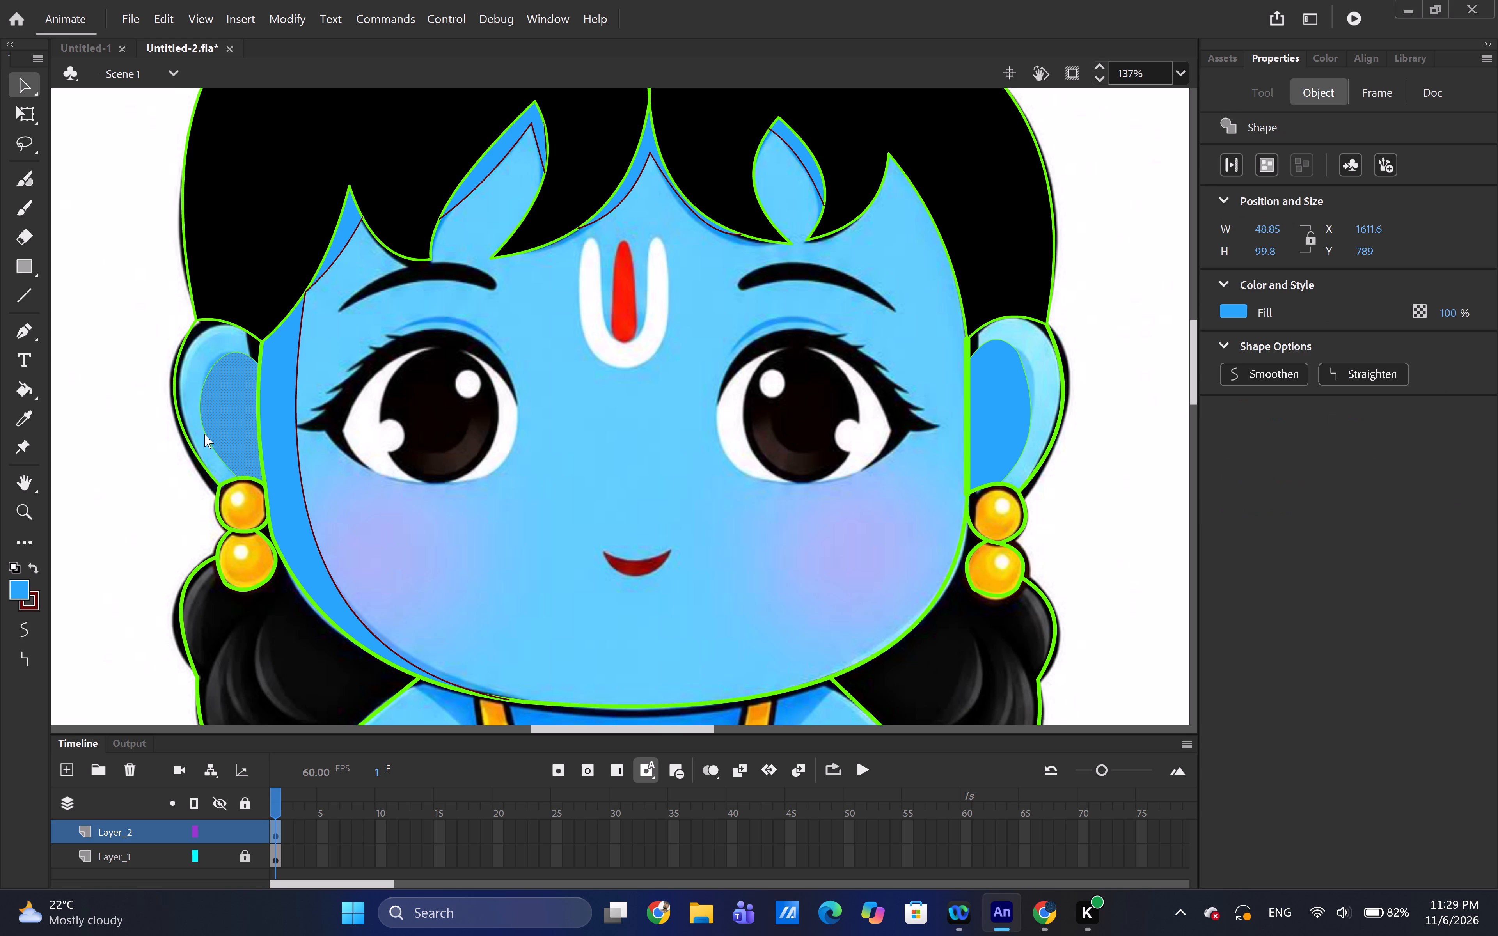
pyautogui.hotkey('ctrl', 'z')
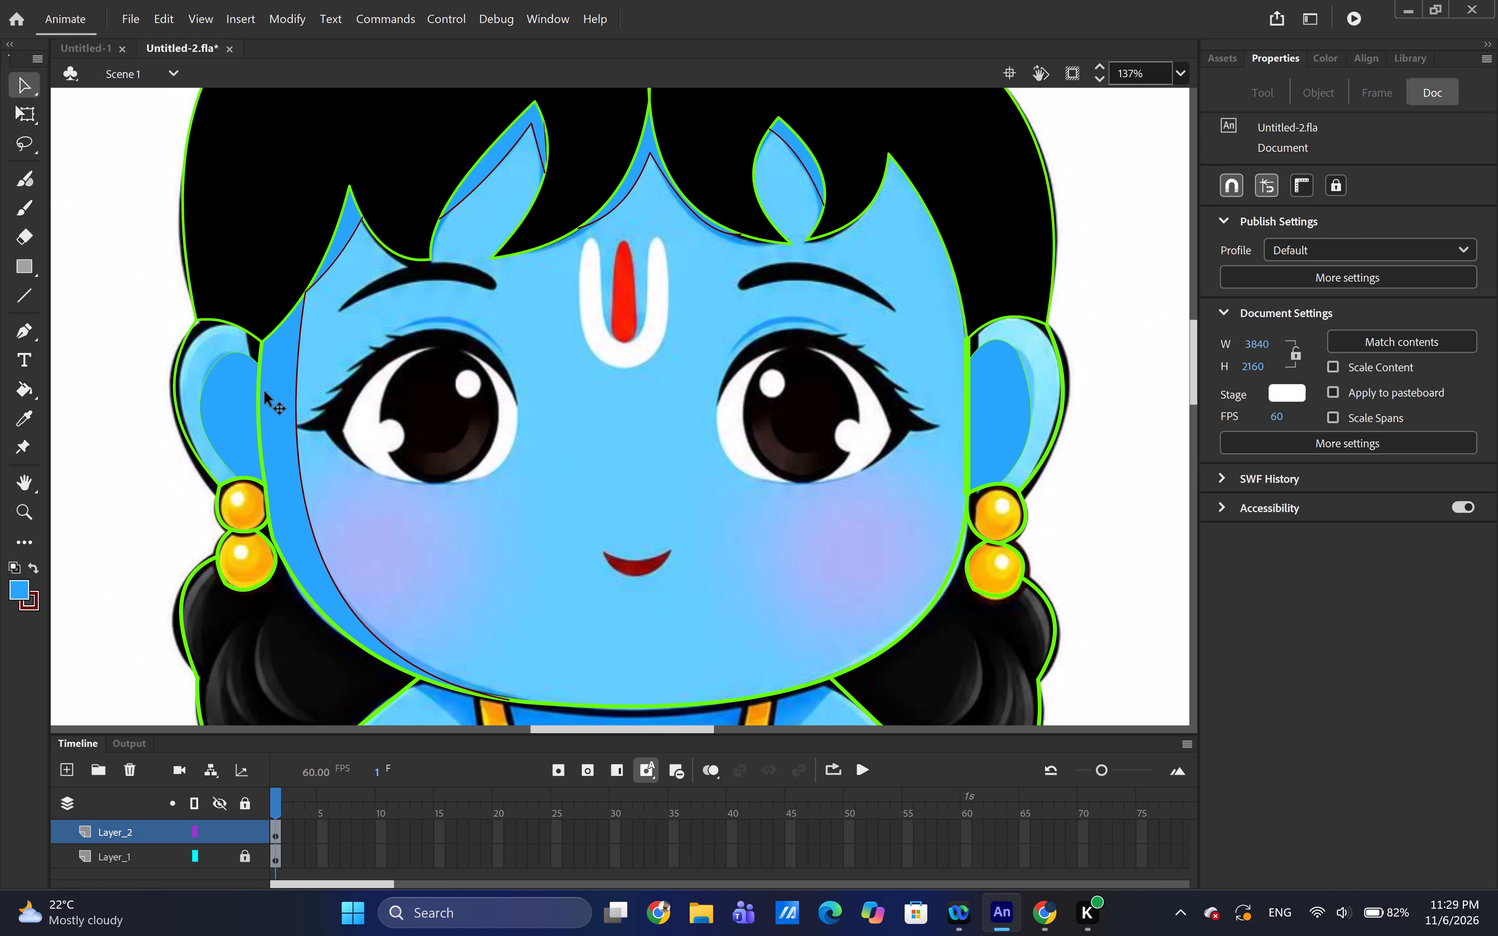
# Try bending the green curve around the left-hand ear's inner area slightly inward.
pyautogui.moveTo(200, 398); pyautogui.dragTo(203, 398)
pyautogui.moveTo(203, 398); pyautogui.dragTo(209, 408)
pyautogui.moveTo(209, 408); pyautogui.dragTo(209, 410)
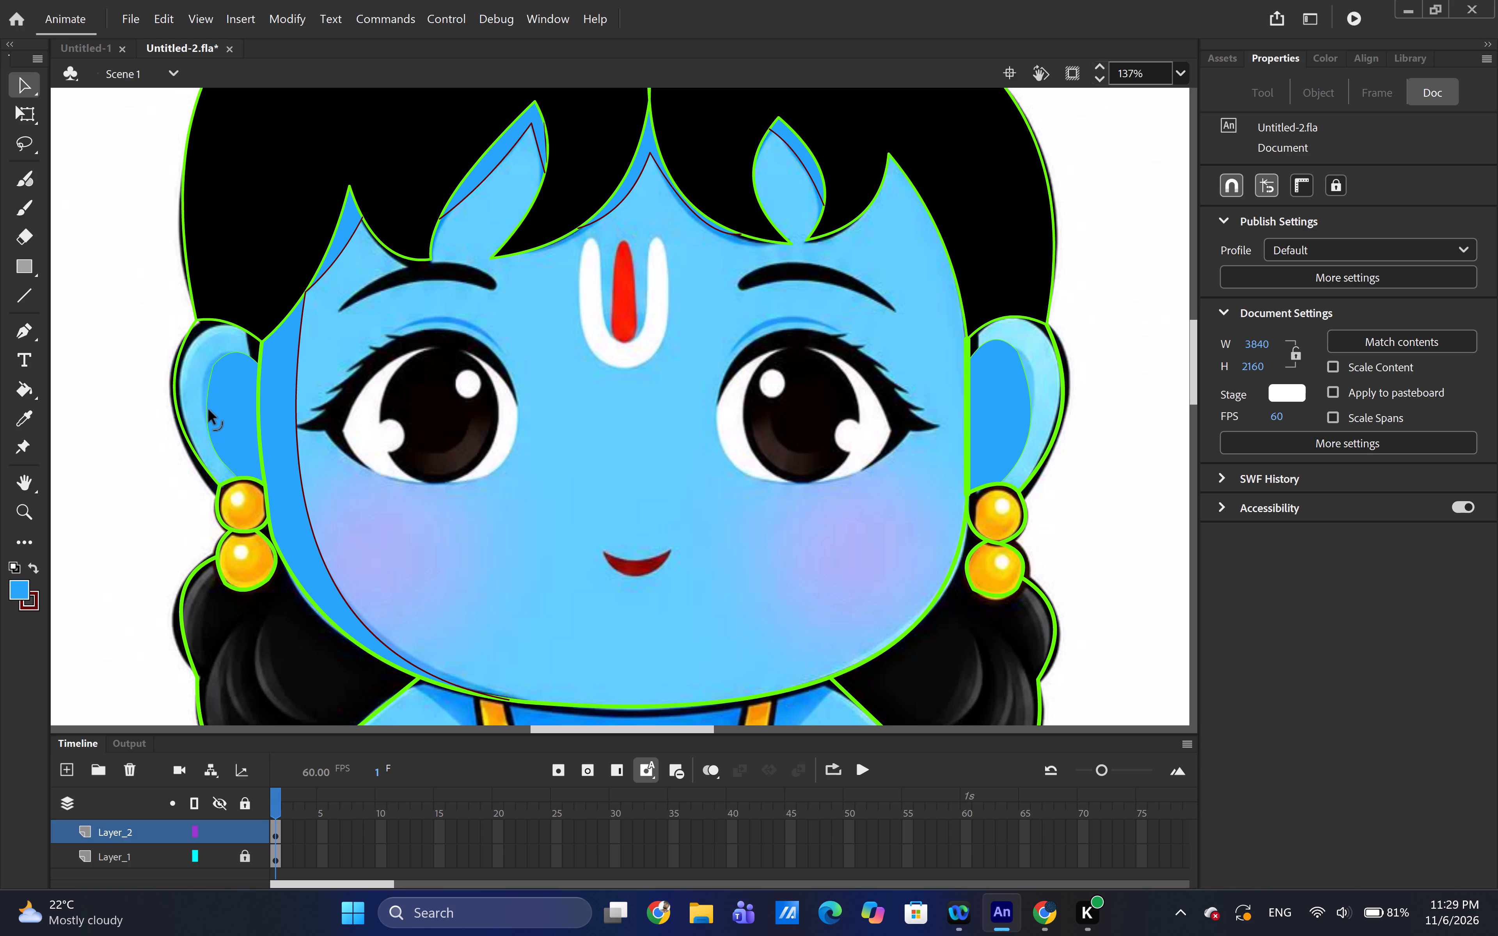
# Cut the outline pieces of the left-hand ear's inner shading along its side, top and lower end.
pyautogui.rightClick(206, 406)
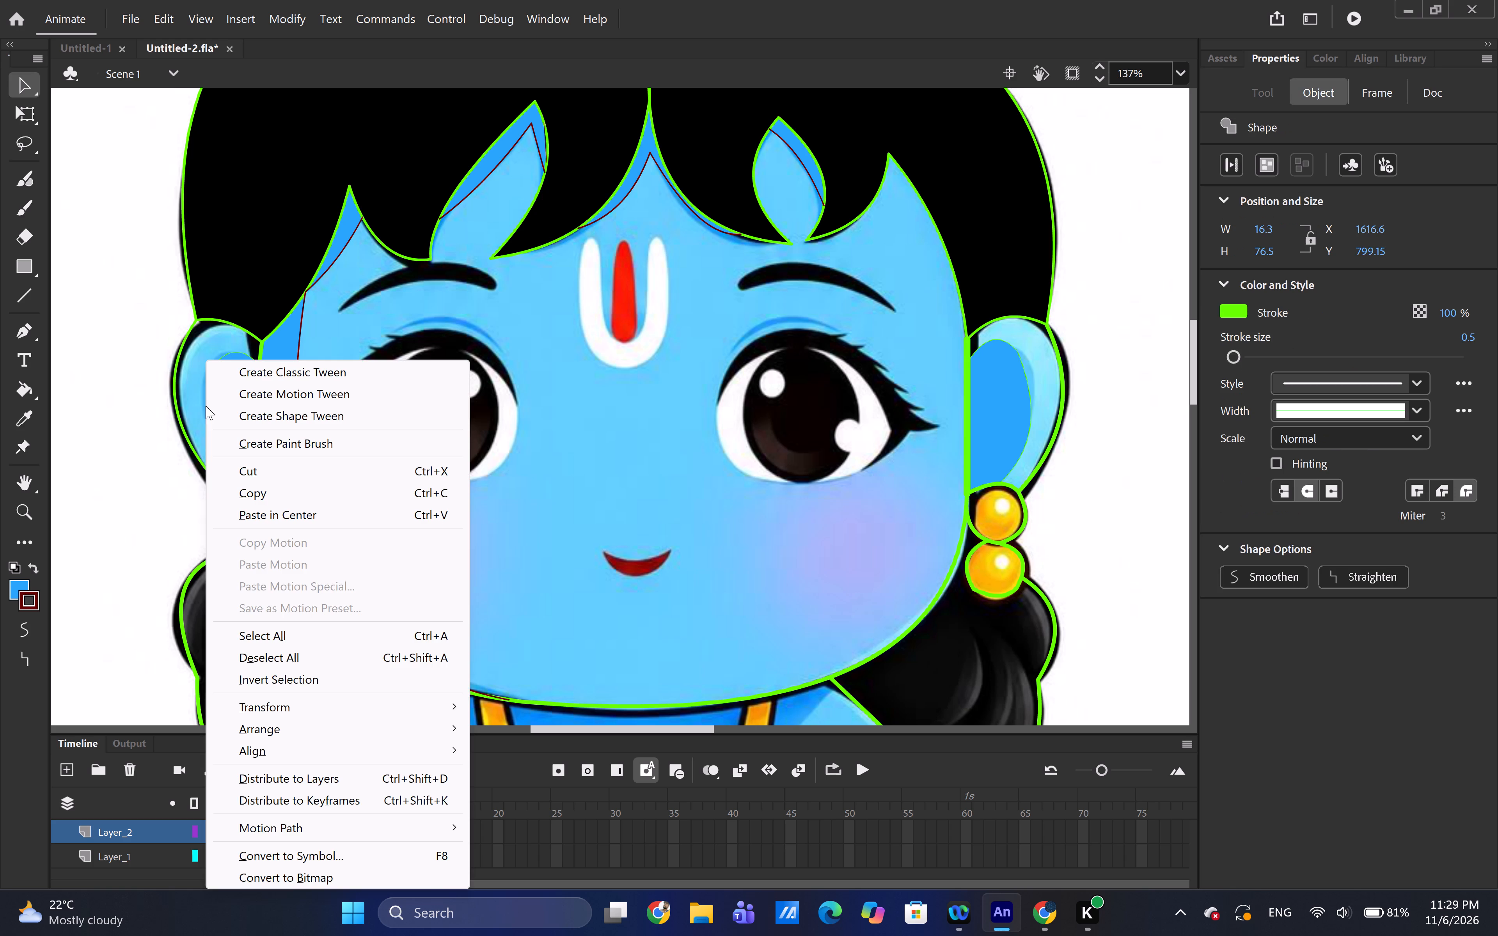
pyautogui.click(242, 465)
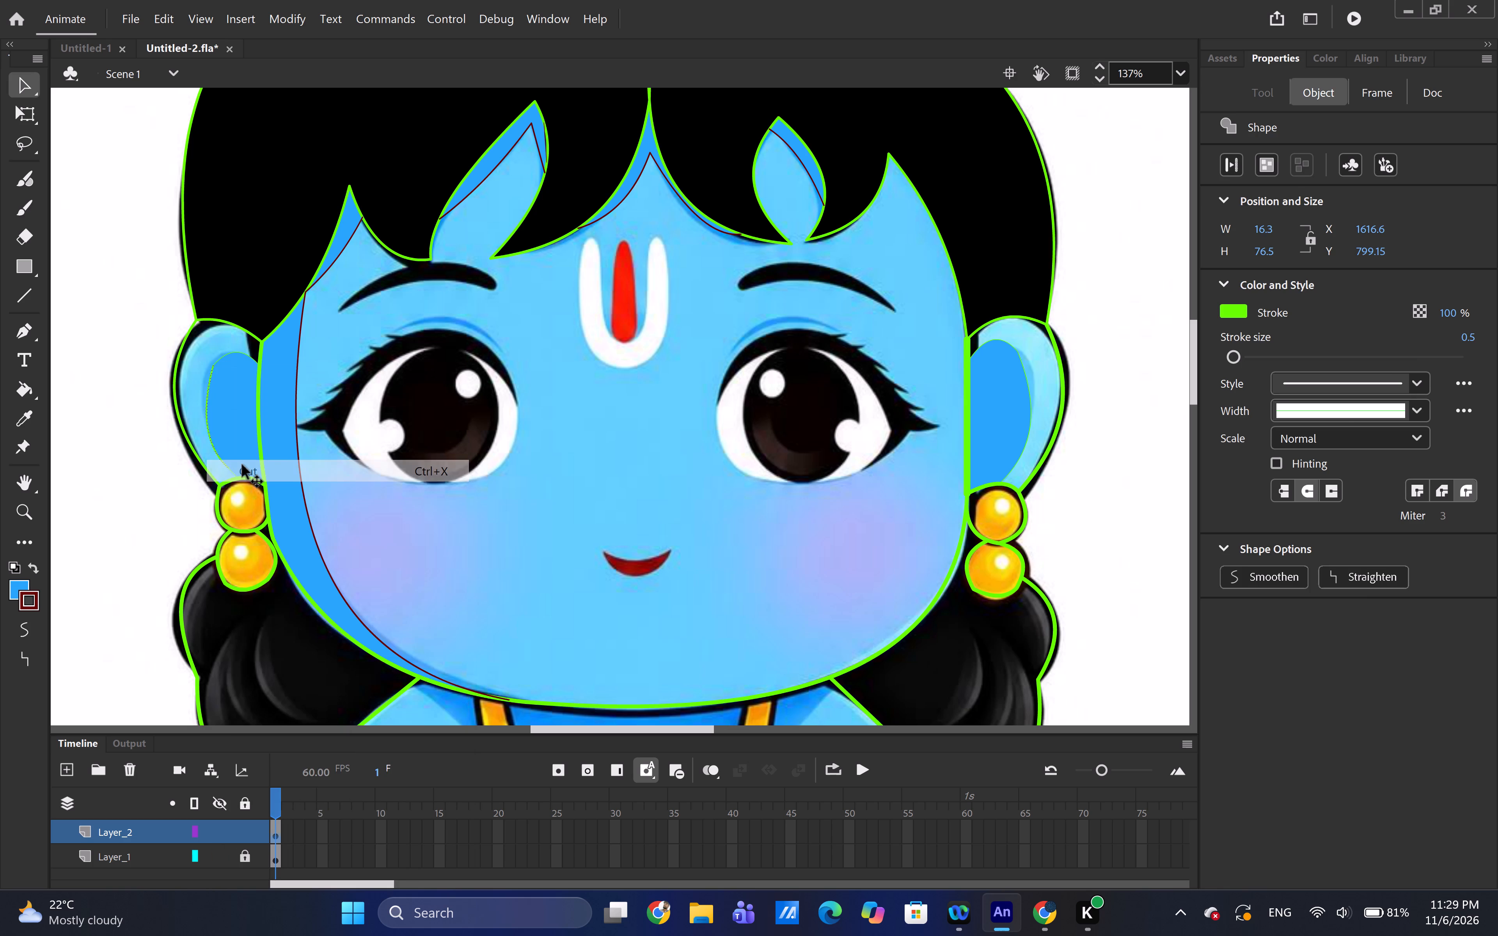
pyautogui.rightClick(230, 355)
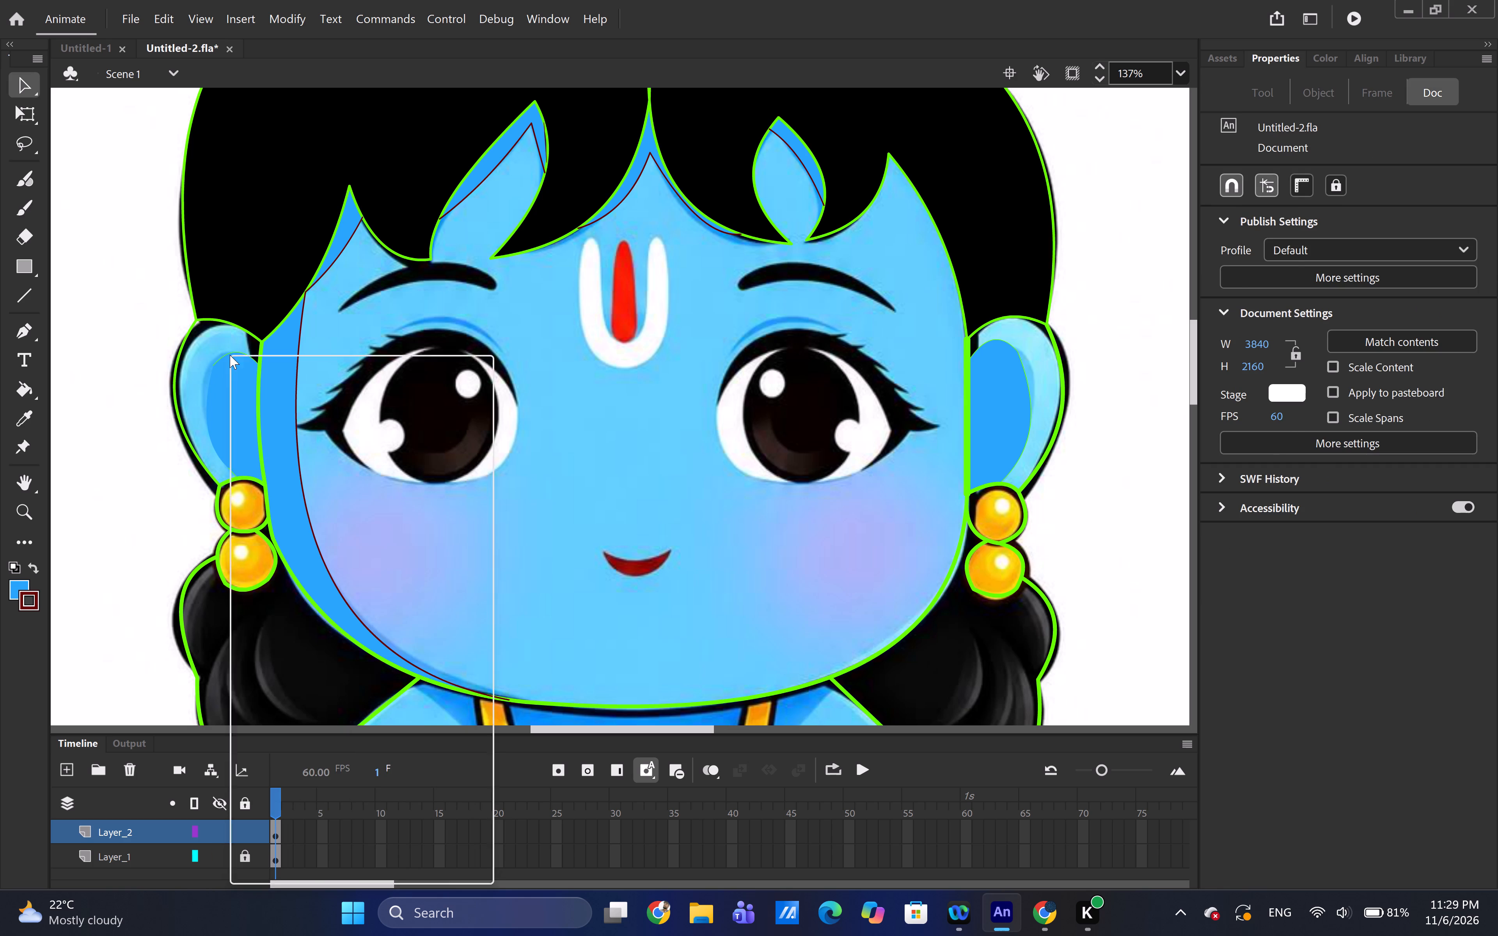
pyautogui.click(269, 459)
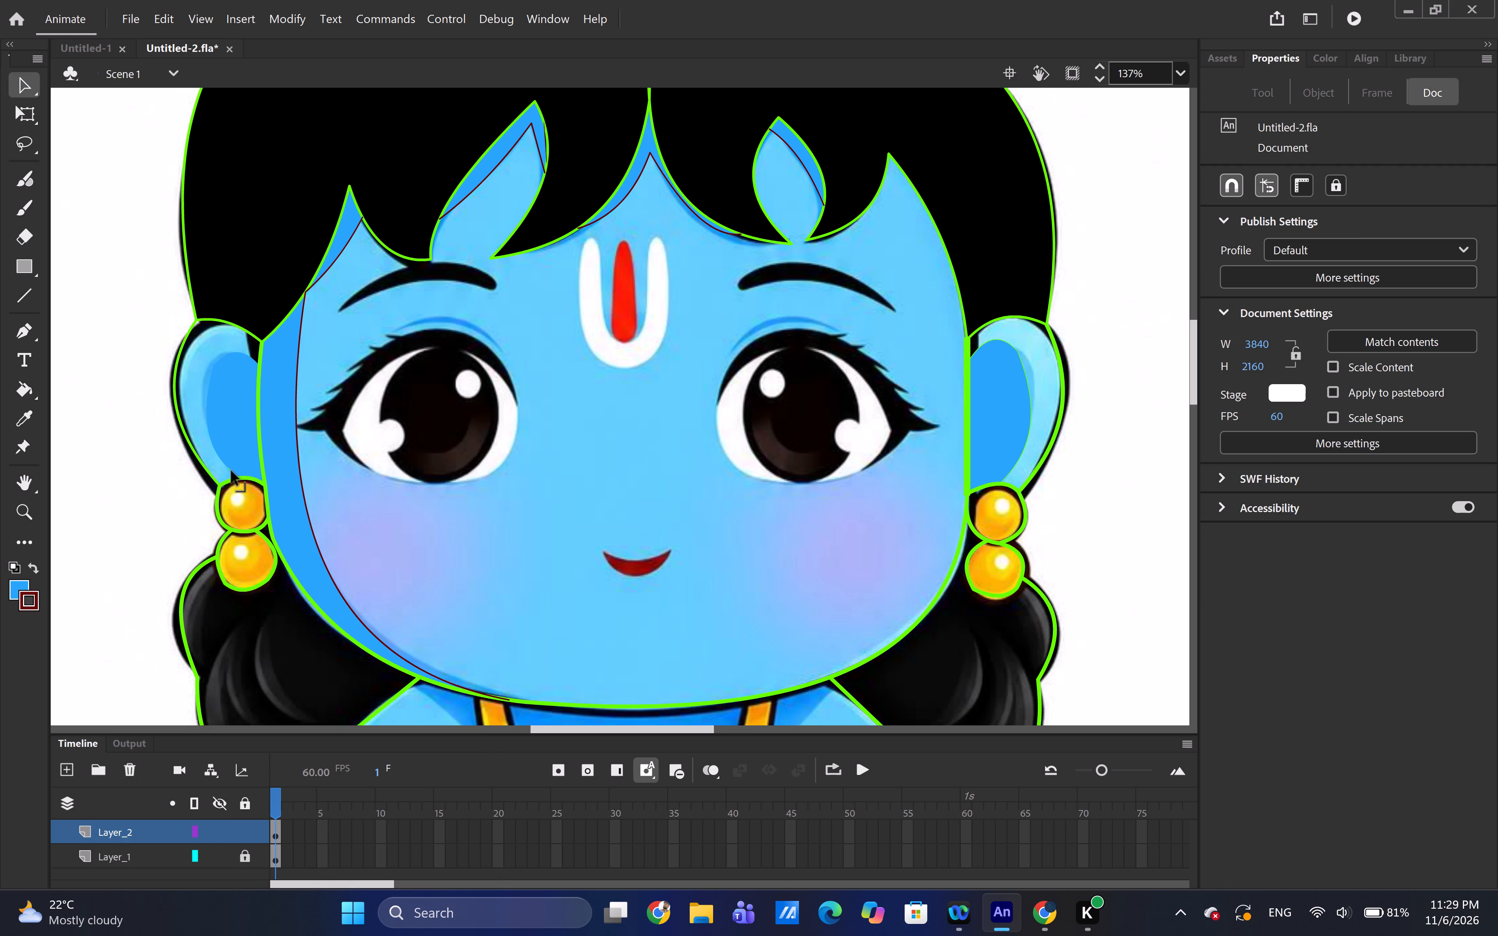
pyautogui.rightClick(231, 471)
pyautogui.click(260, 475)
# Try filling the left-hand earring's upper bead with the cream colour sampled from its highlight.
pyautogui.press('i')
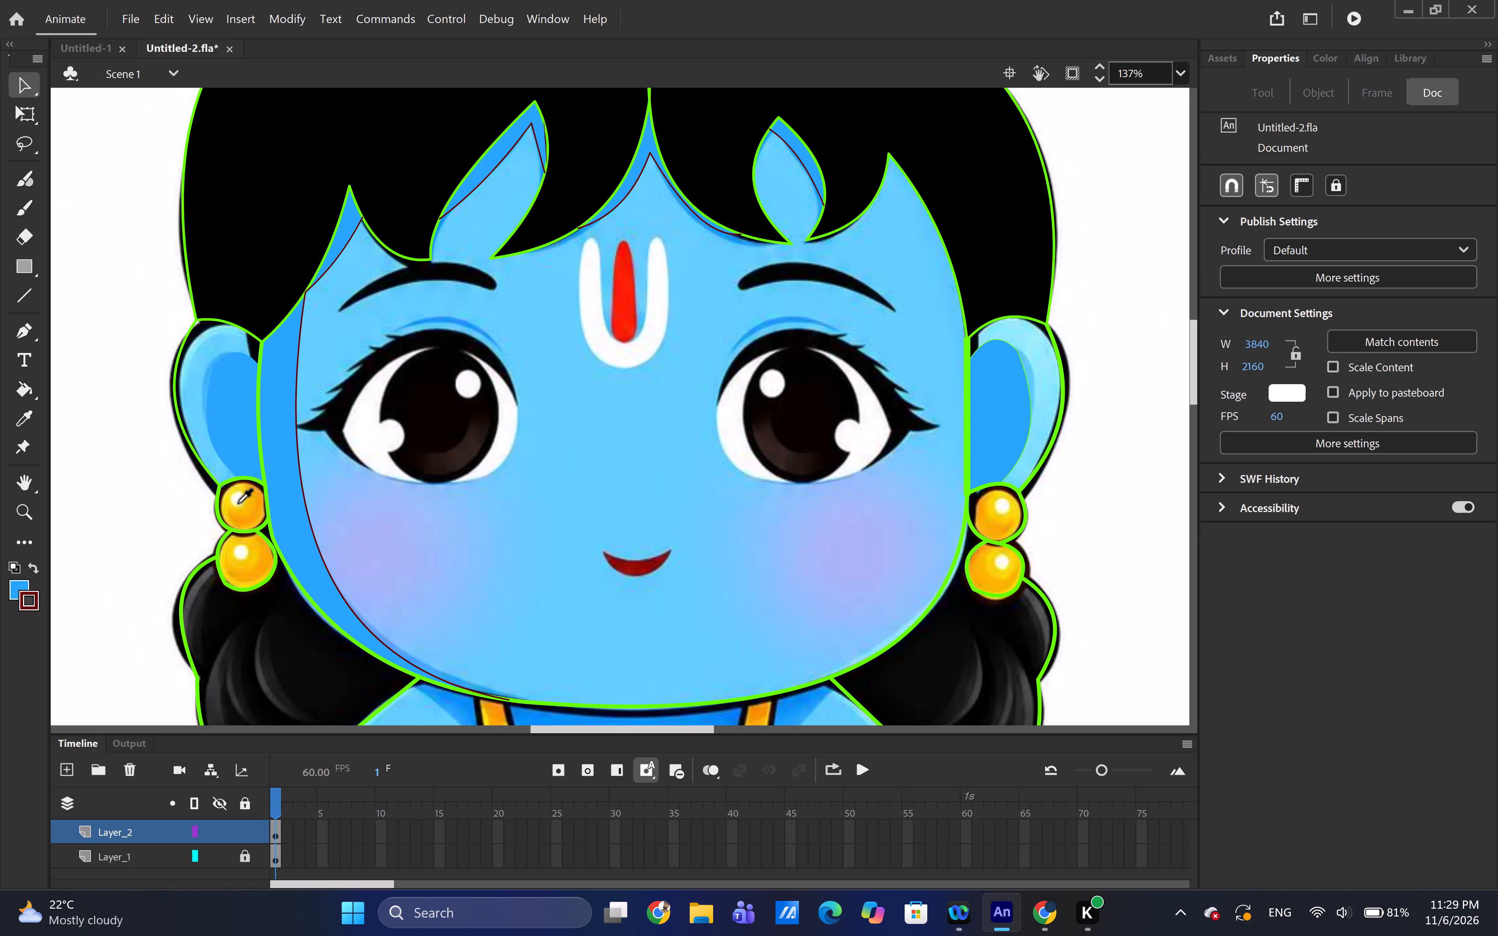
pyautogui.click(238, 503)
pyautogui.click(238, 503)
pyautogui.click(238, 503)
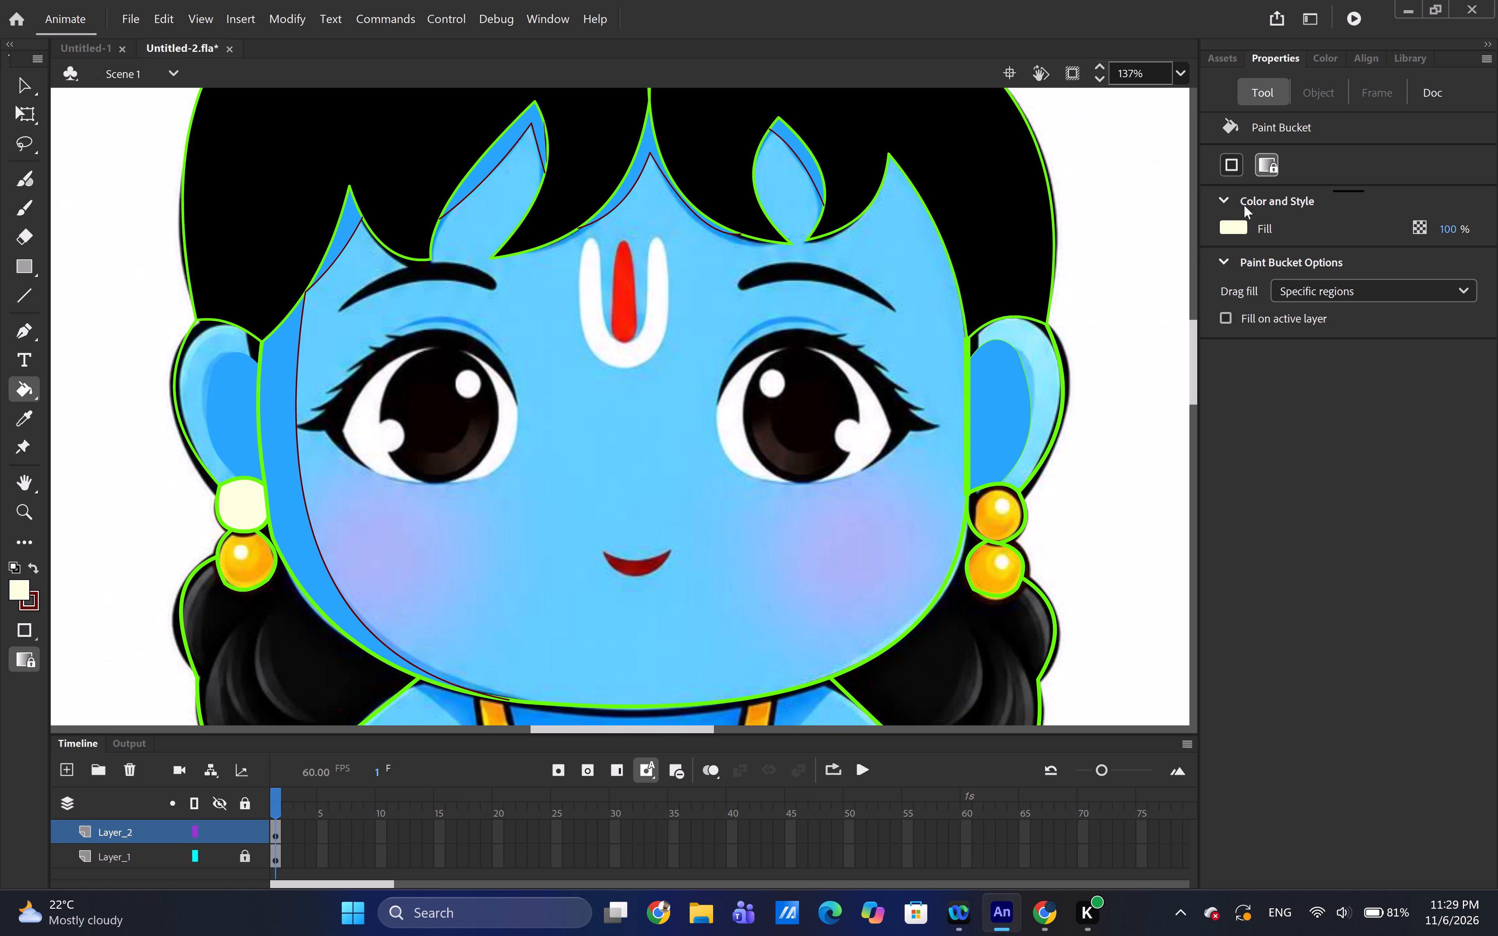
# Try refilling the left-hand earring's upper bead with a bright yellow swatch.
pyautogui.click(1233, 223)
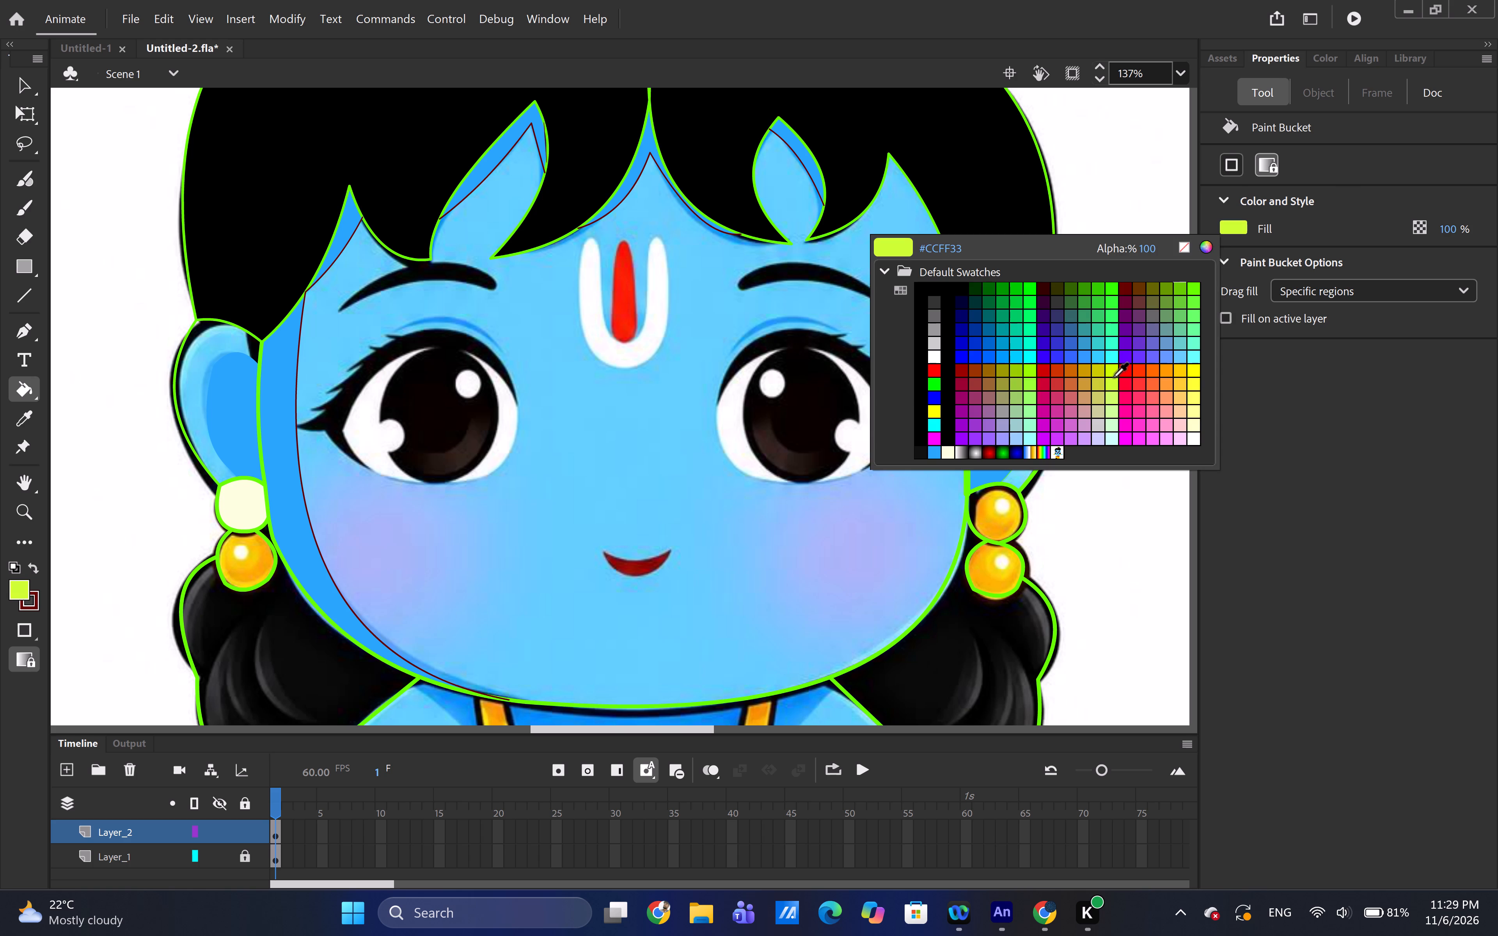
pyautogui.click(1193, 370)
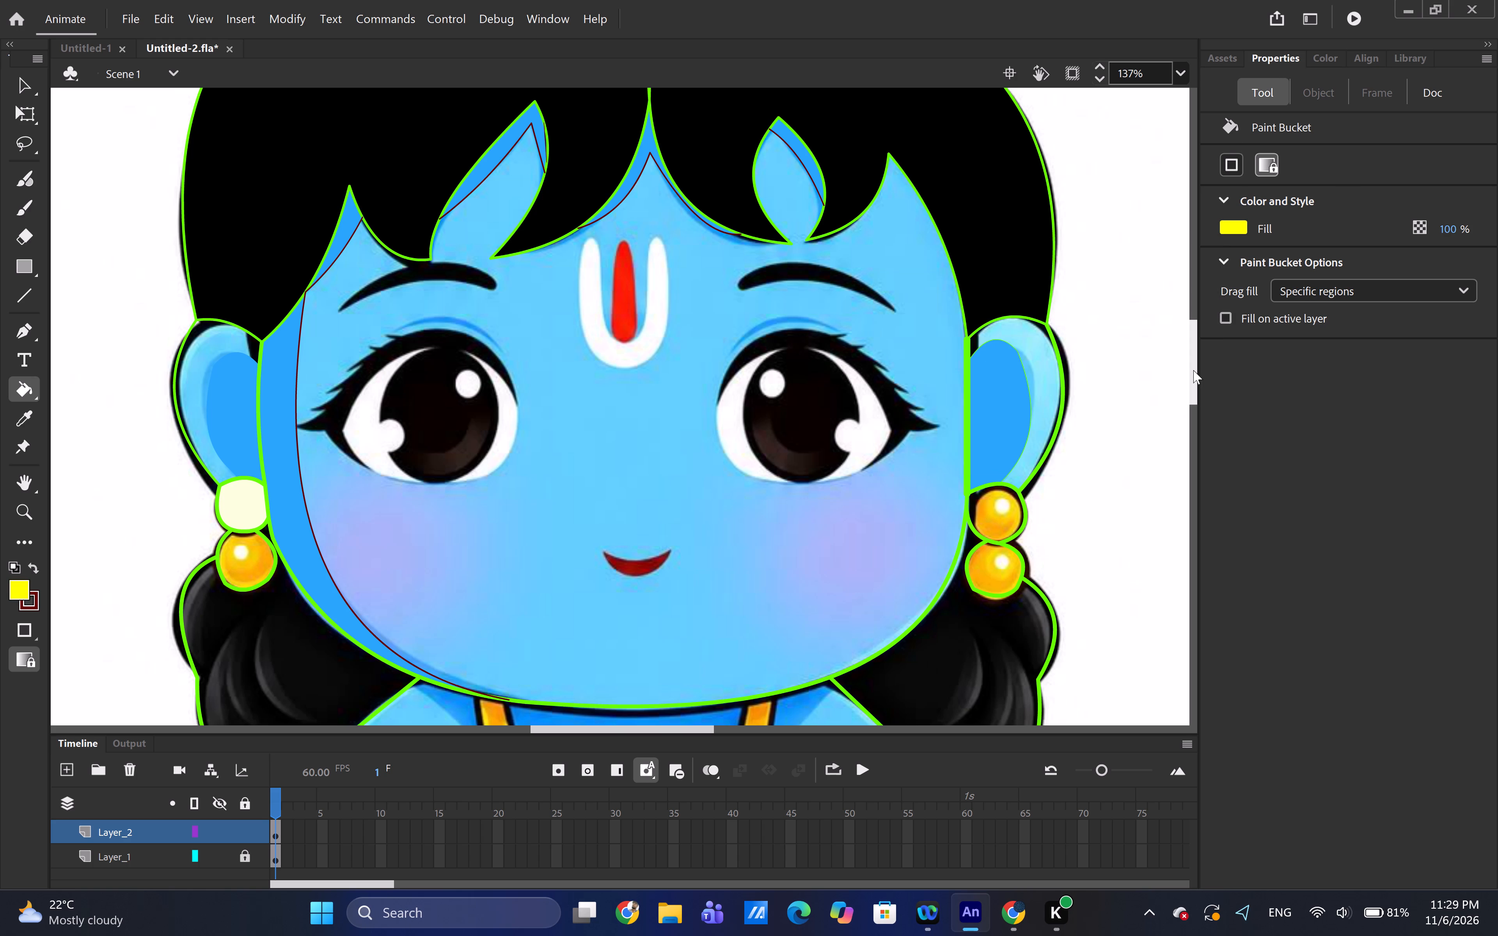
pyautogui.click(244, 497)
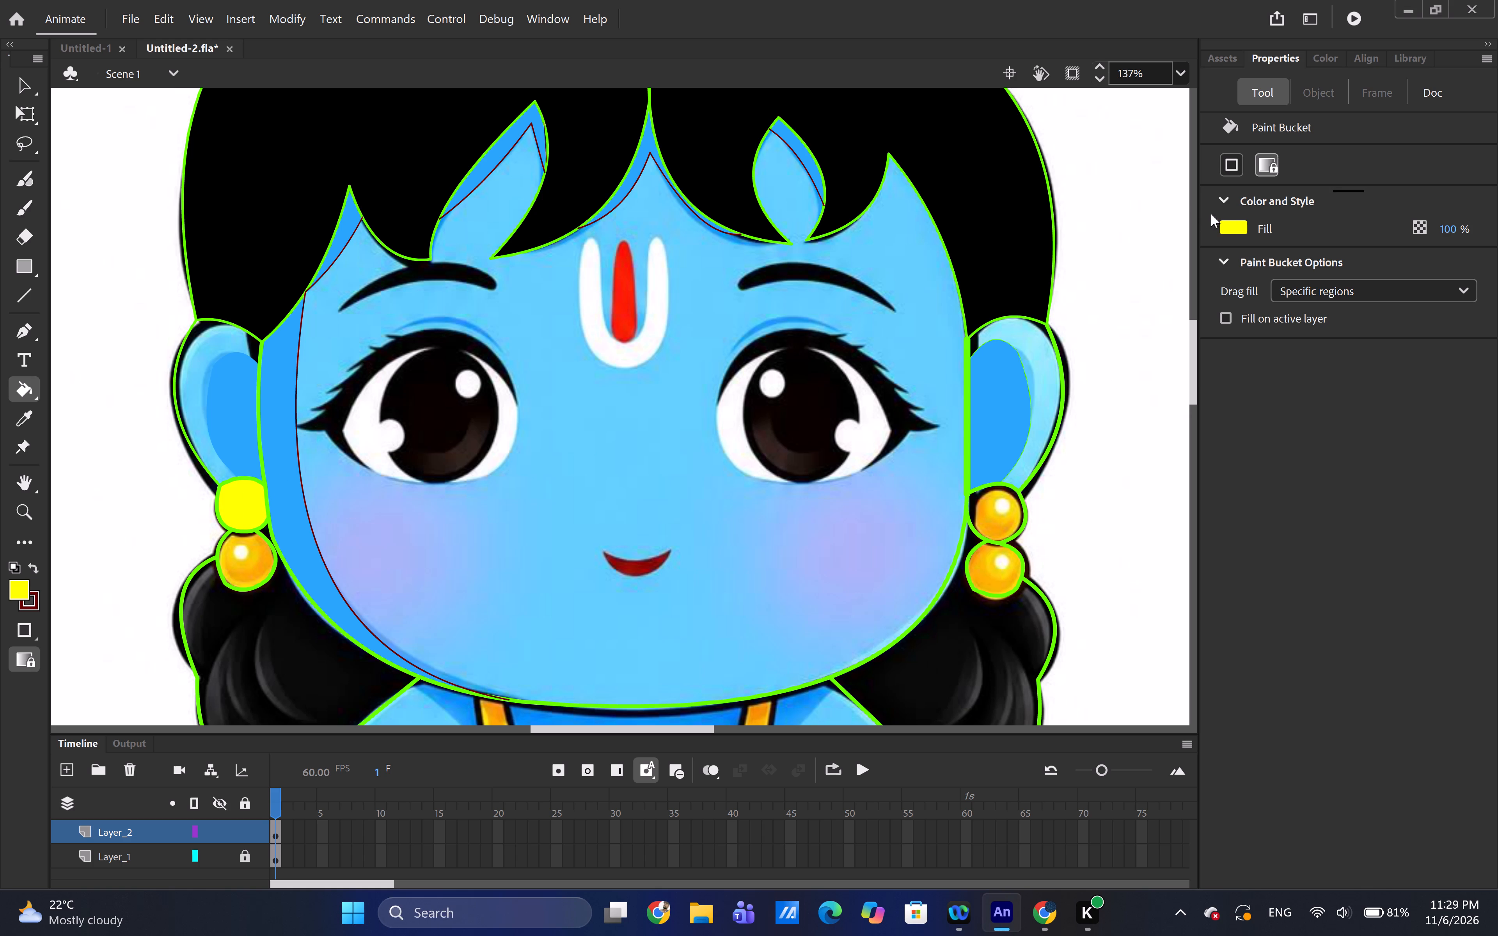
# Set the fill to amber yellow #FFCC00 and fill the upper and lower beads of both earrings.
pyautogui.click(1233, 233)
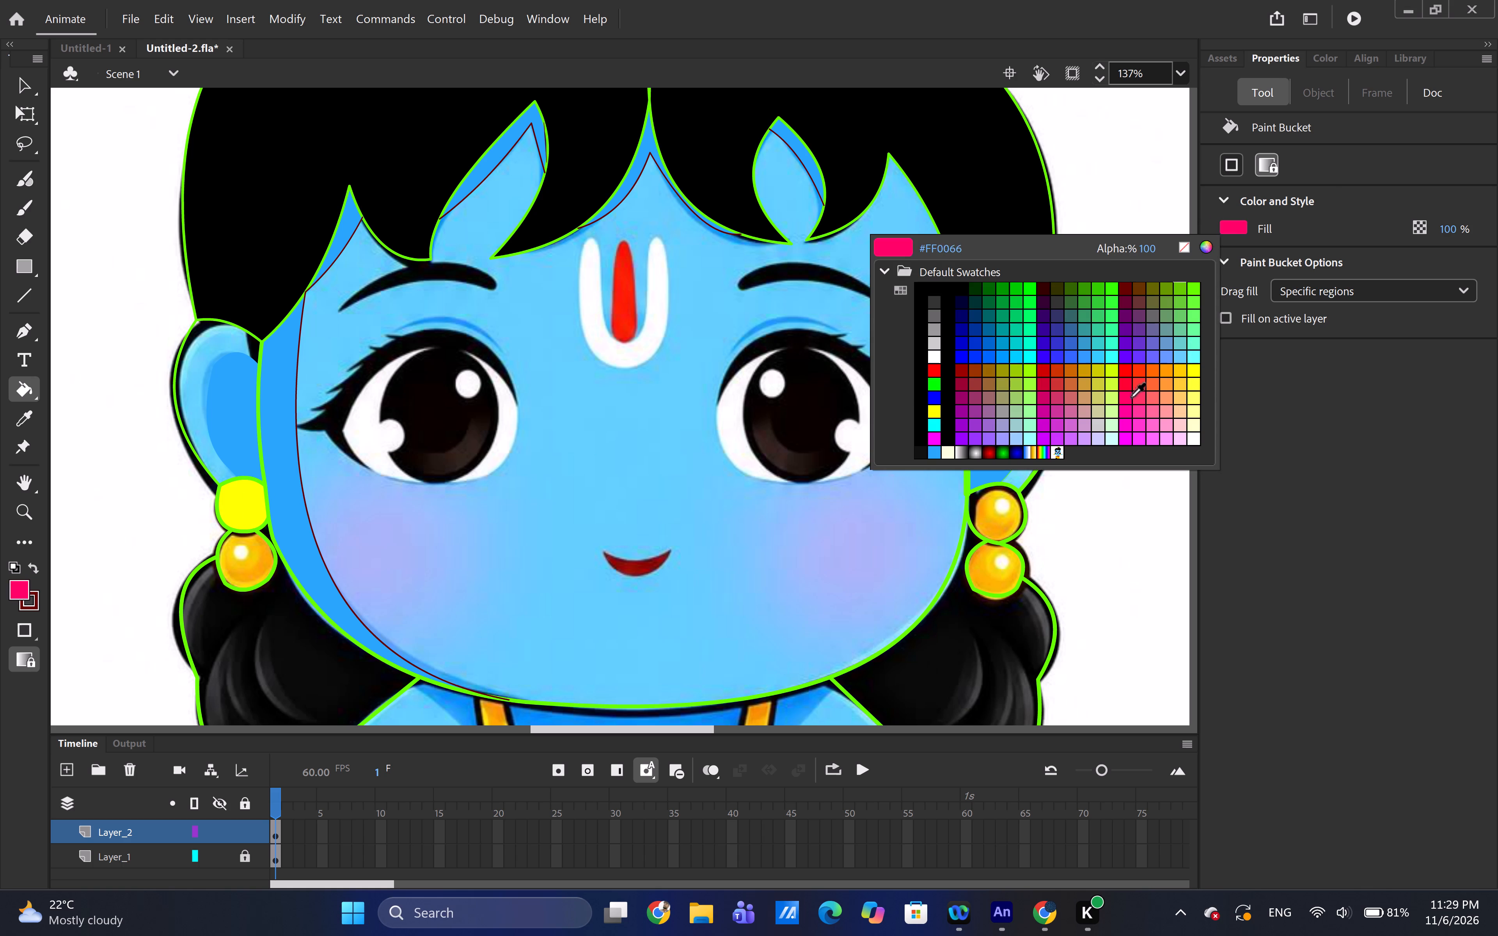
pyautogui.click(1179, 384)
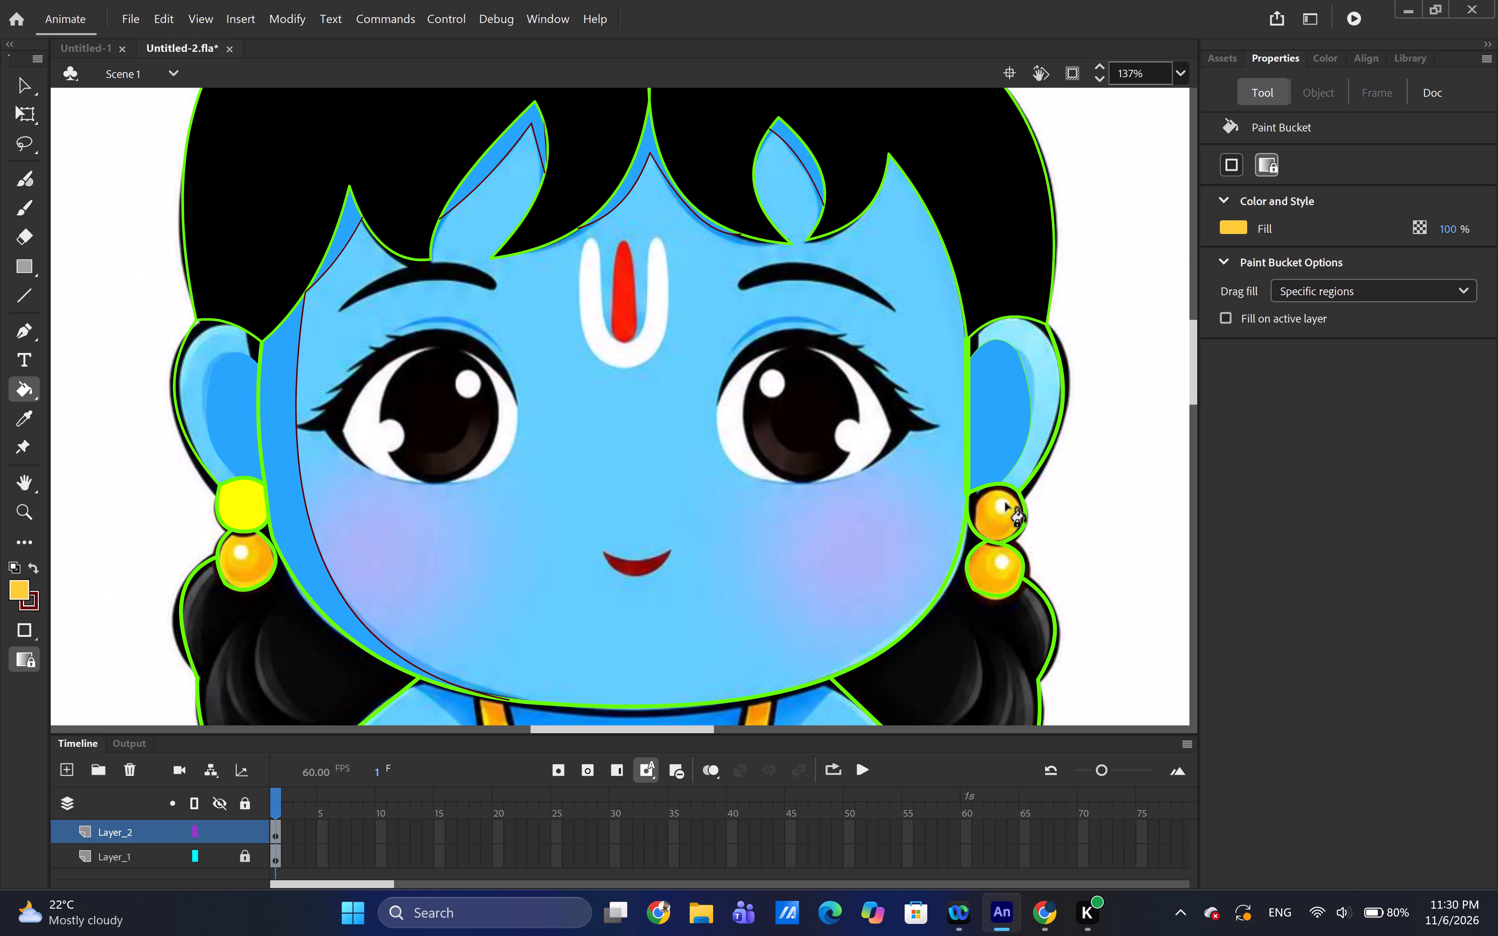
pyautogui.click(1236, 224)
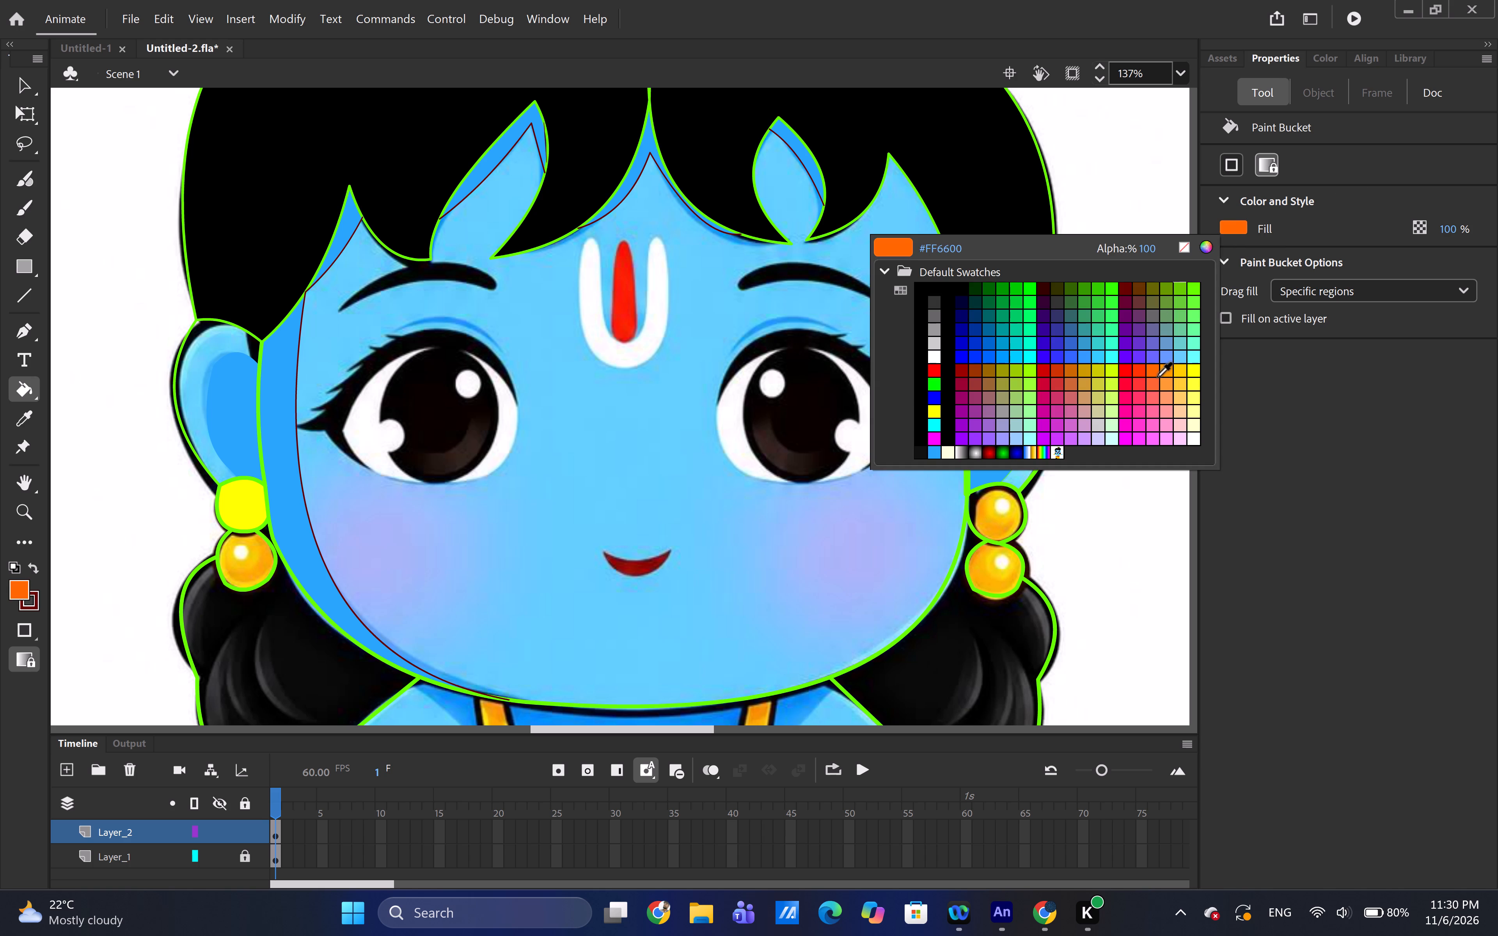
pyautogui.click(1175, 374)
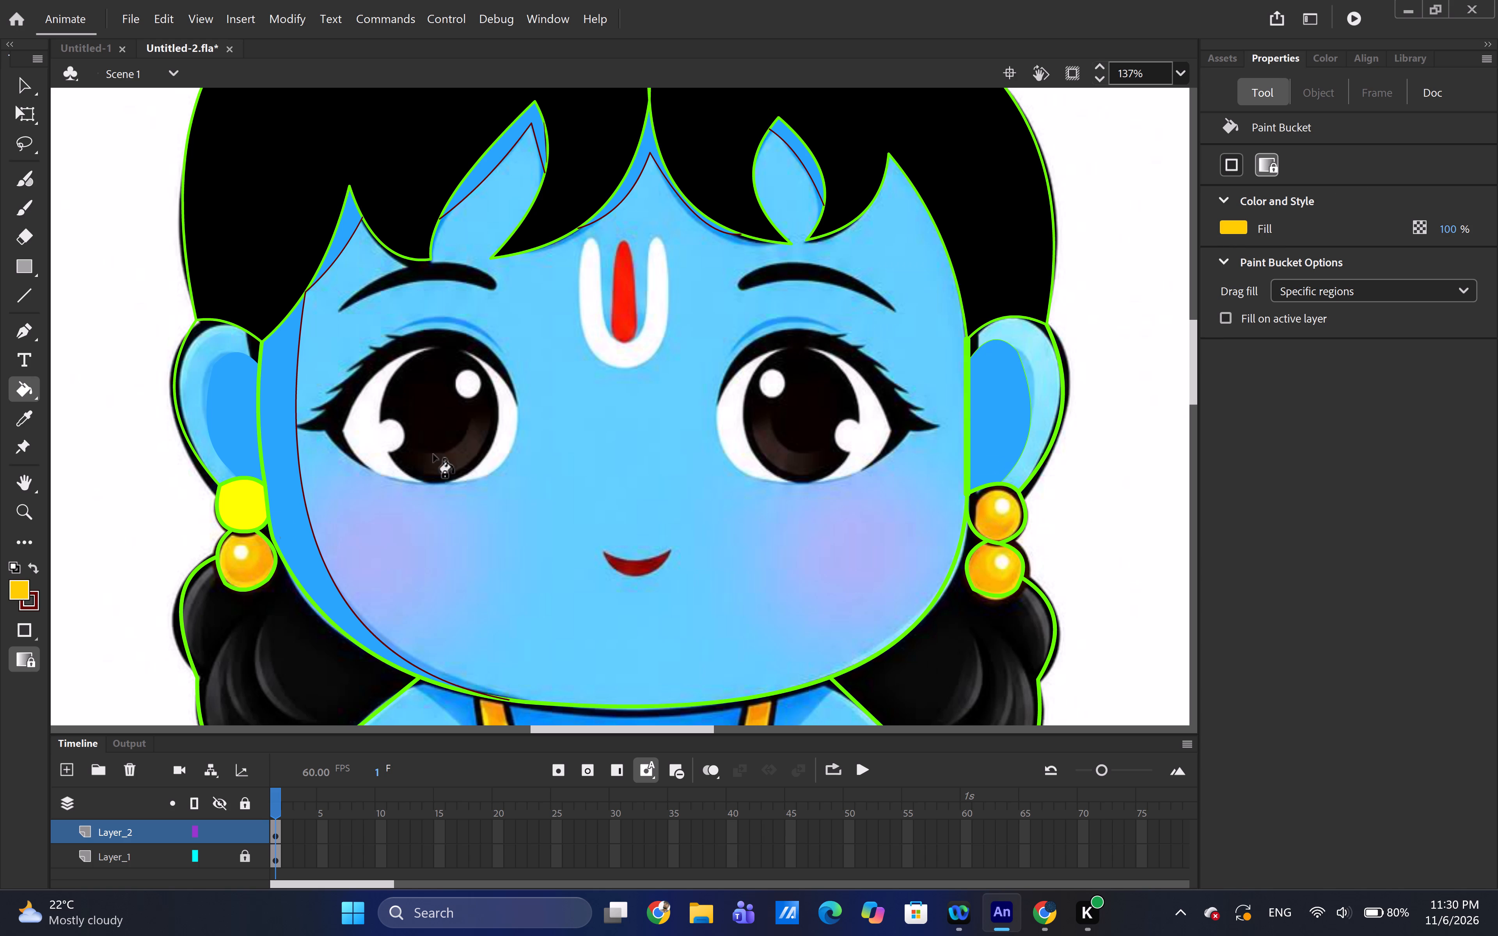
pyautogui.click(238, 512)
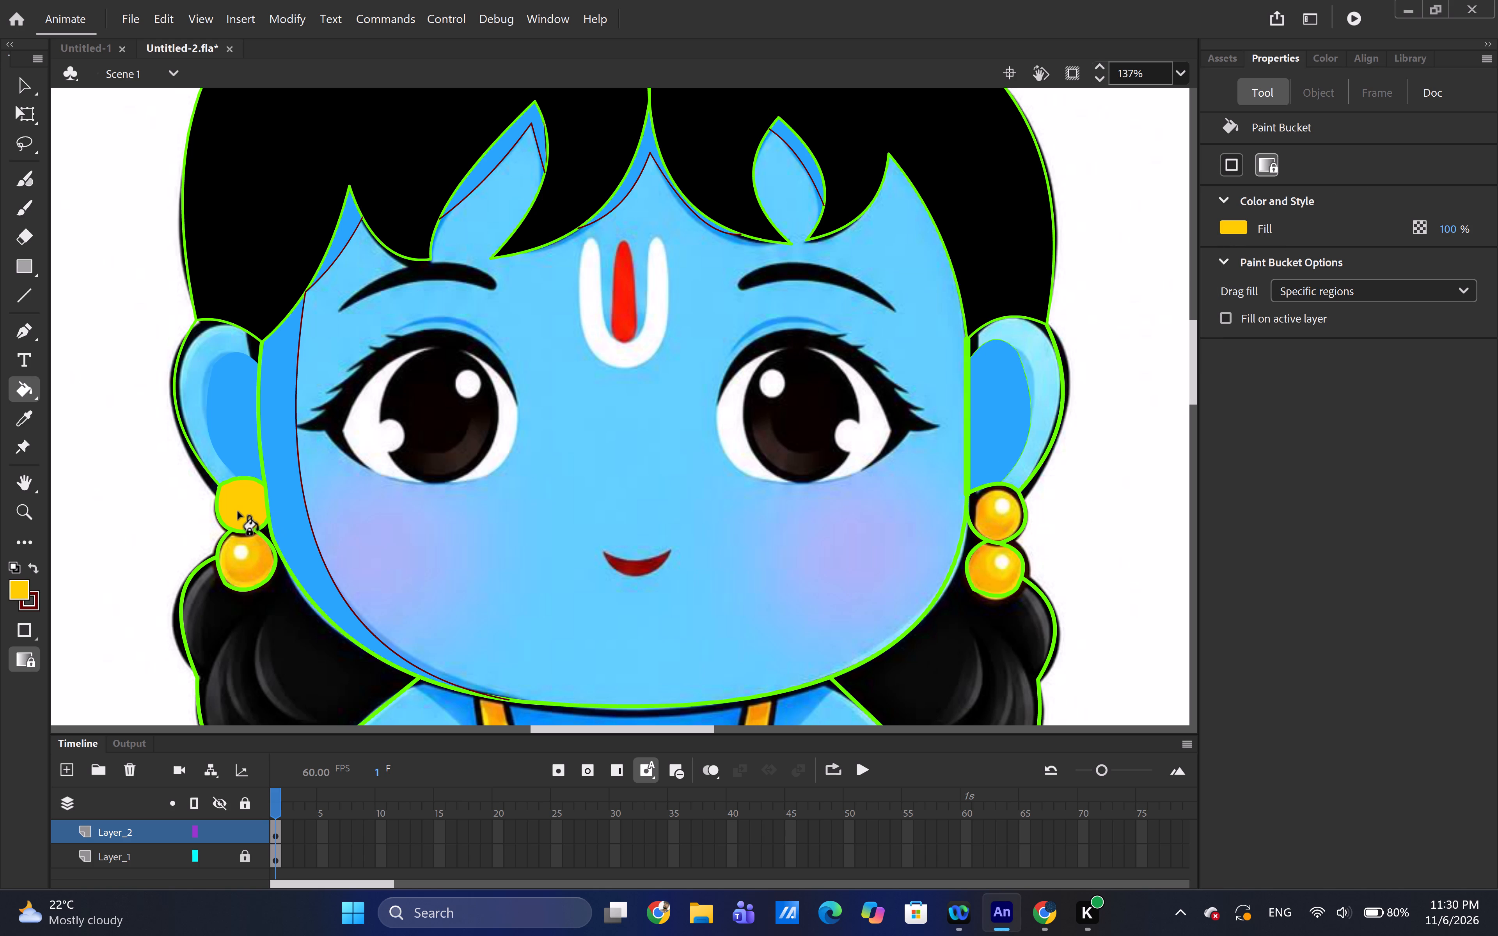
pyautogui.click(242, 560)
pyautogui.click(987, 511)
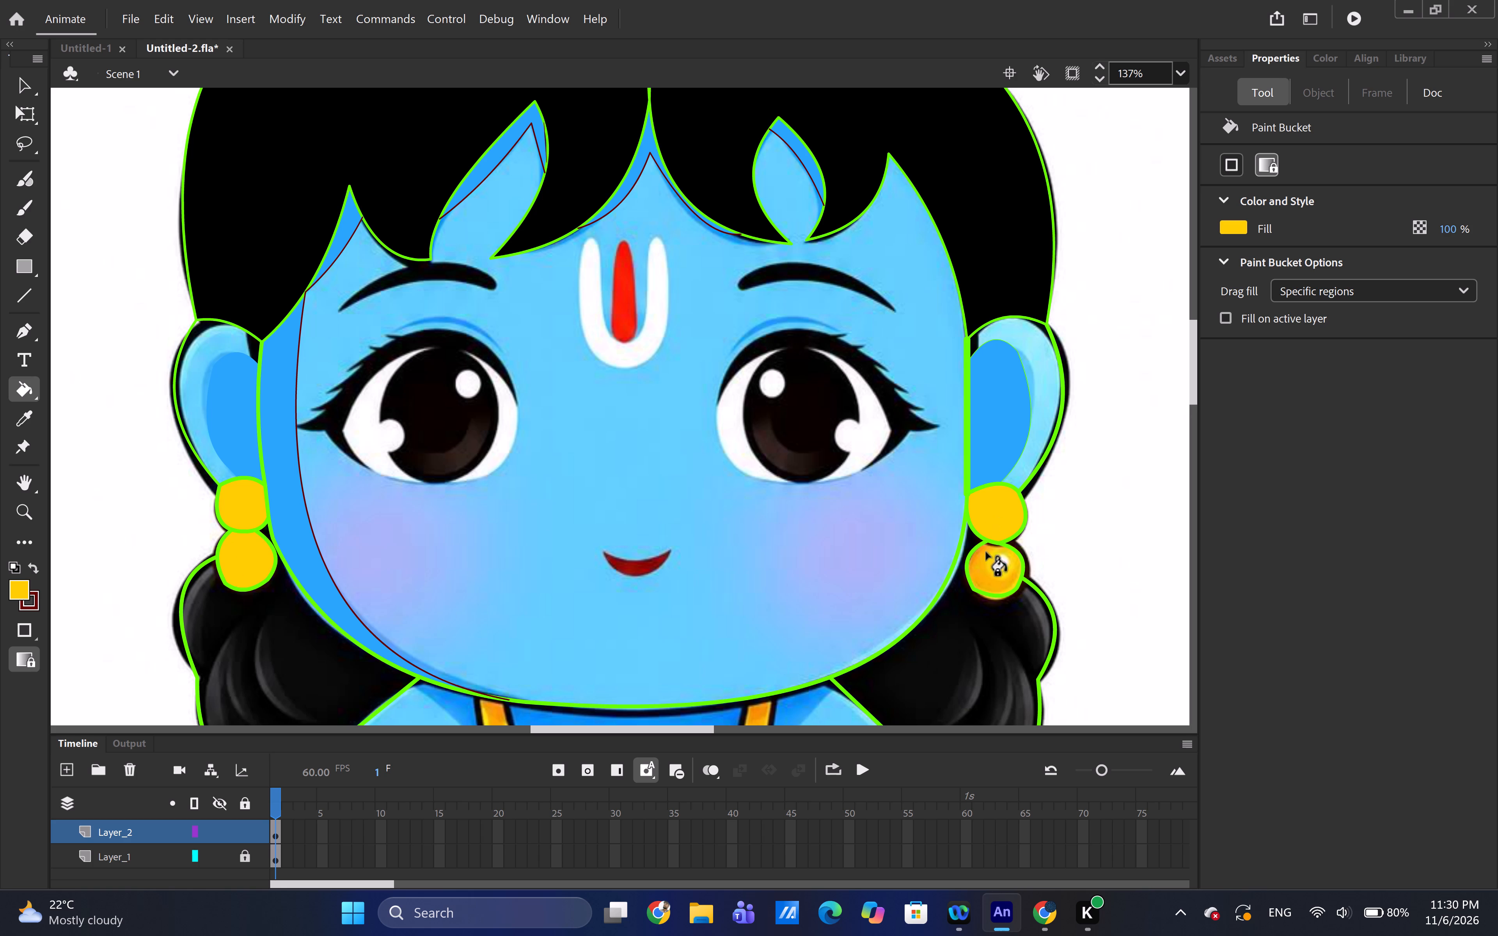
pyautogui.click(982, 564)
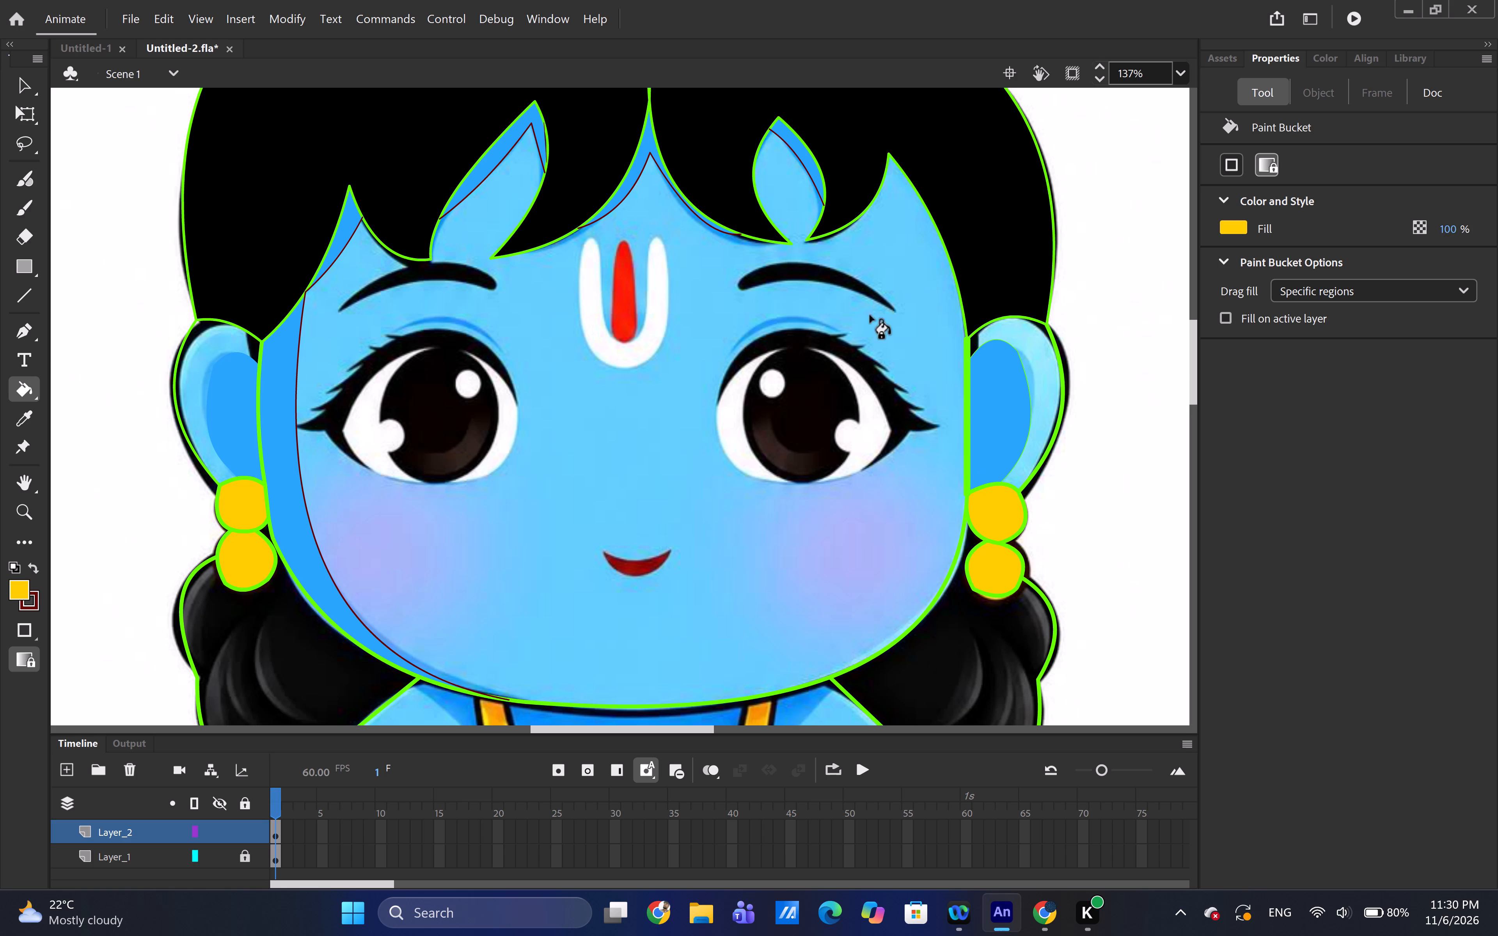
# Outline the left-hand ear's inner shading with dark red line segments and bend them to follow its side and top curves.
pyautogui.click(25, 306)
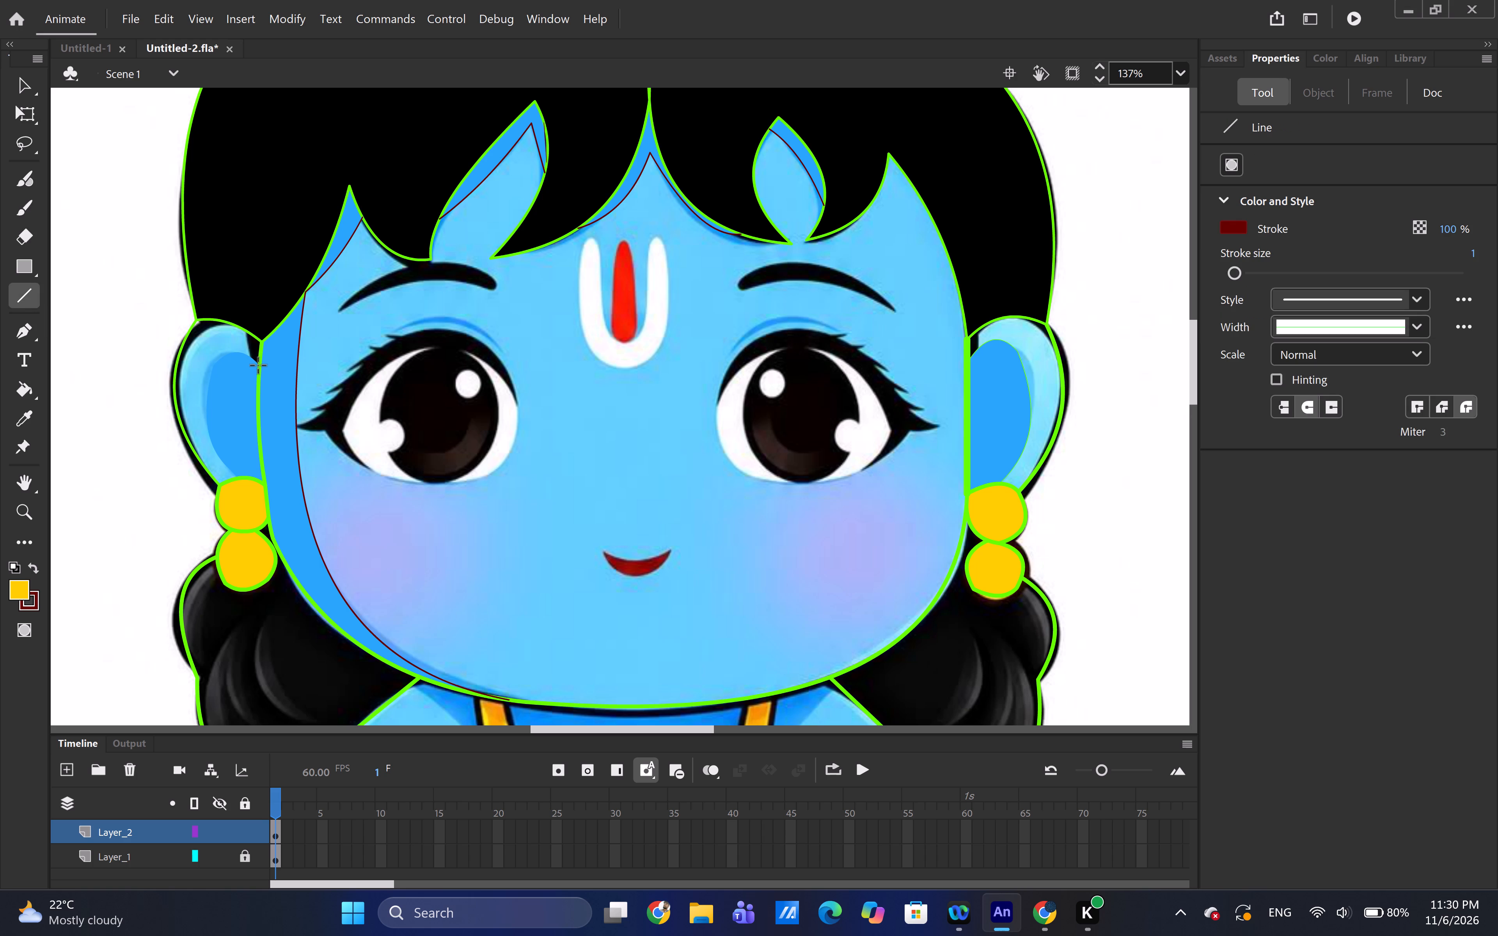
pyautogui.moveTo(258, 365); pyautogui.dragTo(223, 367)
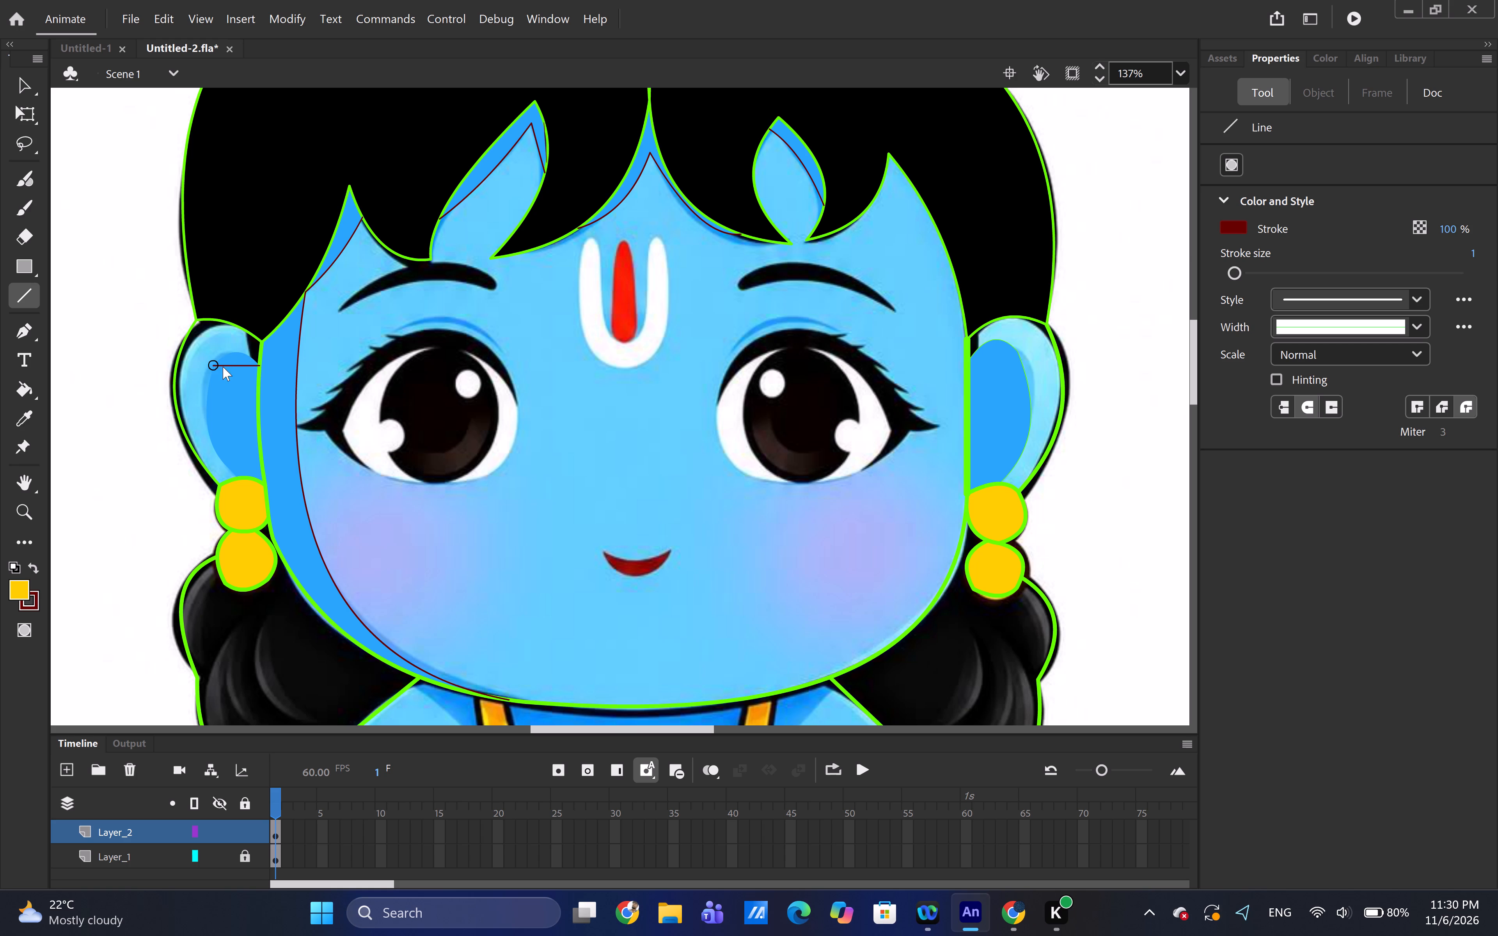
pyautogui.moveTo(223, 367); pyautogui.dragTo(224, 366)
pyautogui.moveTo(217, 360); pyautogui.dragTo(241, 465)
pyautogui.moveTo(241, 465); pyautogui.dragTo(251, 472)
pyautogui.click(251, 472)
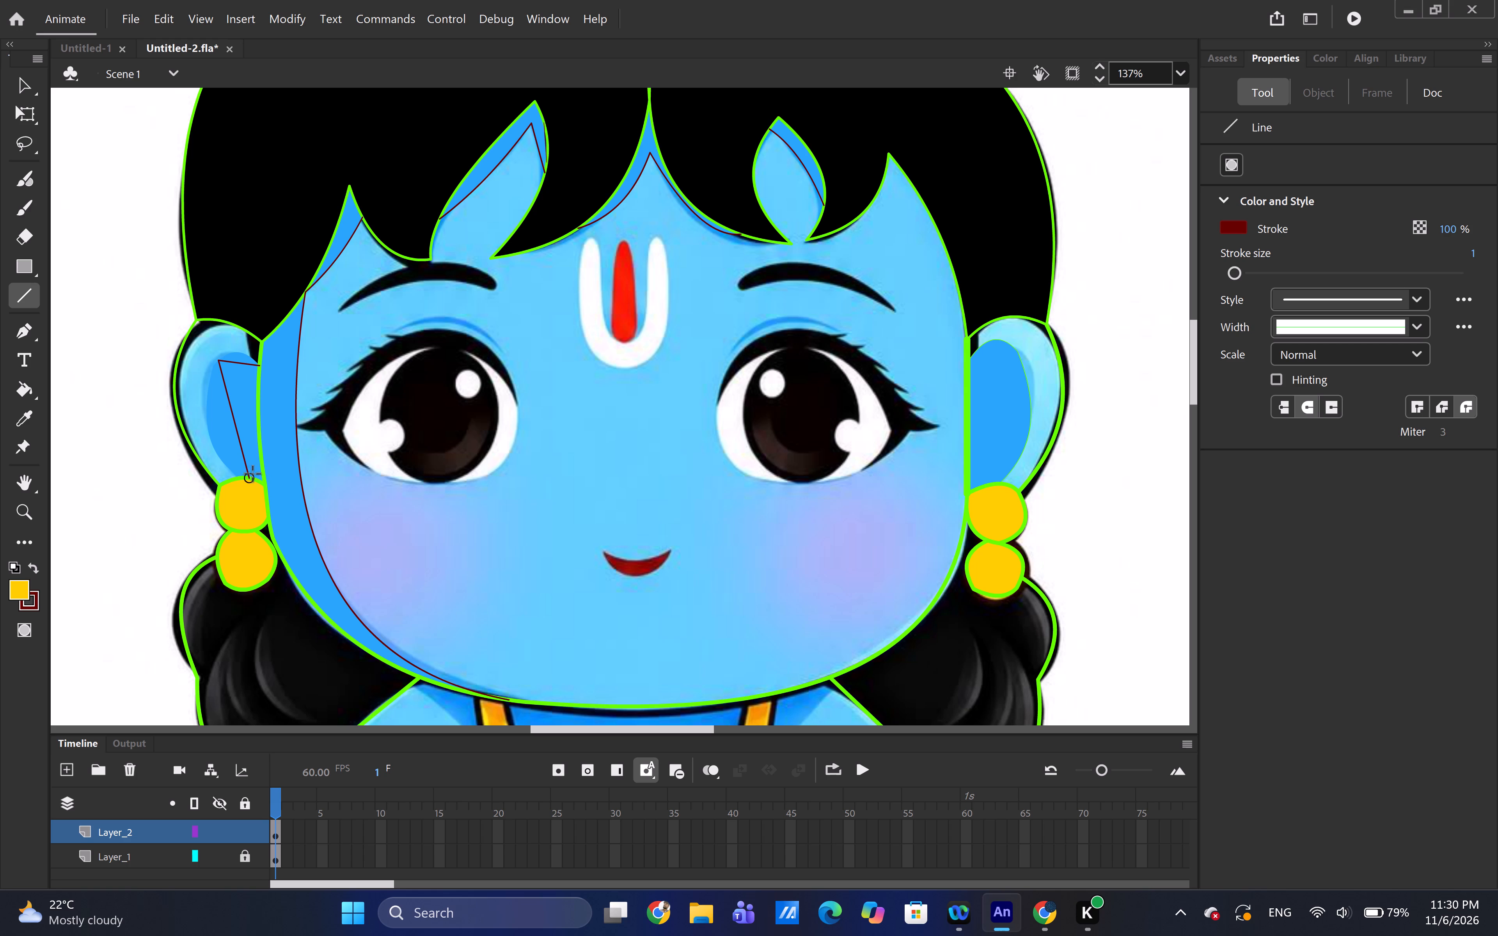
pyautogui.click(25, 93)
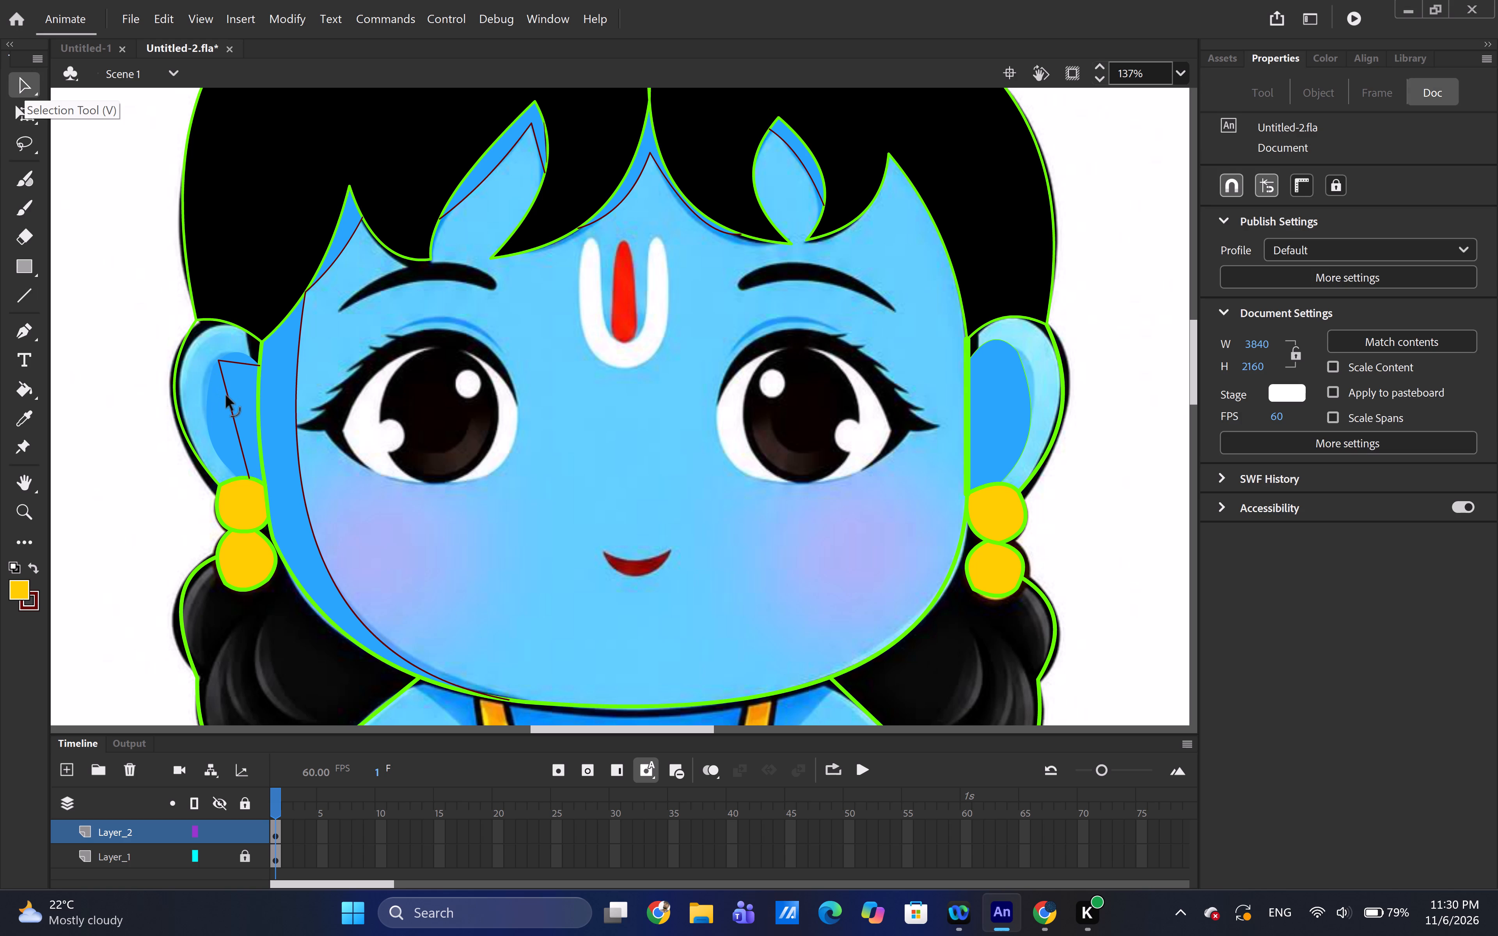
pyautogui.moveTo(226, 396); pyautogui.dragTo(195, 406)
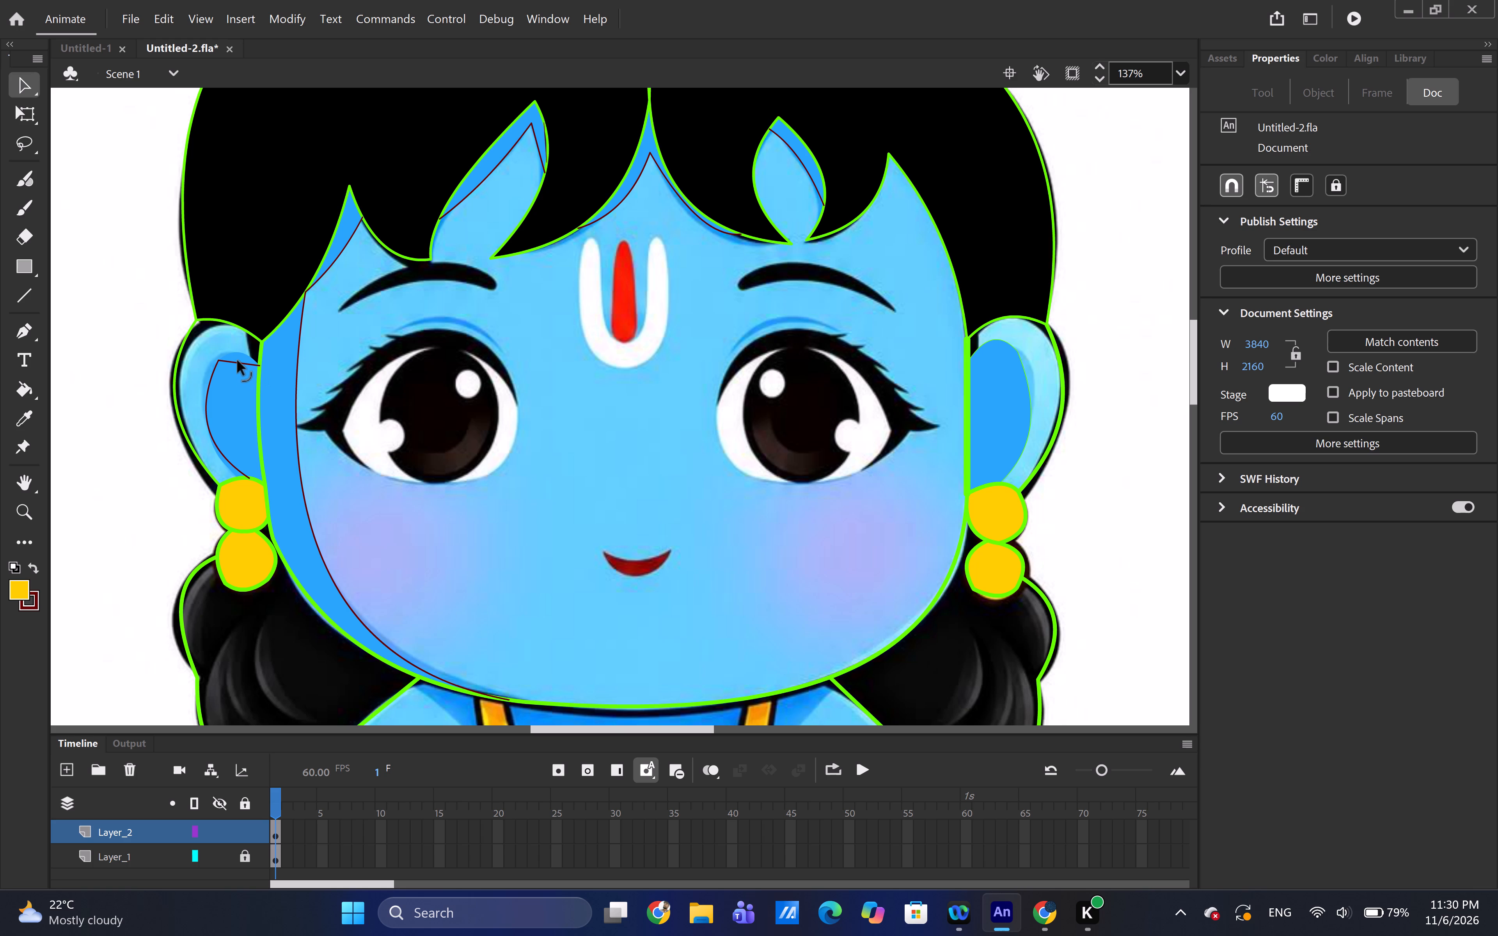
pyautogui.moveTo(238, 361); pyautogui.dragTo(234, 349)
# Sample the ear's inner shading blue #28A5FA and fill the inner shading of both ears with it.
pyautogui.press('i')
pyautogui.click(248, 415)
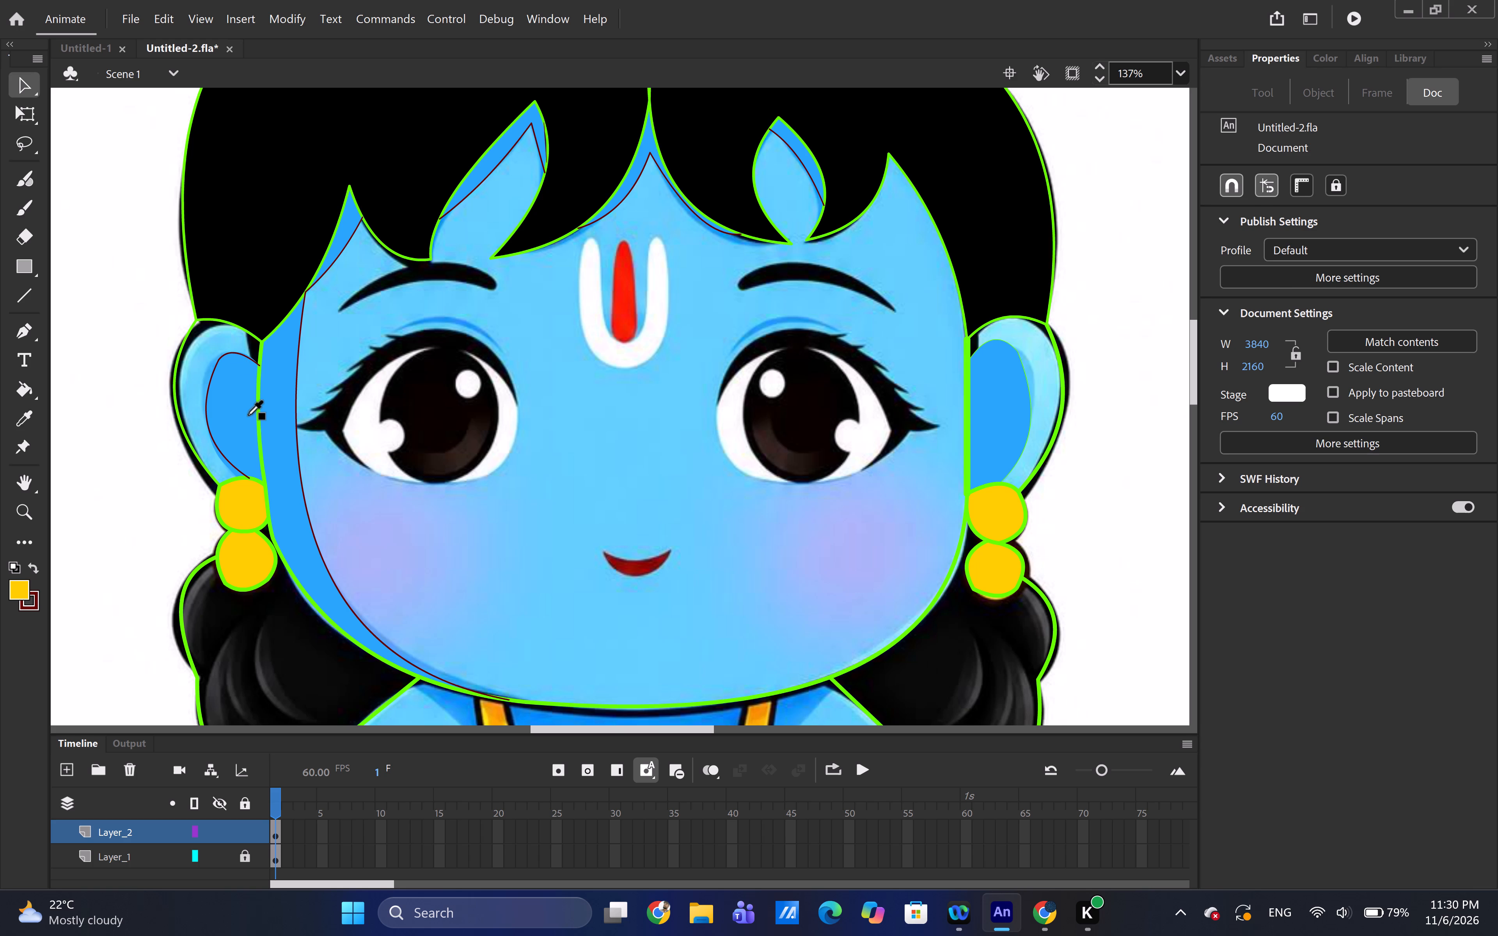
pyautogui.click(248, 415)
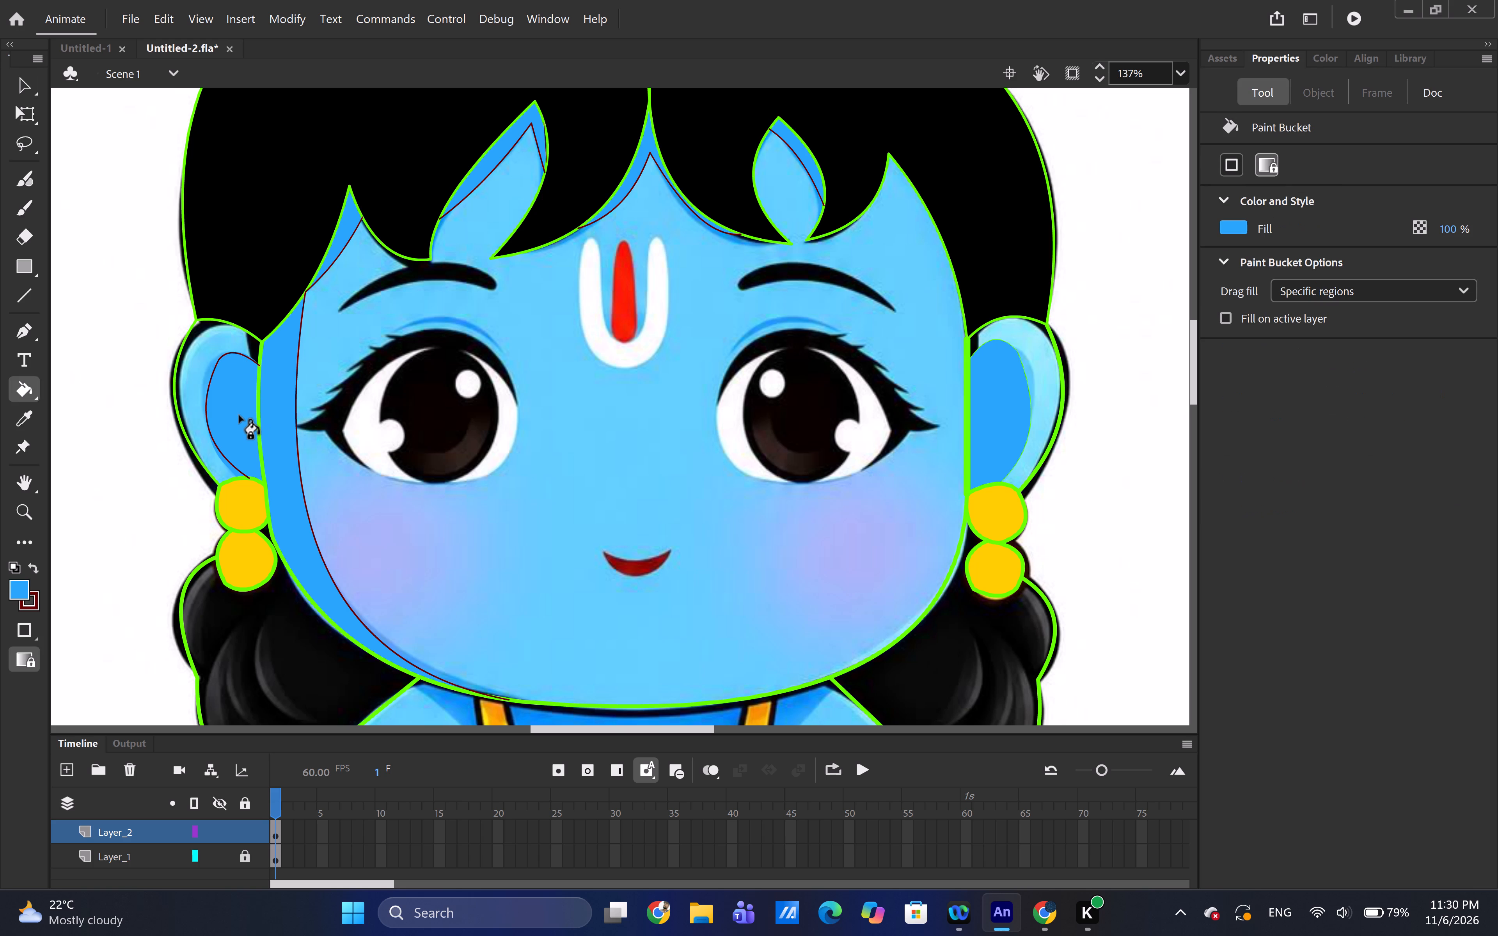
pyautogui.click(233, 417)
pyautogui.click(981, 382)
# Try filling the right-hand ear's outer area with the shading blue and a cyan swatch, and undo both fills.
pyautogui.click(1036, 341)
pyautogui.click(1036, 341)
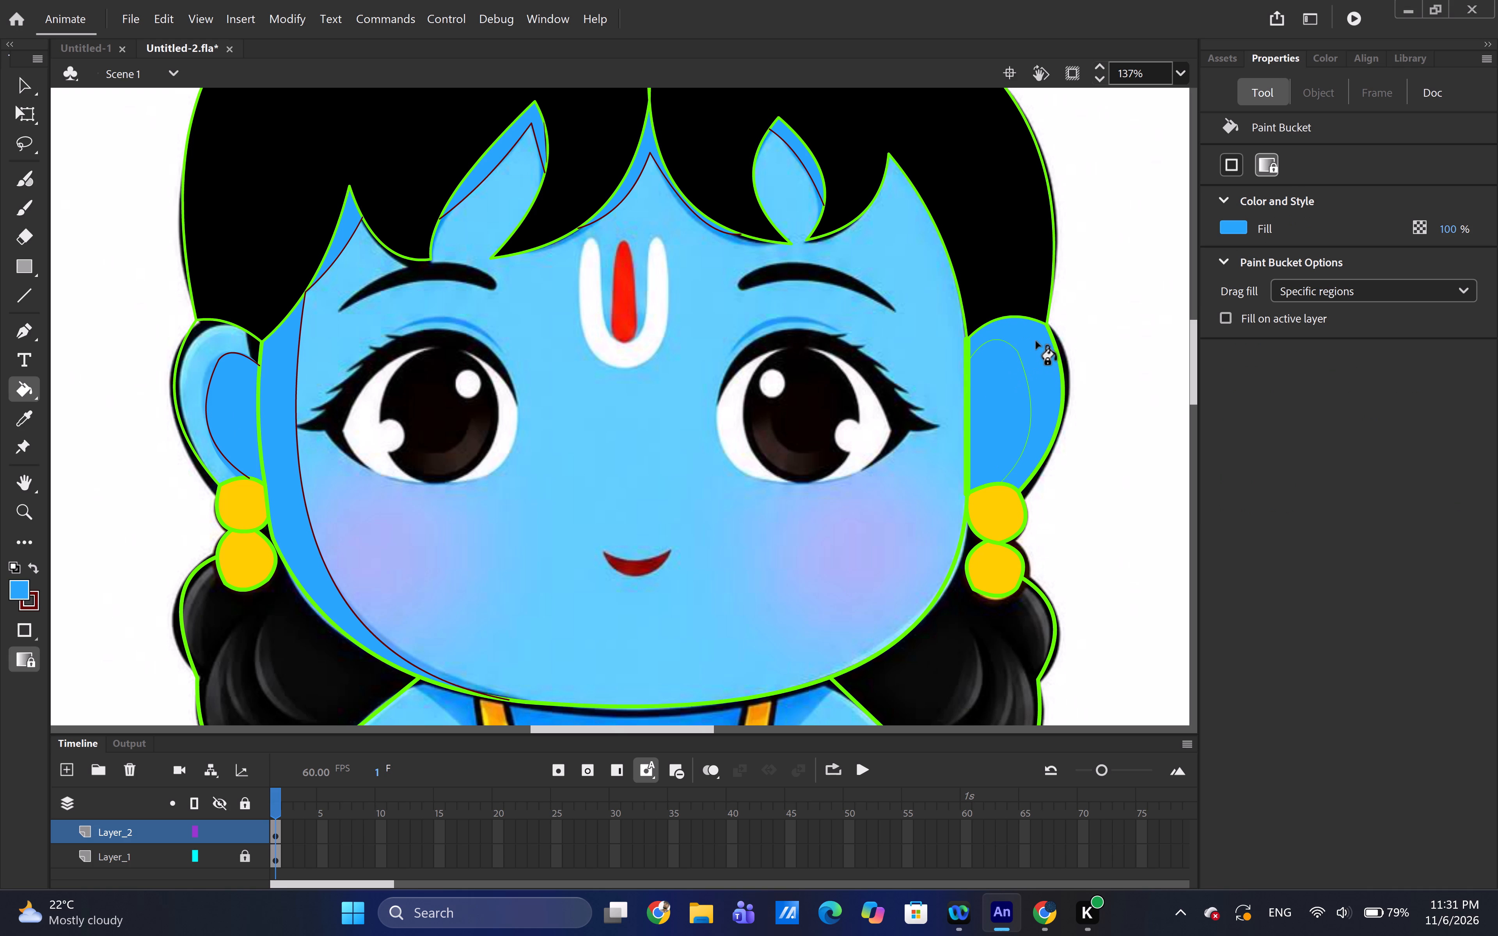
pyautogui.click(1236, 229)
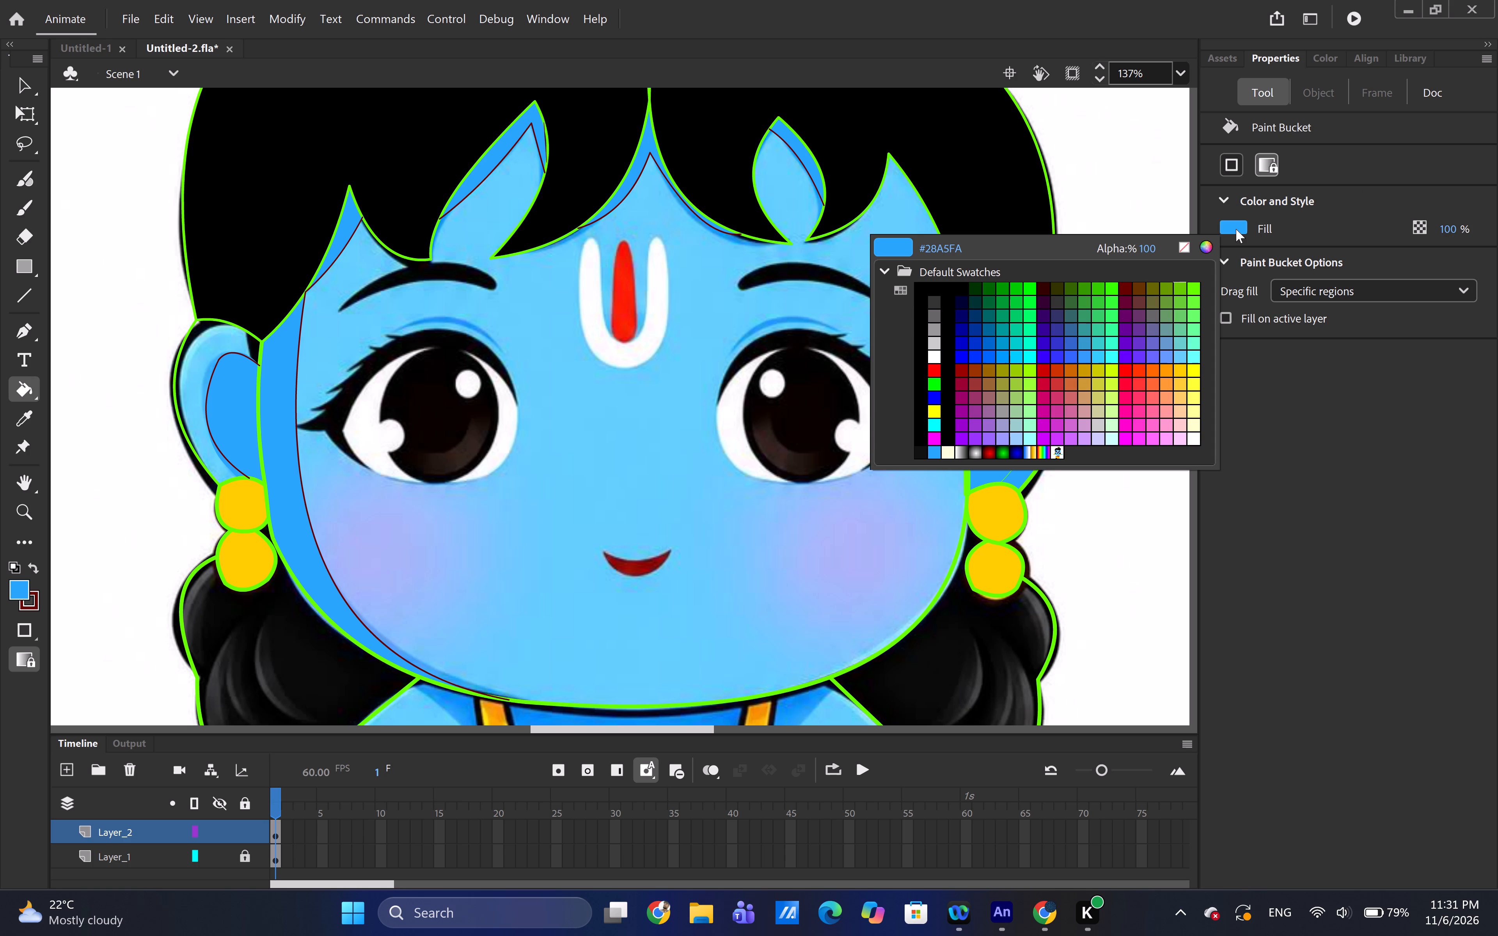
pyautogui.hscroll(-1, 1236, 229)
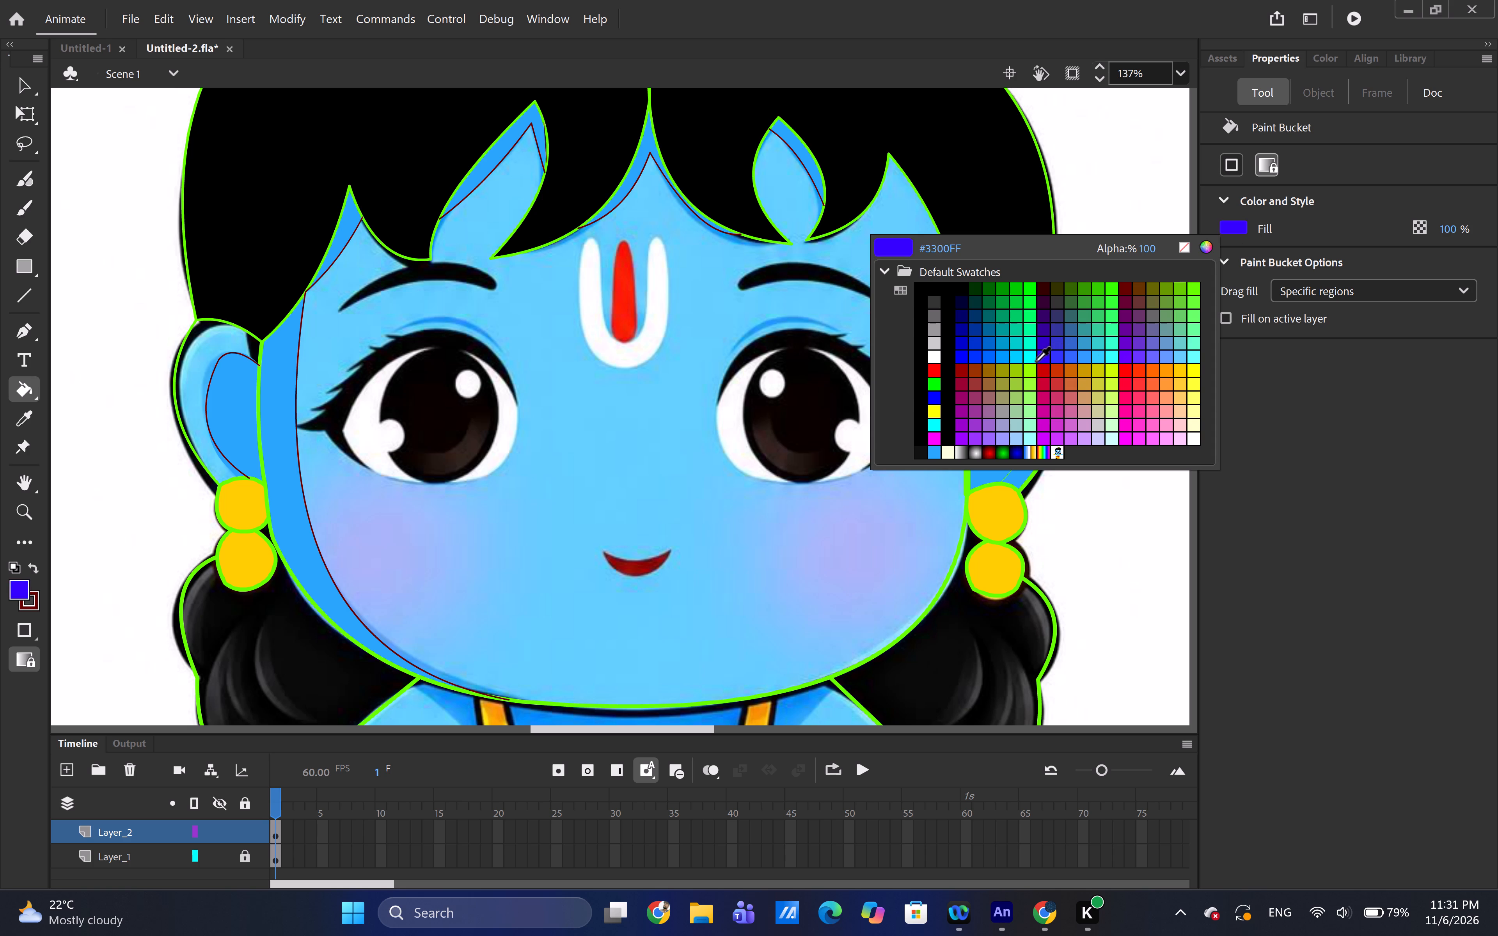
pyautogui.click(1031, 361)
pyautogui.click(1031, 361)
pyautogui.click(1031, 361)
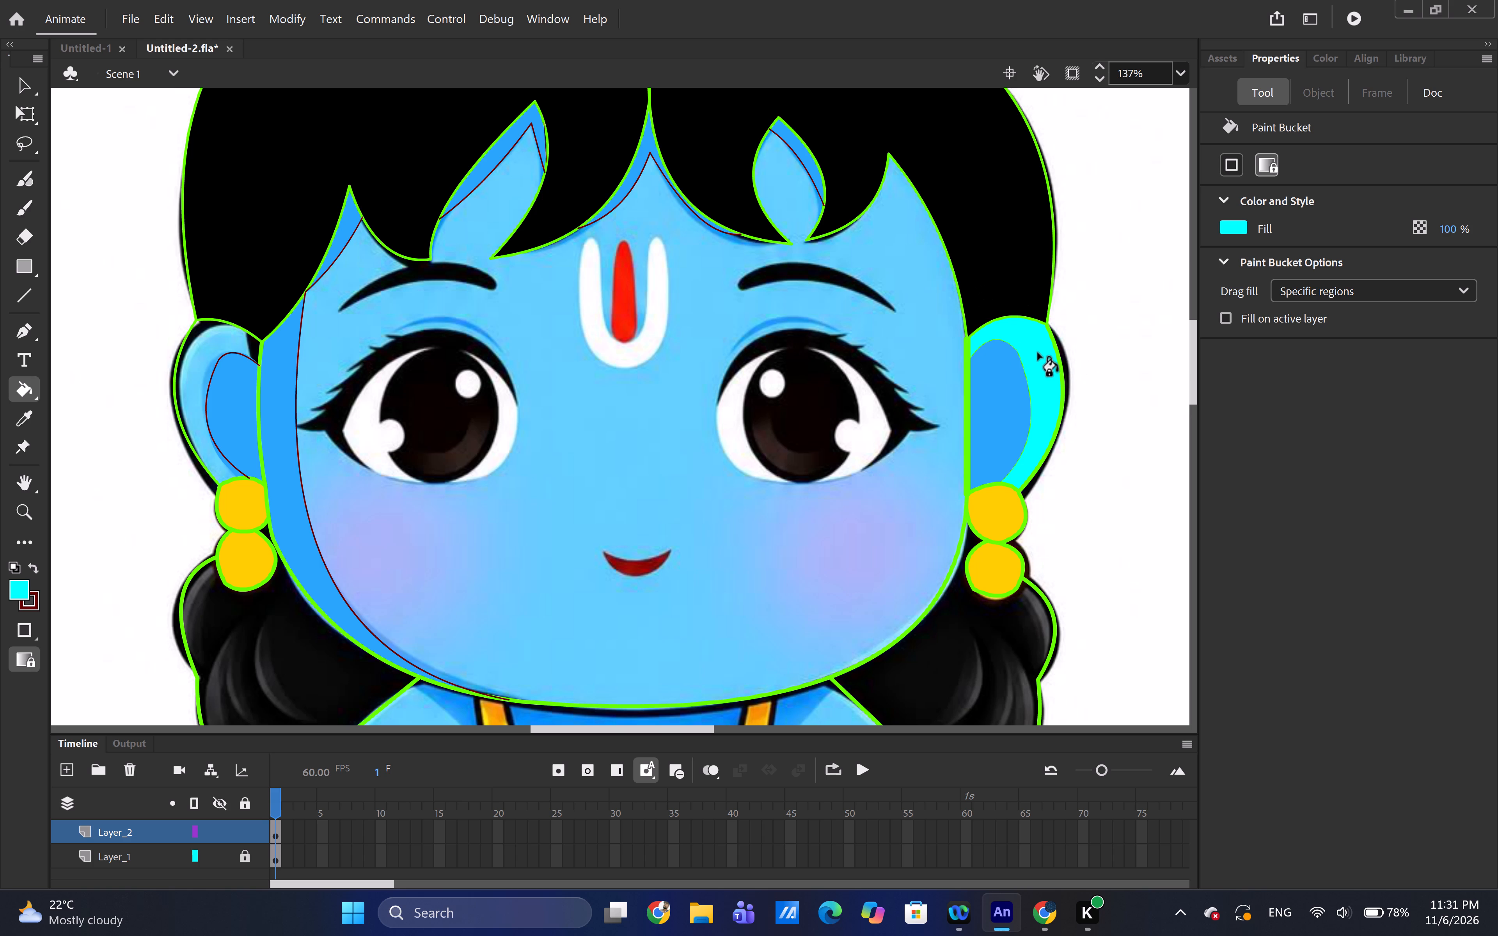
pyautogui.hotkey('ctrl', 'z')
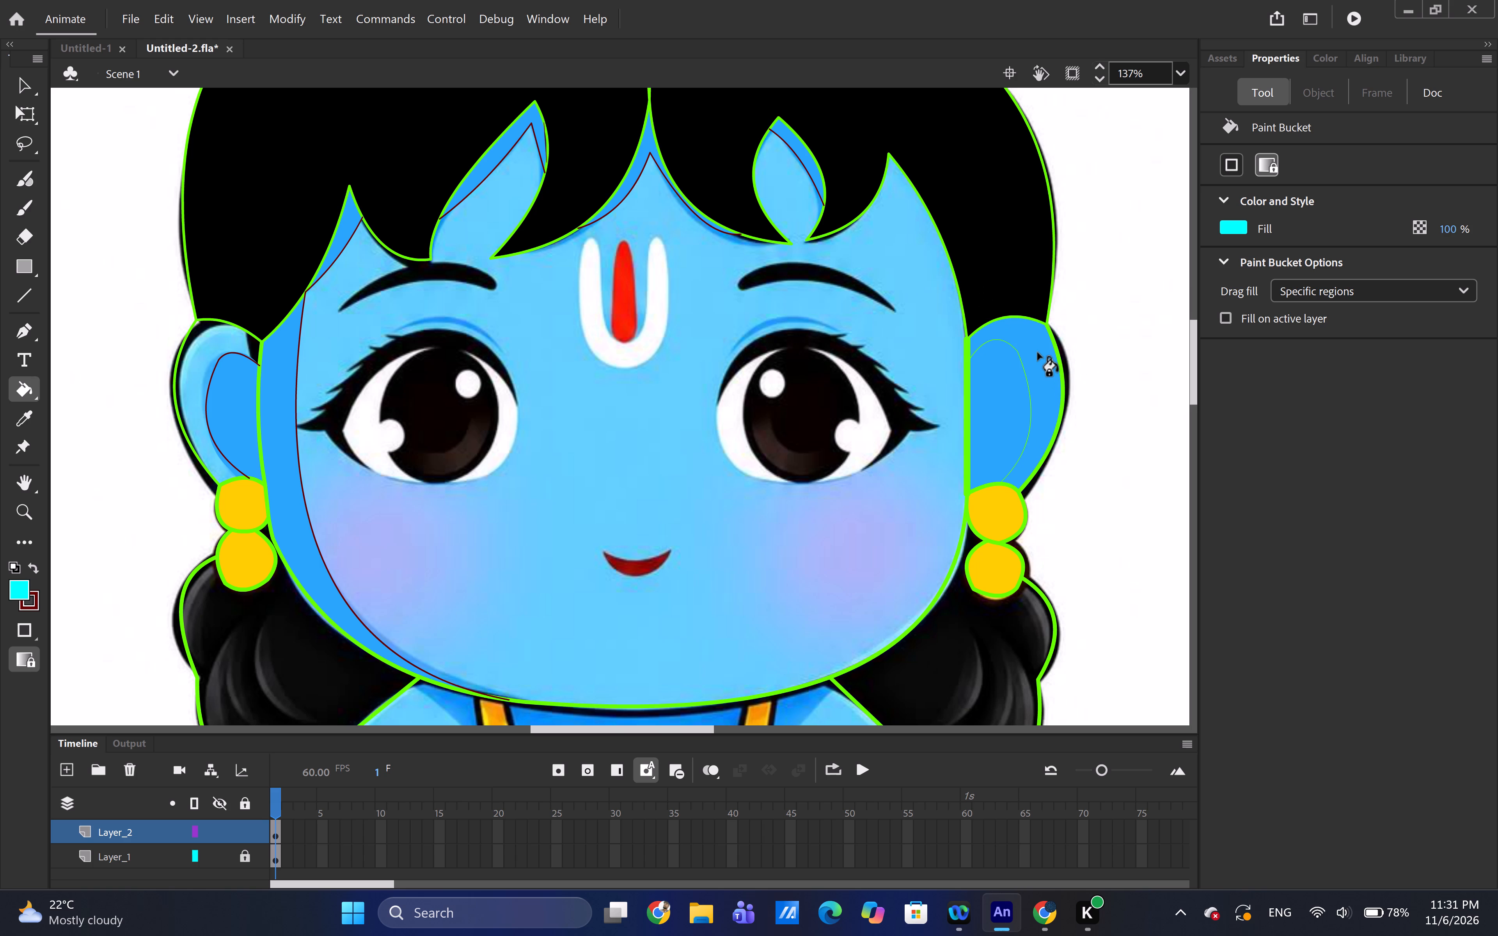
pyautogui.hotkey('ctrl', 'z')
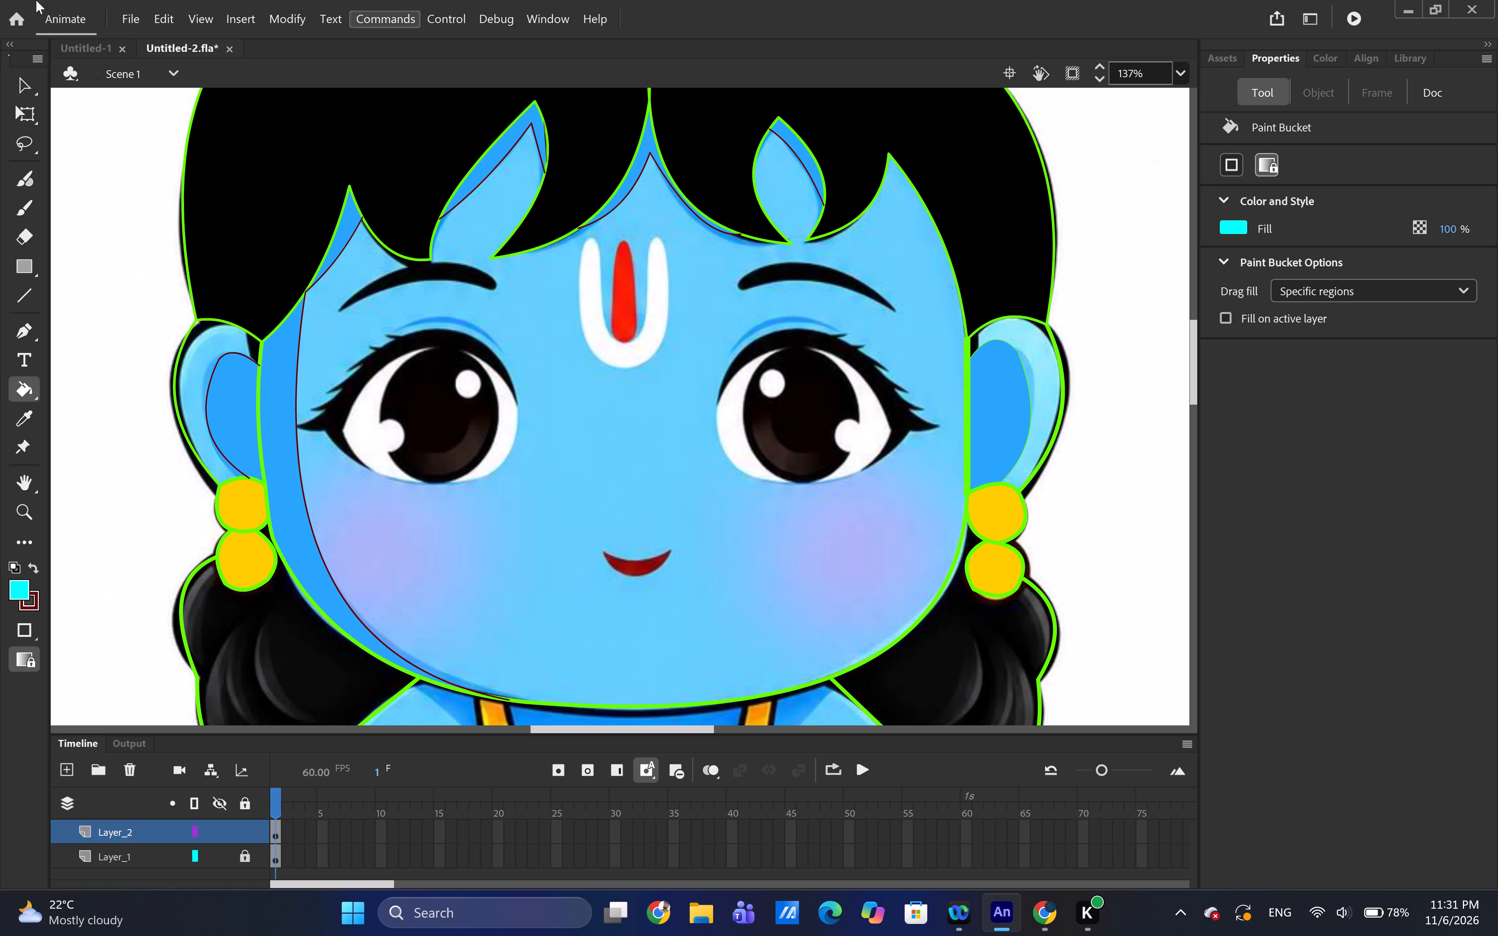
# Sample the pale blue from the right-hand ear's outer area and fill the outer areas of both ears with it.
pyautogui.click(28, 85)
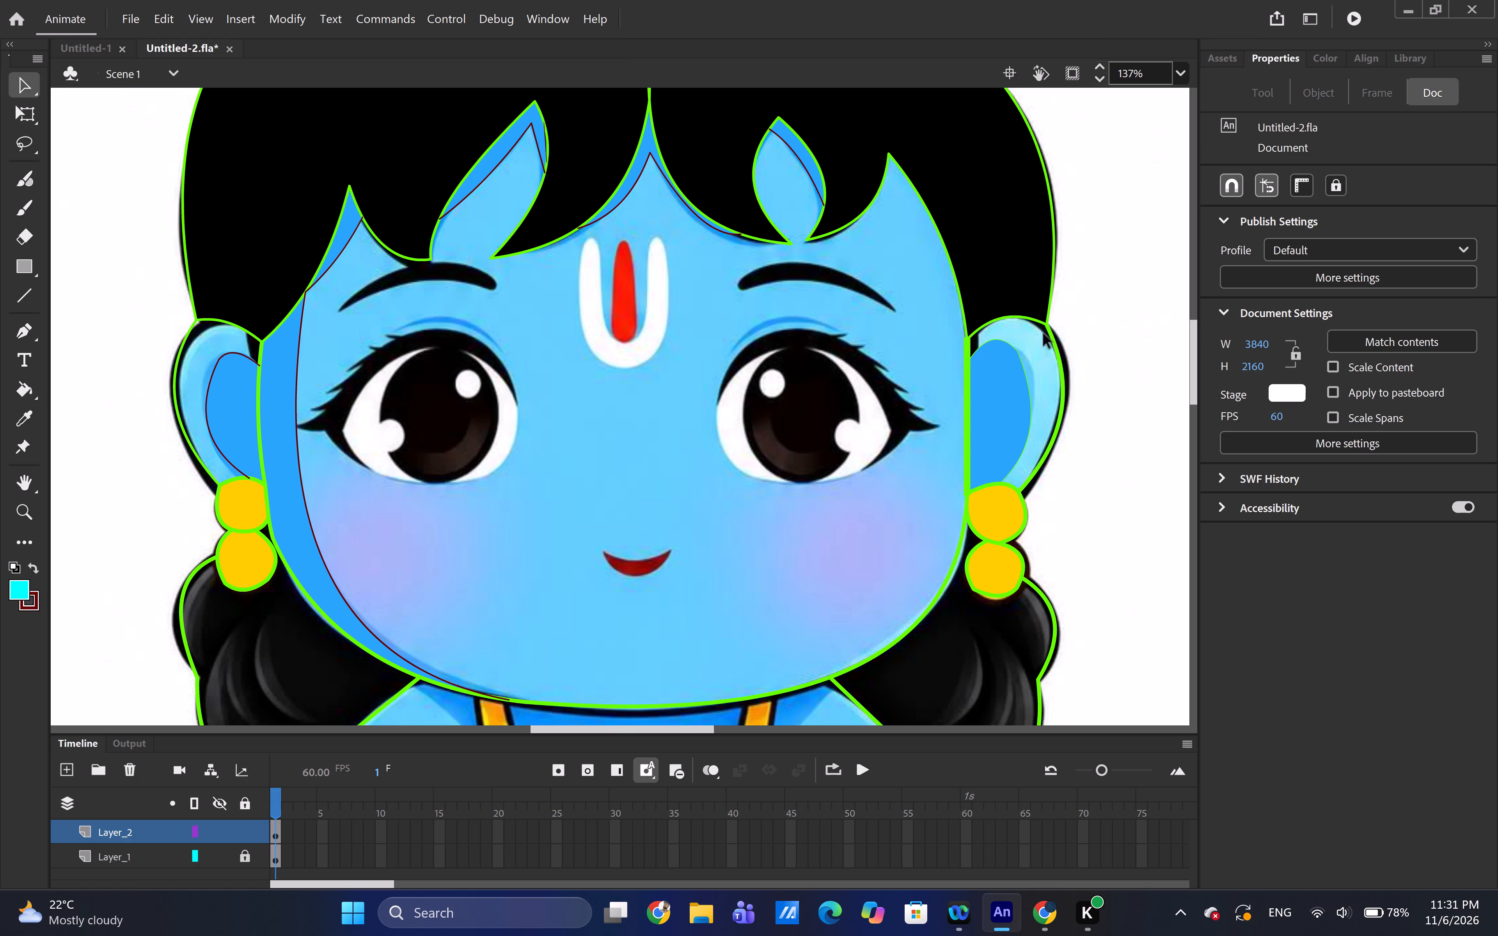
pyautogui.click(1031, 357)
pyautogui.press('i')
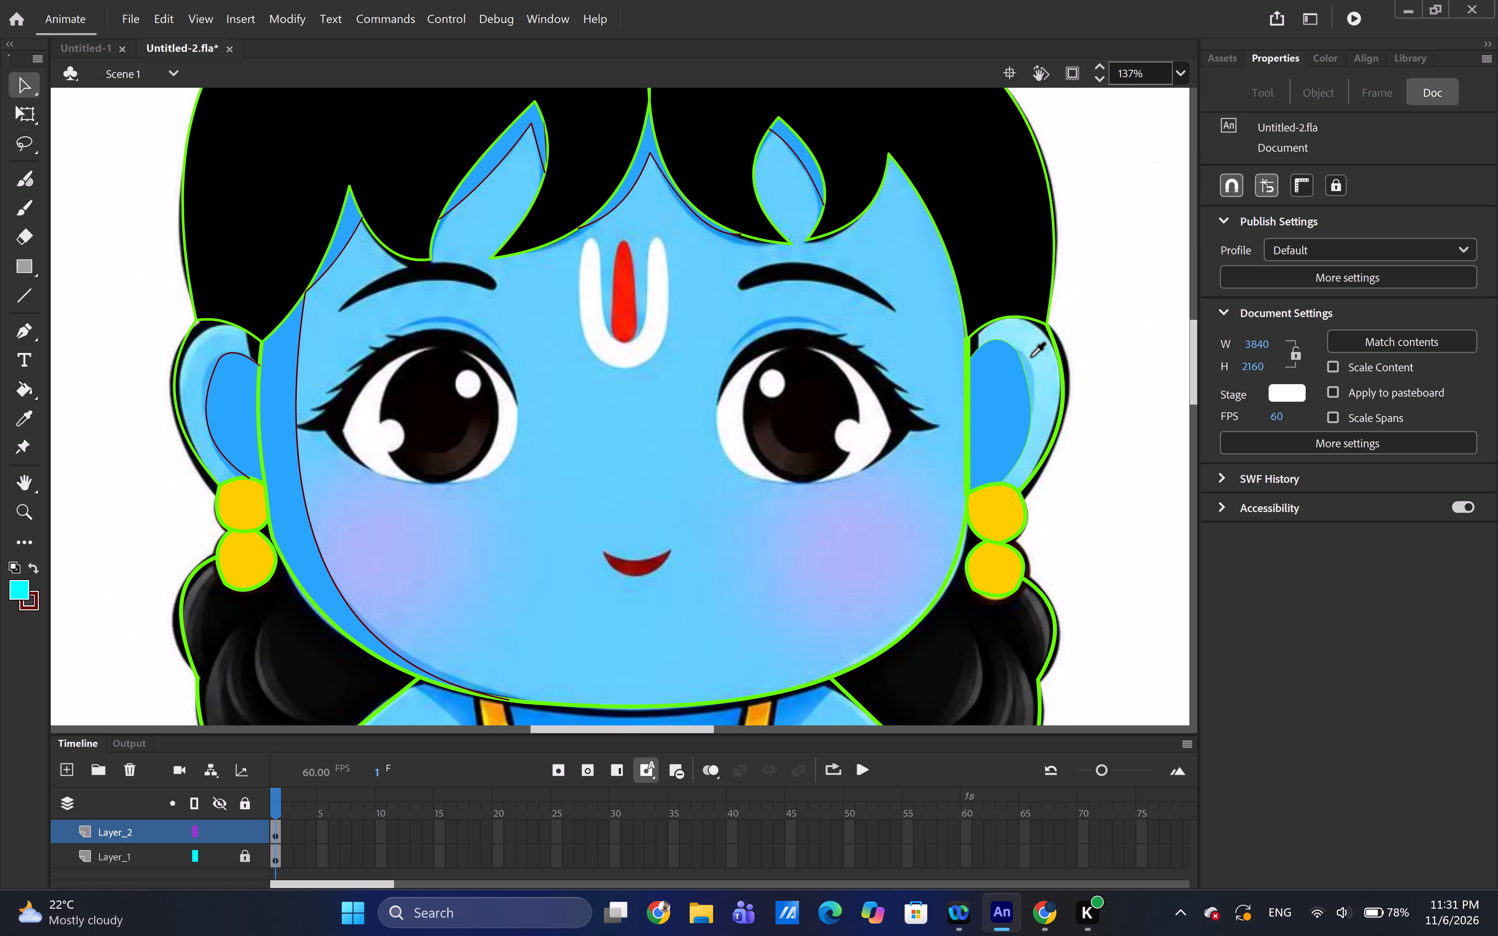
pyautogui.click(1031, 357)
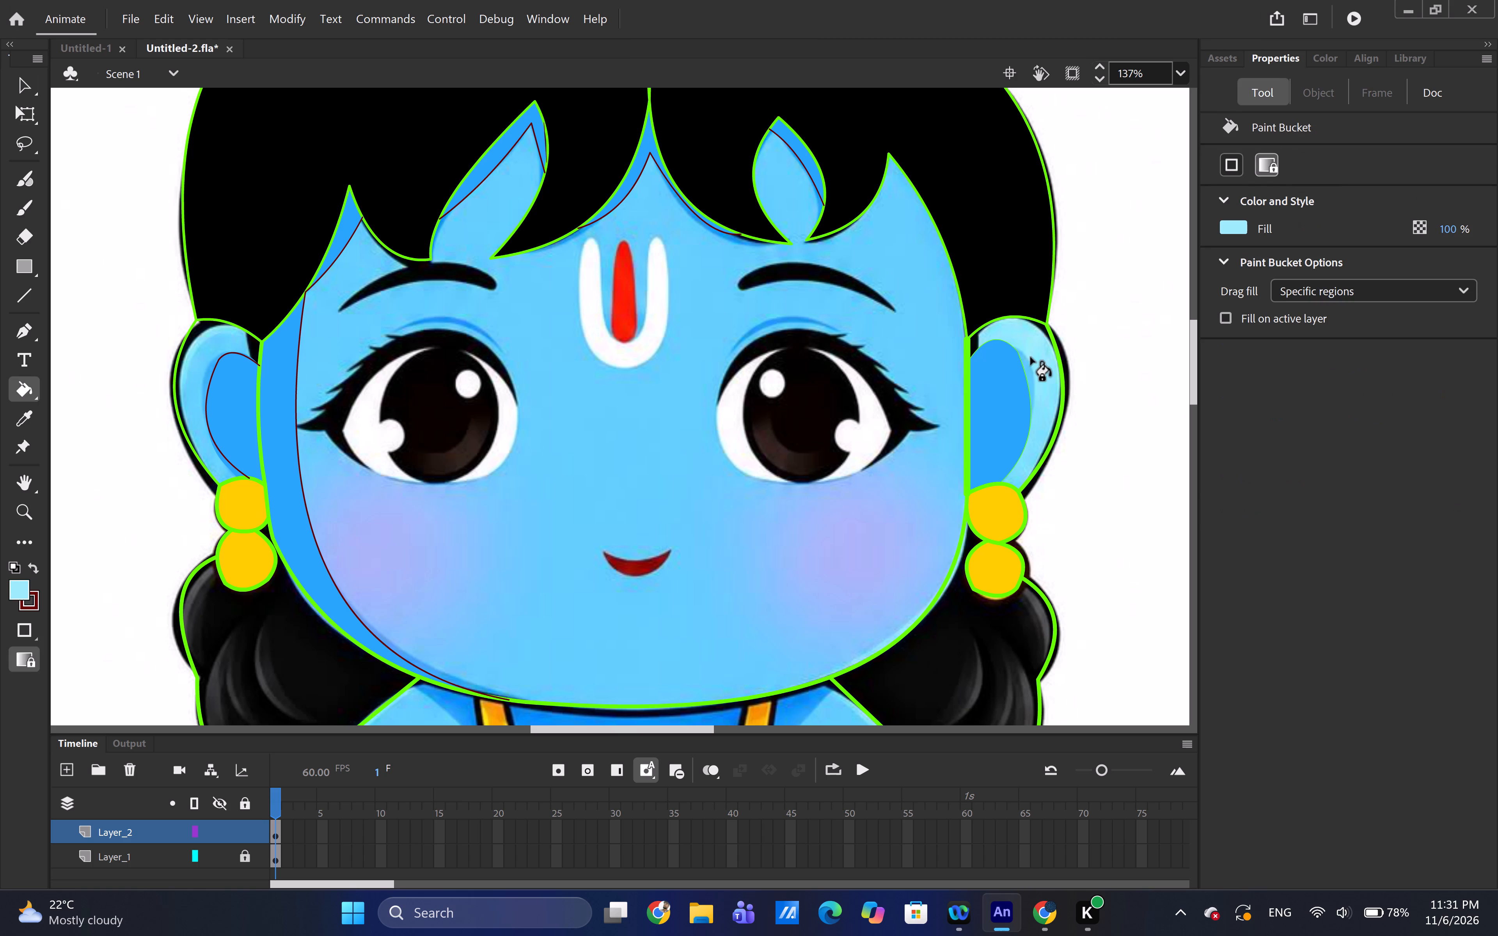
pyautogui.click(1031, 357)
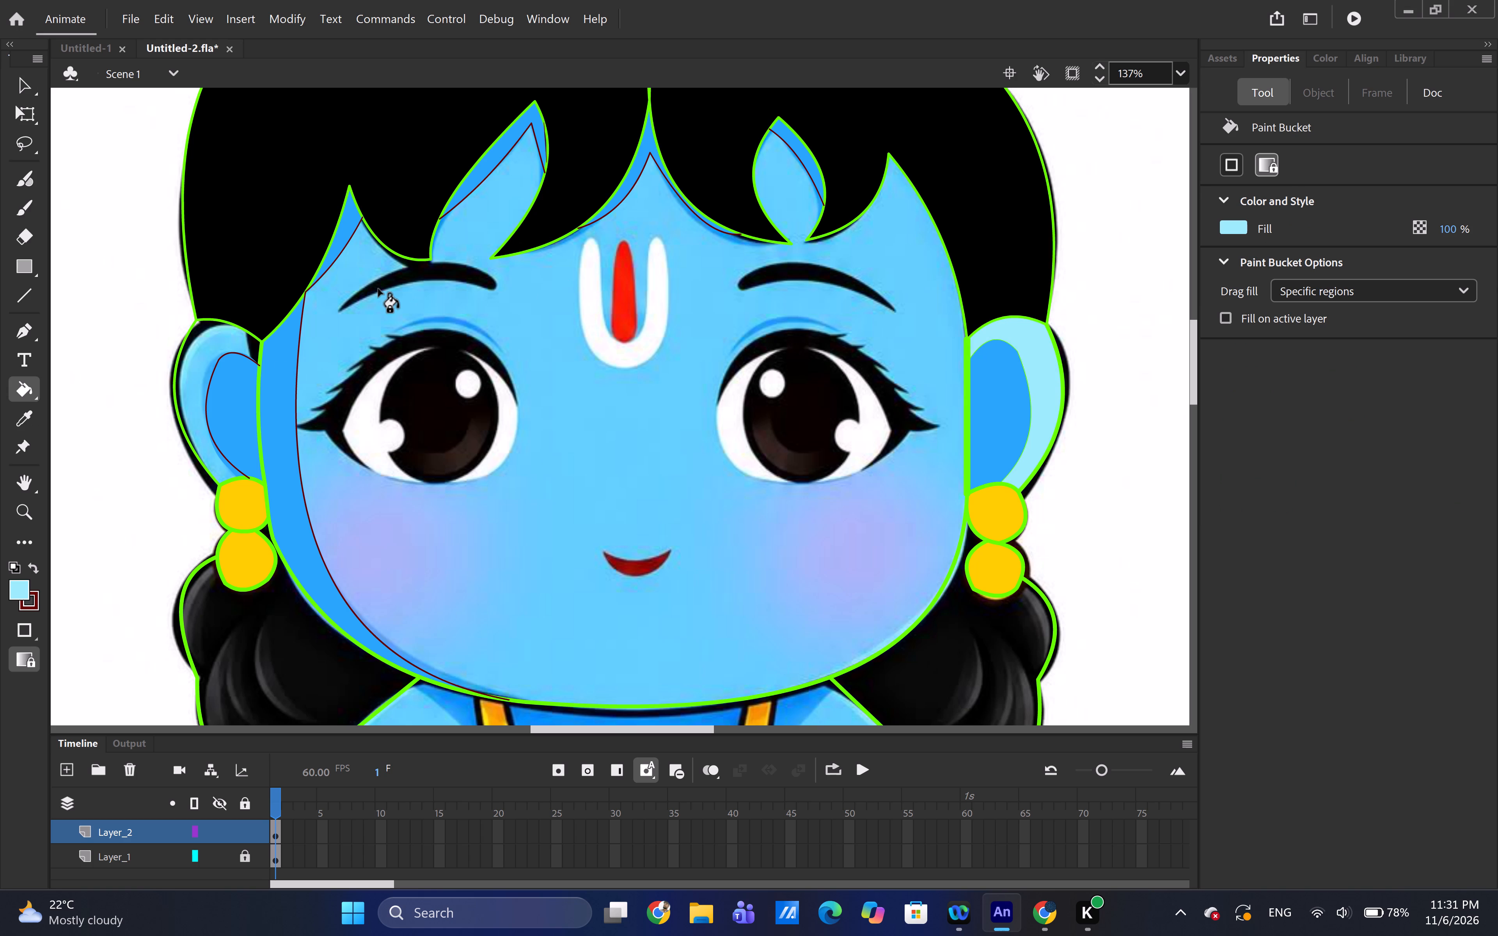
pyautogui.click(205, 341)
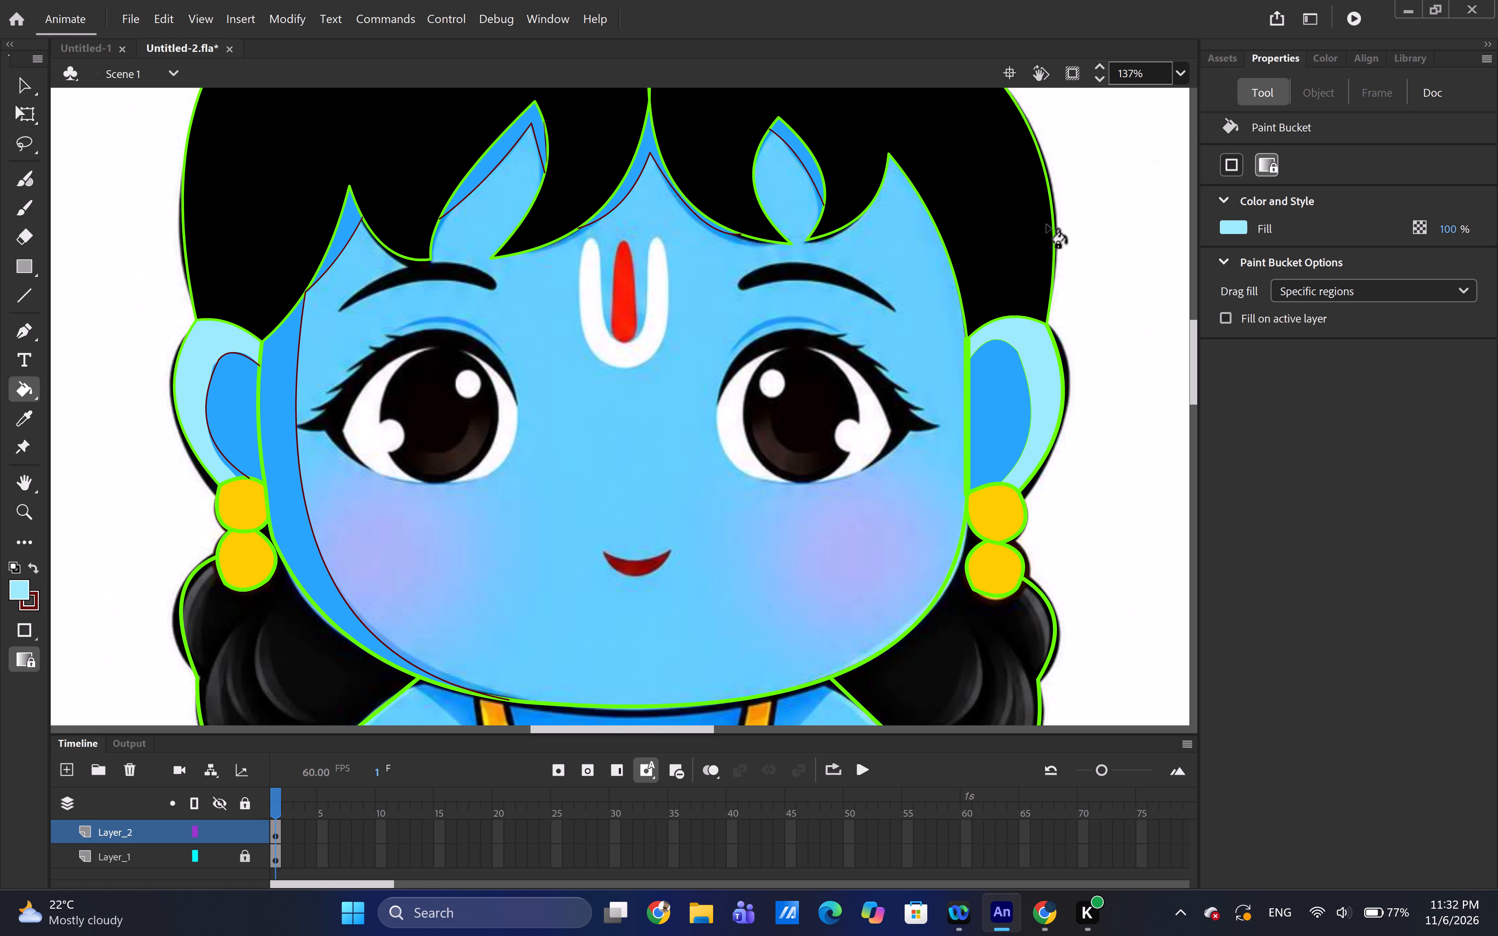
# Sample the sky-blue skin colour beside the right-hand eye and fill the main face area with it.
pyautogui.hscroll(-1, 763, 326)
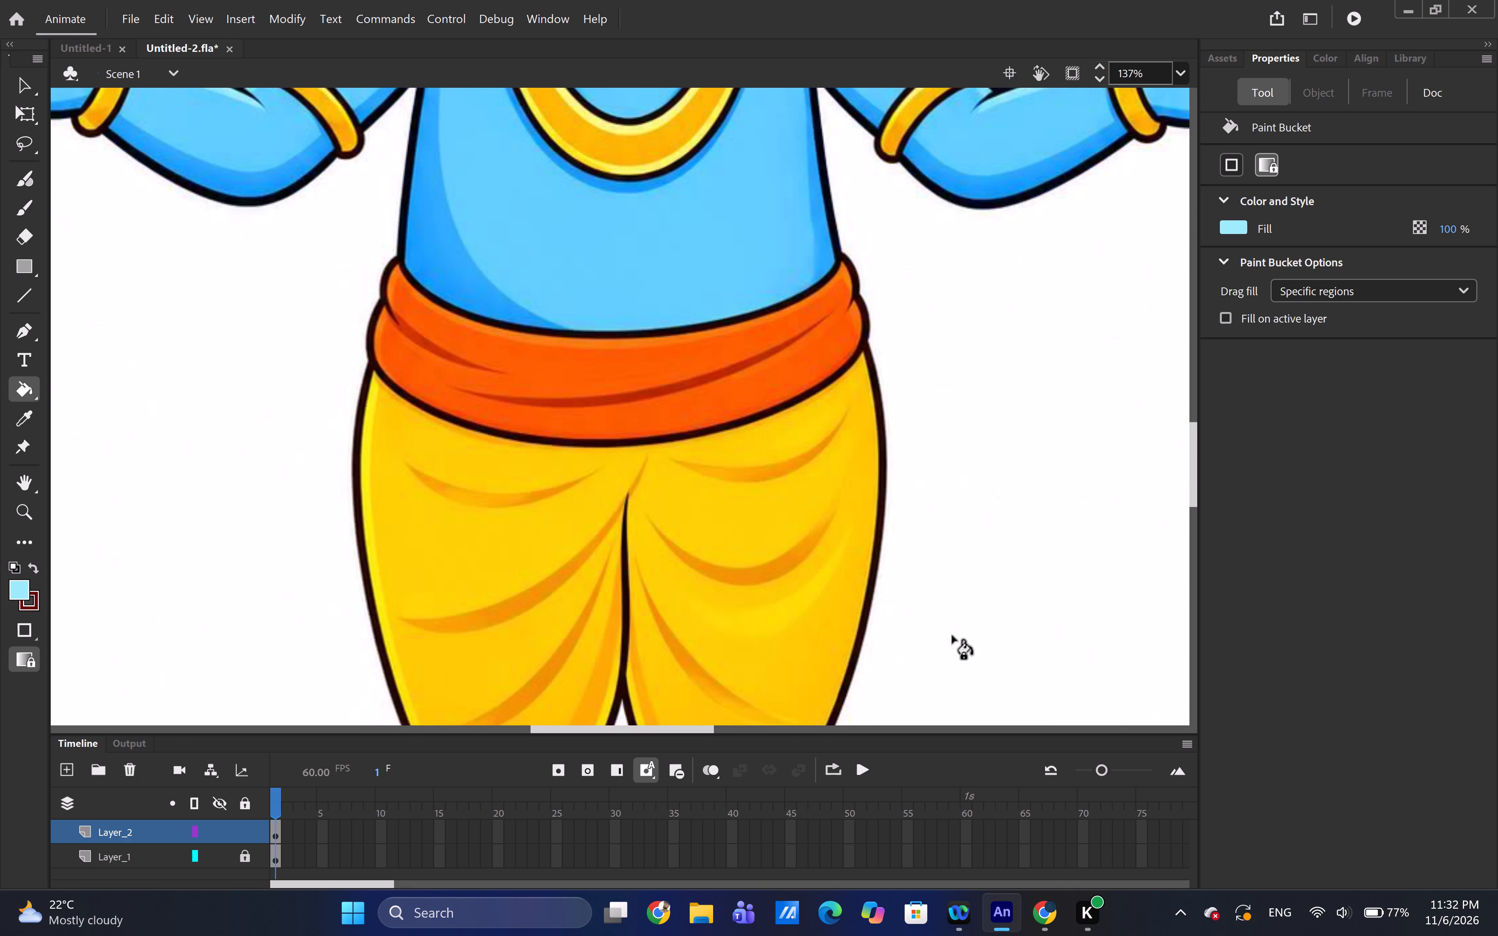
pyautogui.click(1193, 448)
pyautogui.click(1193, 448)
pyautogui.moveTo(1193, 448); pyautogui.dragTo(1193, 422)
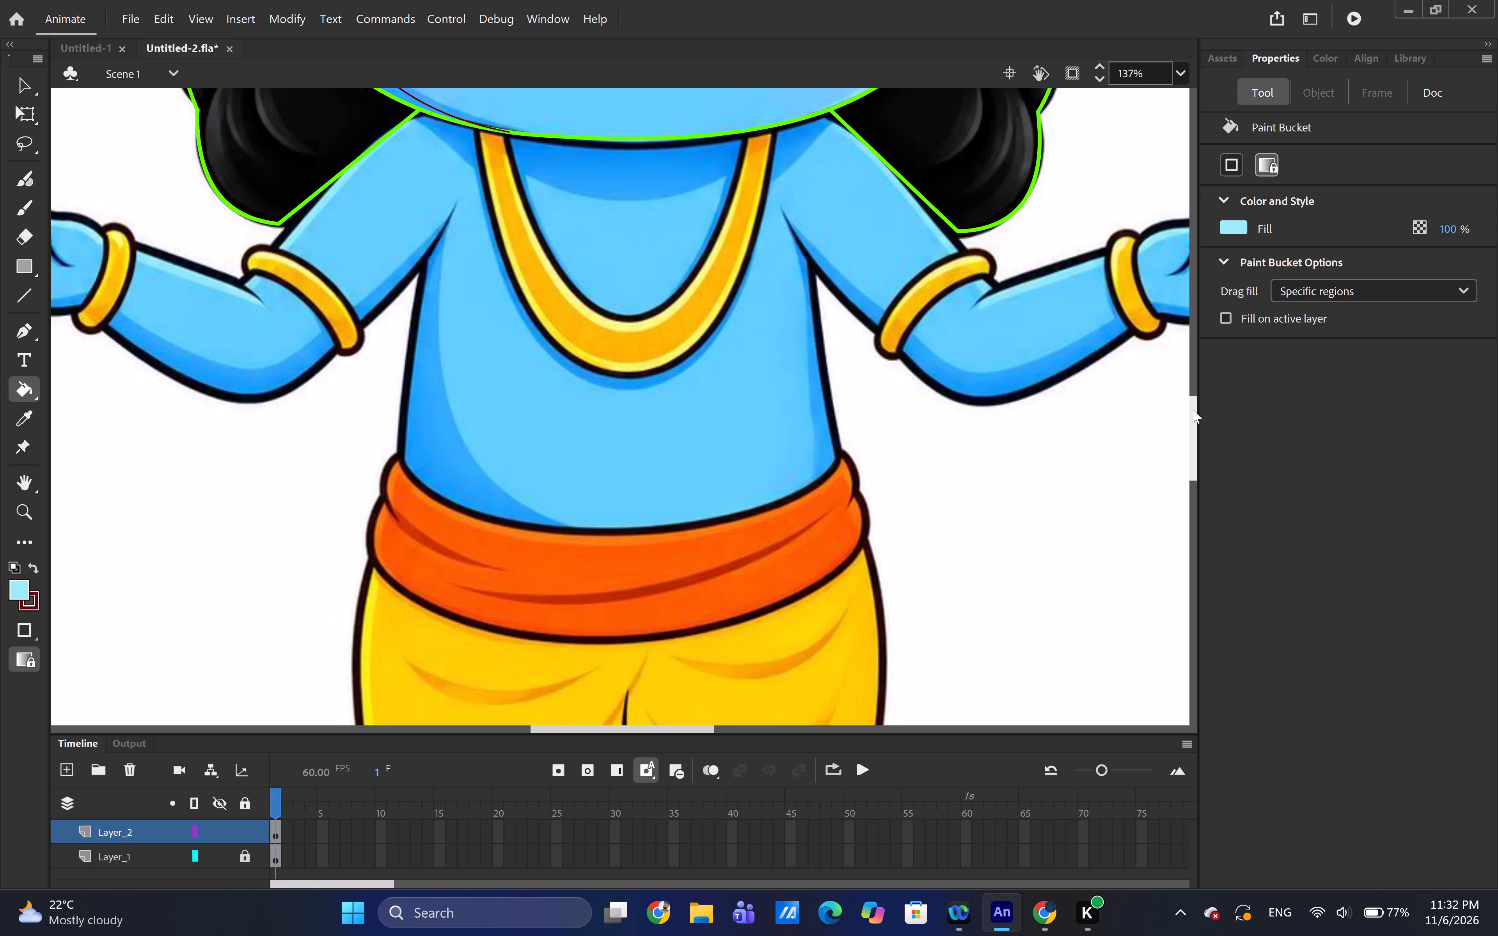
pyautogui.moveTo(1193, 409); pyautogui.dragTo(1201, 353)
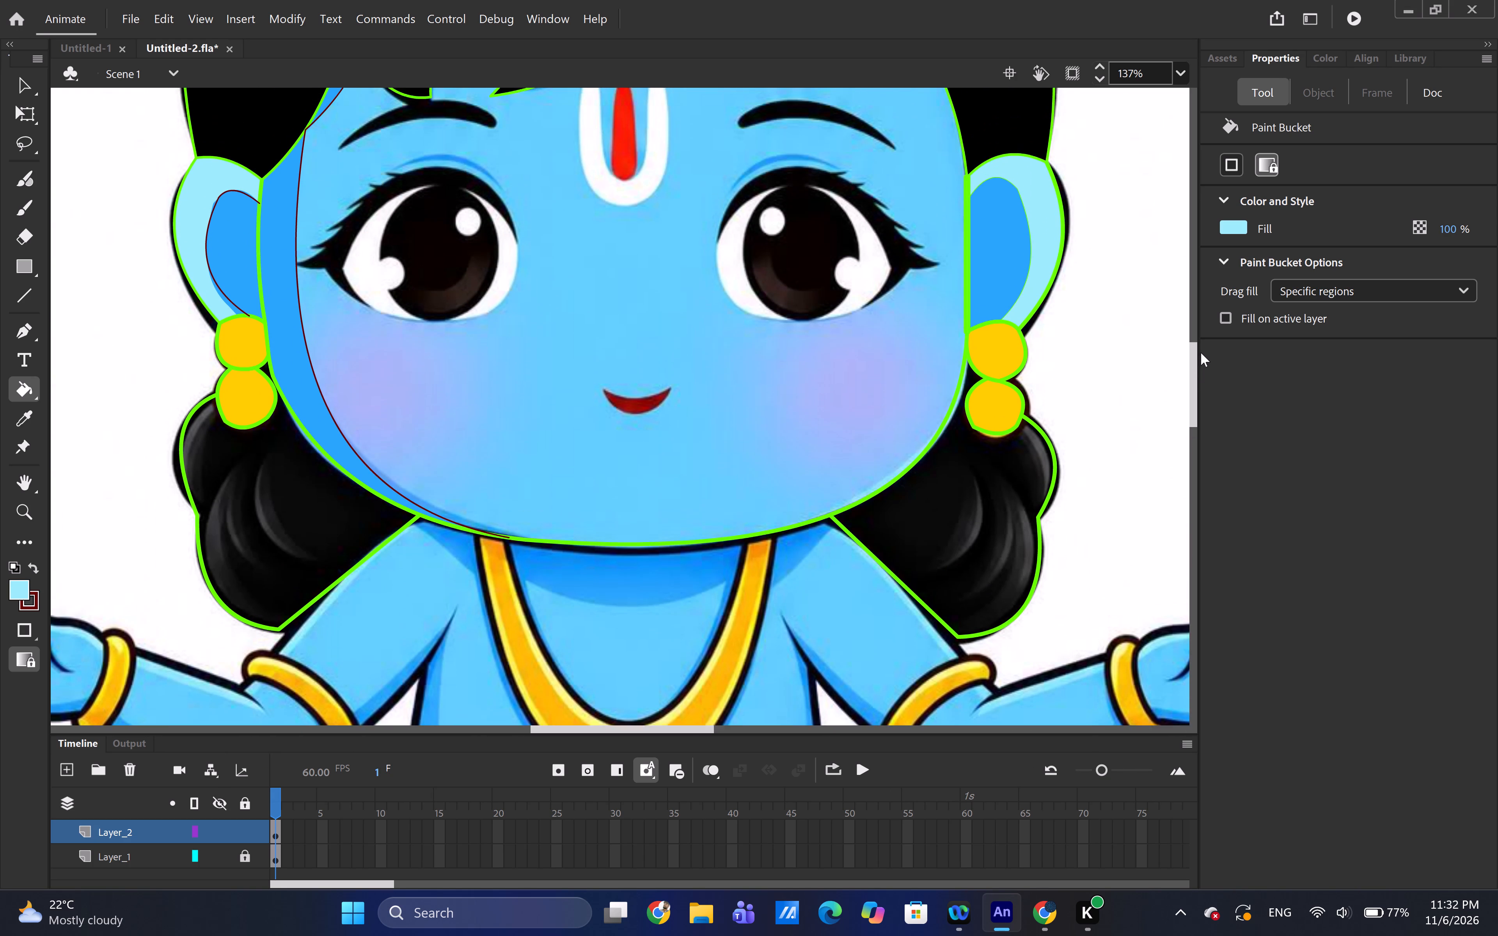
pyautogui.moveTo(1201, 353); pyautogui.dragTo(1203, 337)
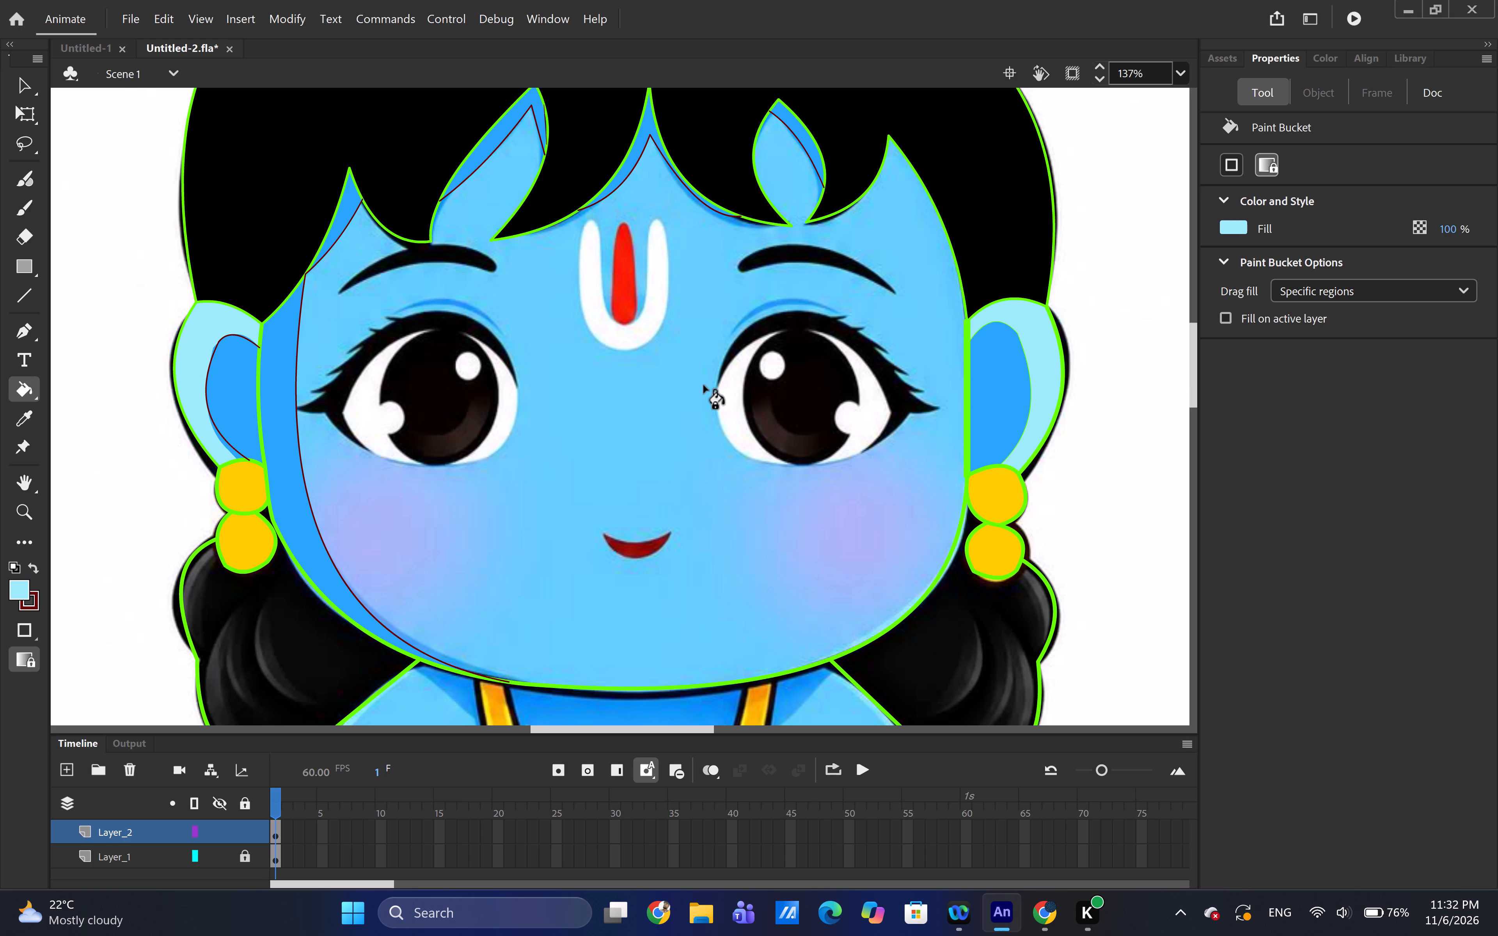
pyautogui.press('i')
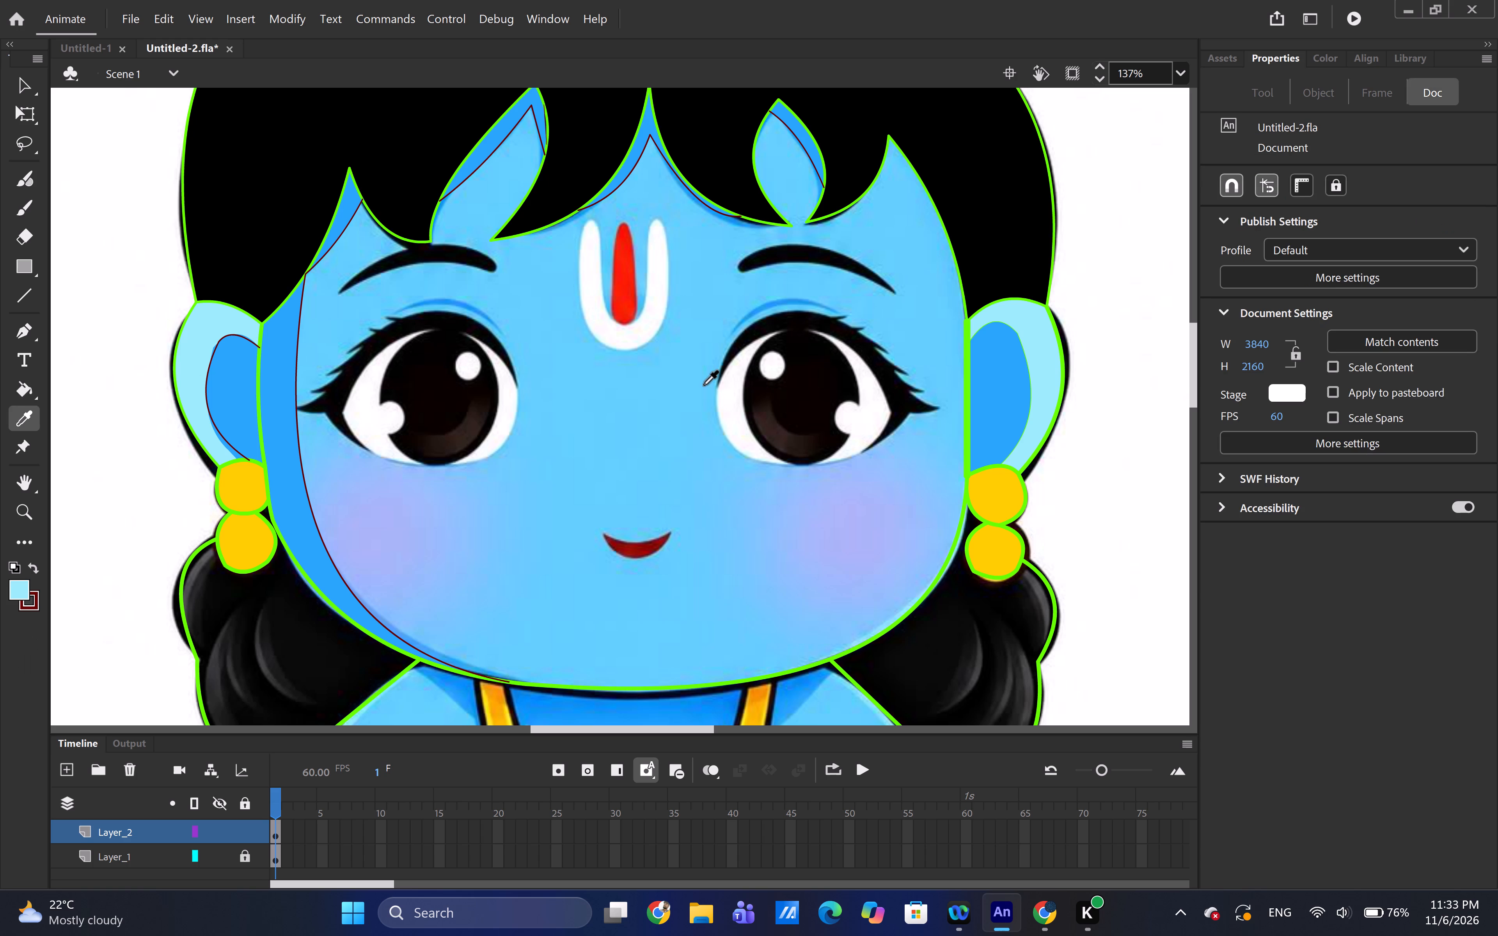
pyautogui.click(704, 385)
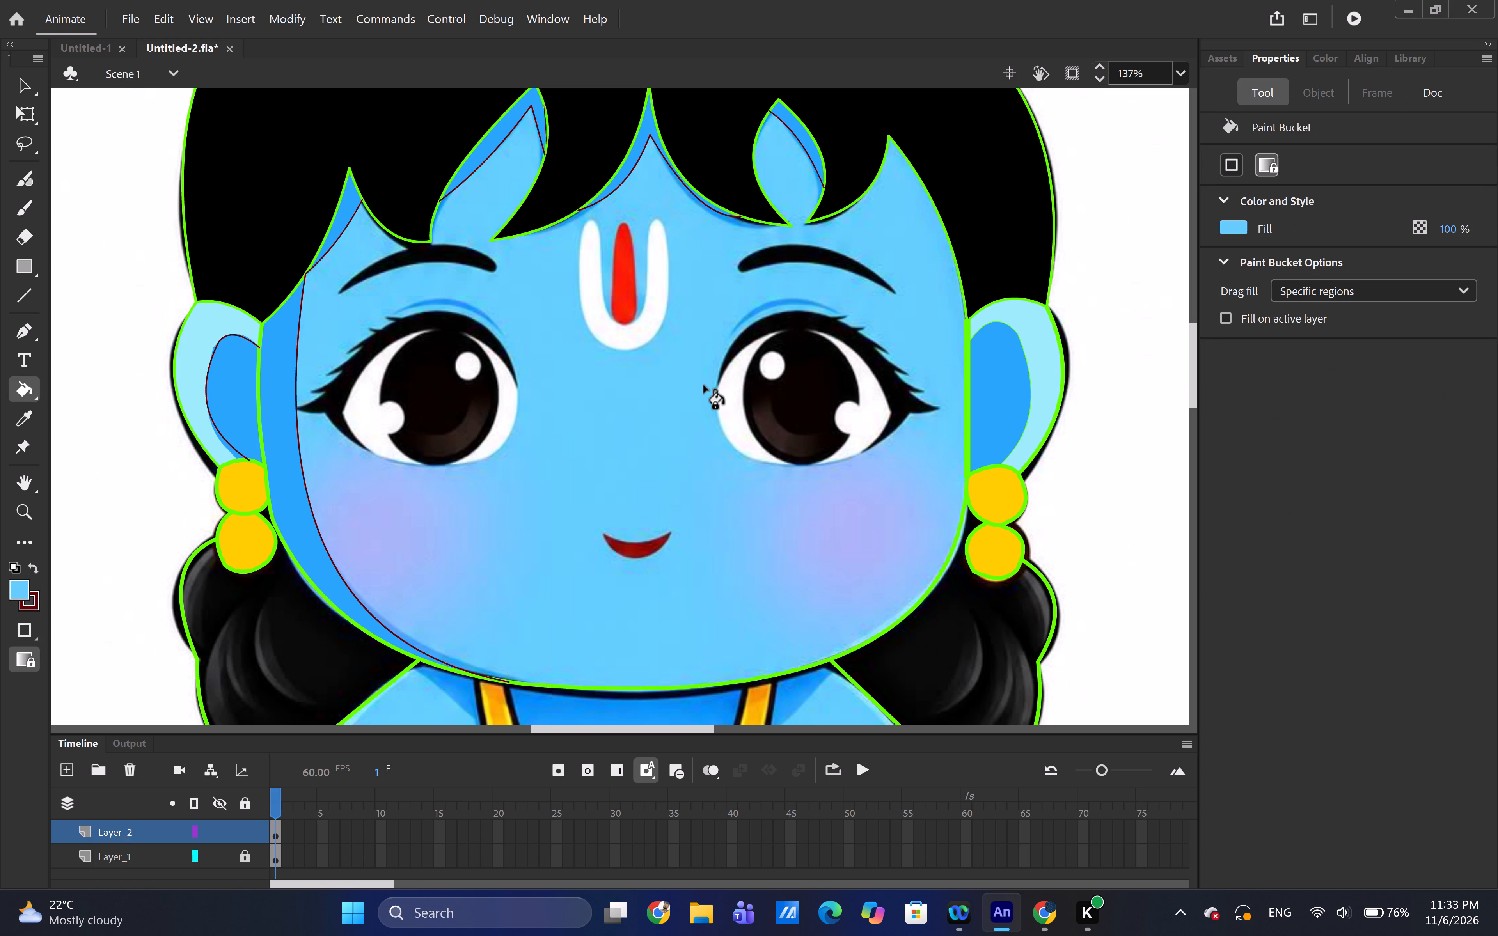
pyautogui.click(704, 385)
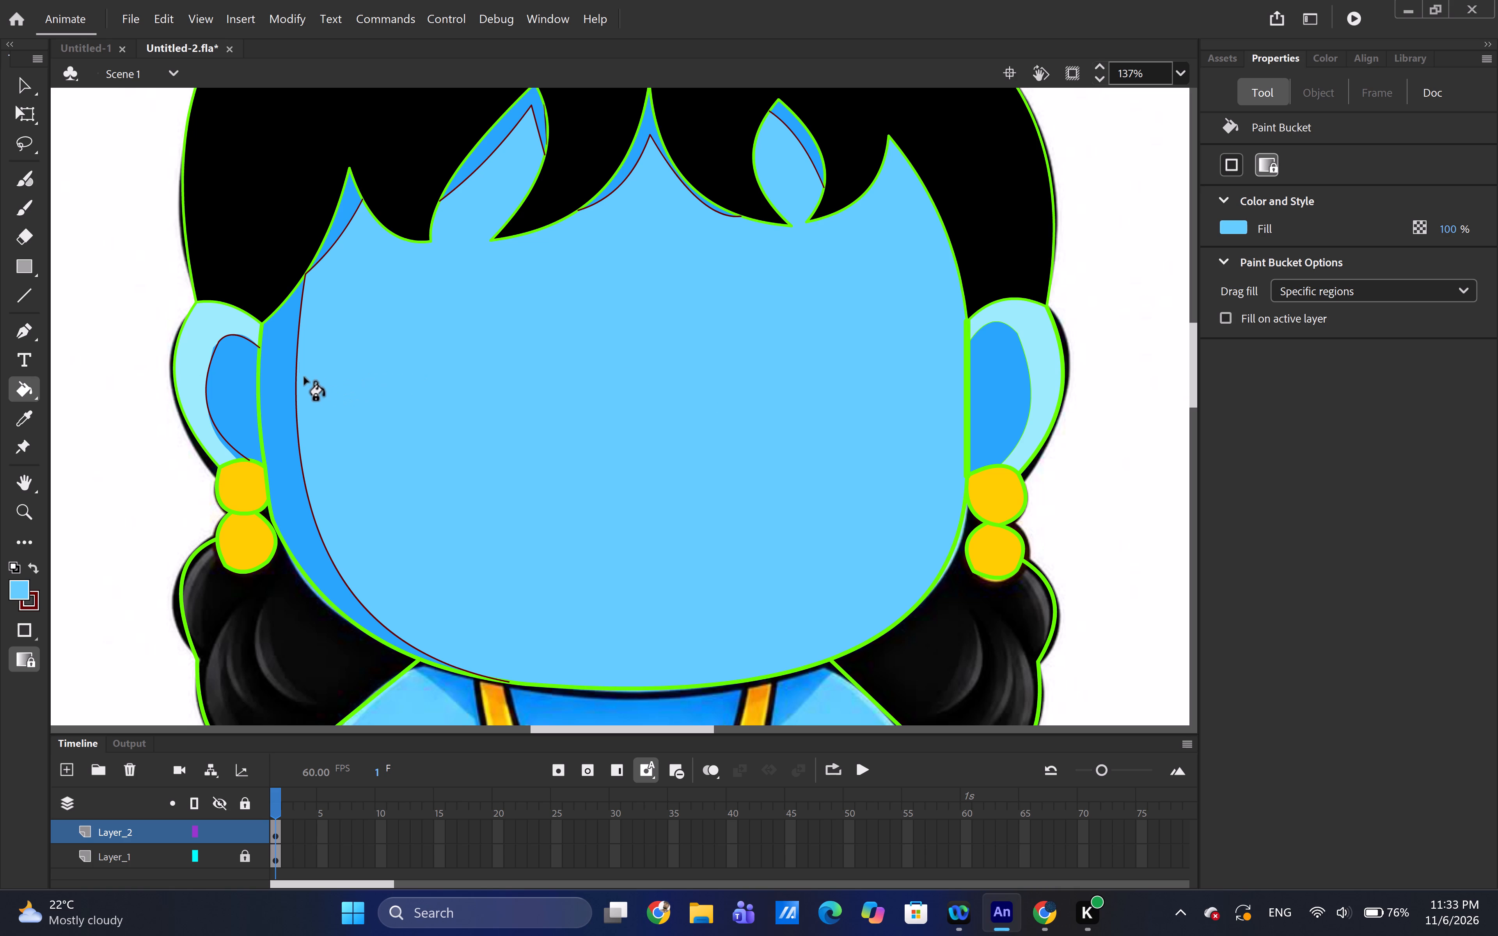
# Cut the dark red shading guide lines along the left-hand side of the face, including the short one beneath the hairline.
pyautogui.click(23, 82)
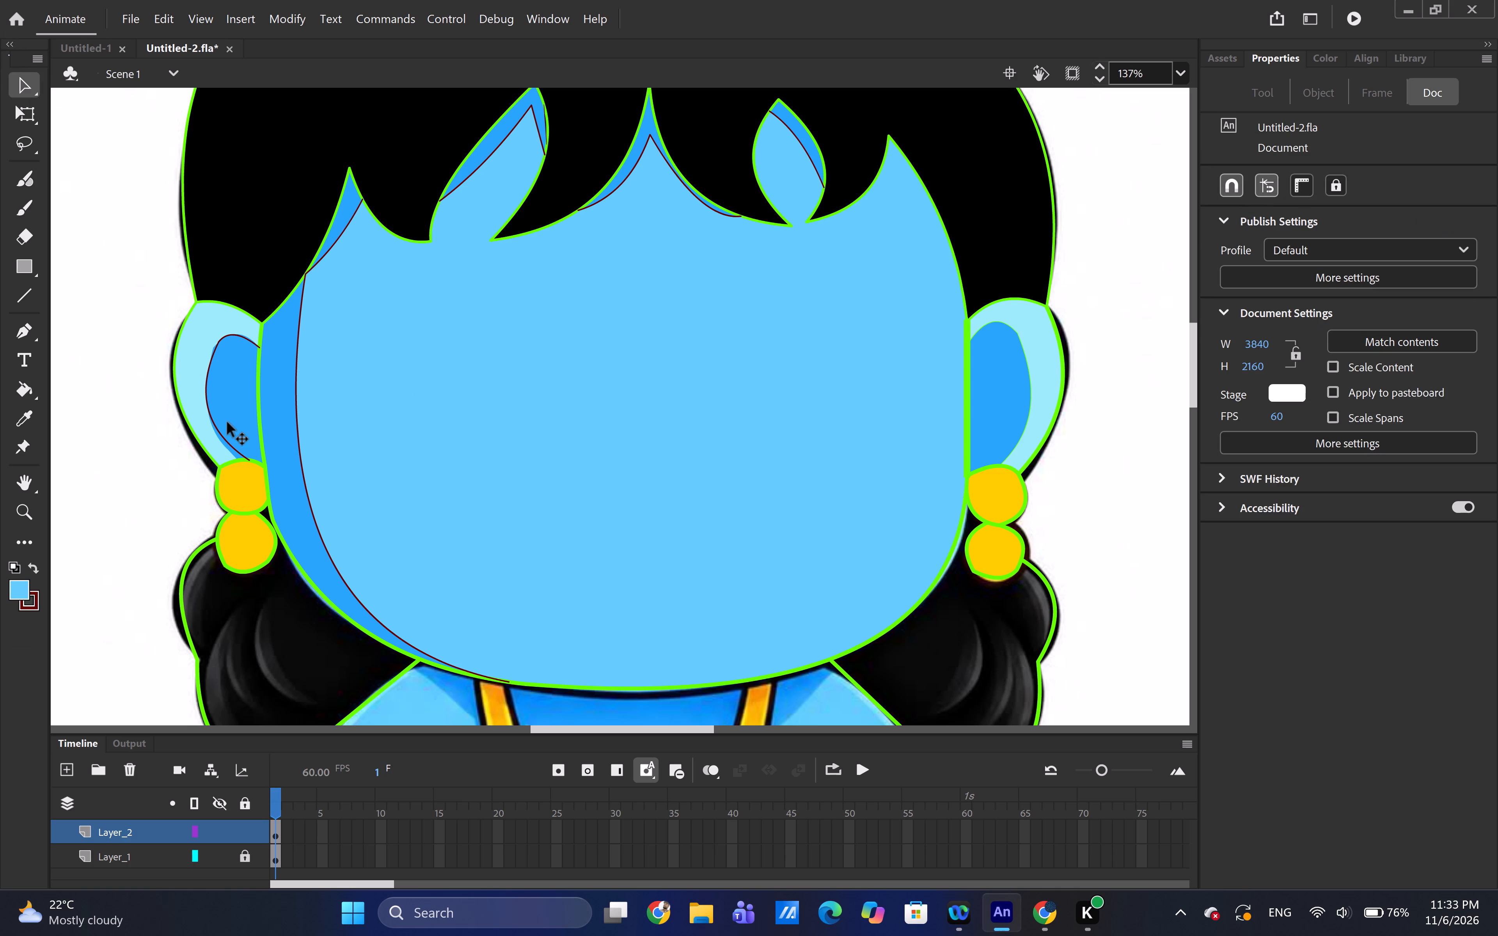
pyautogui.rightClick(298, 427)
pyautogui.click(334, 463)
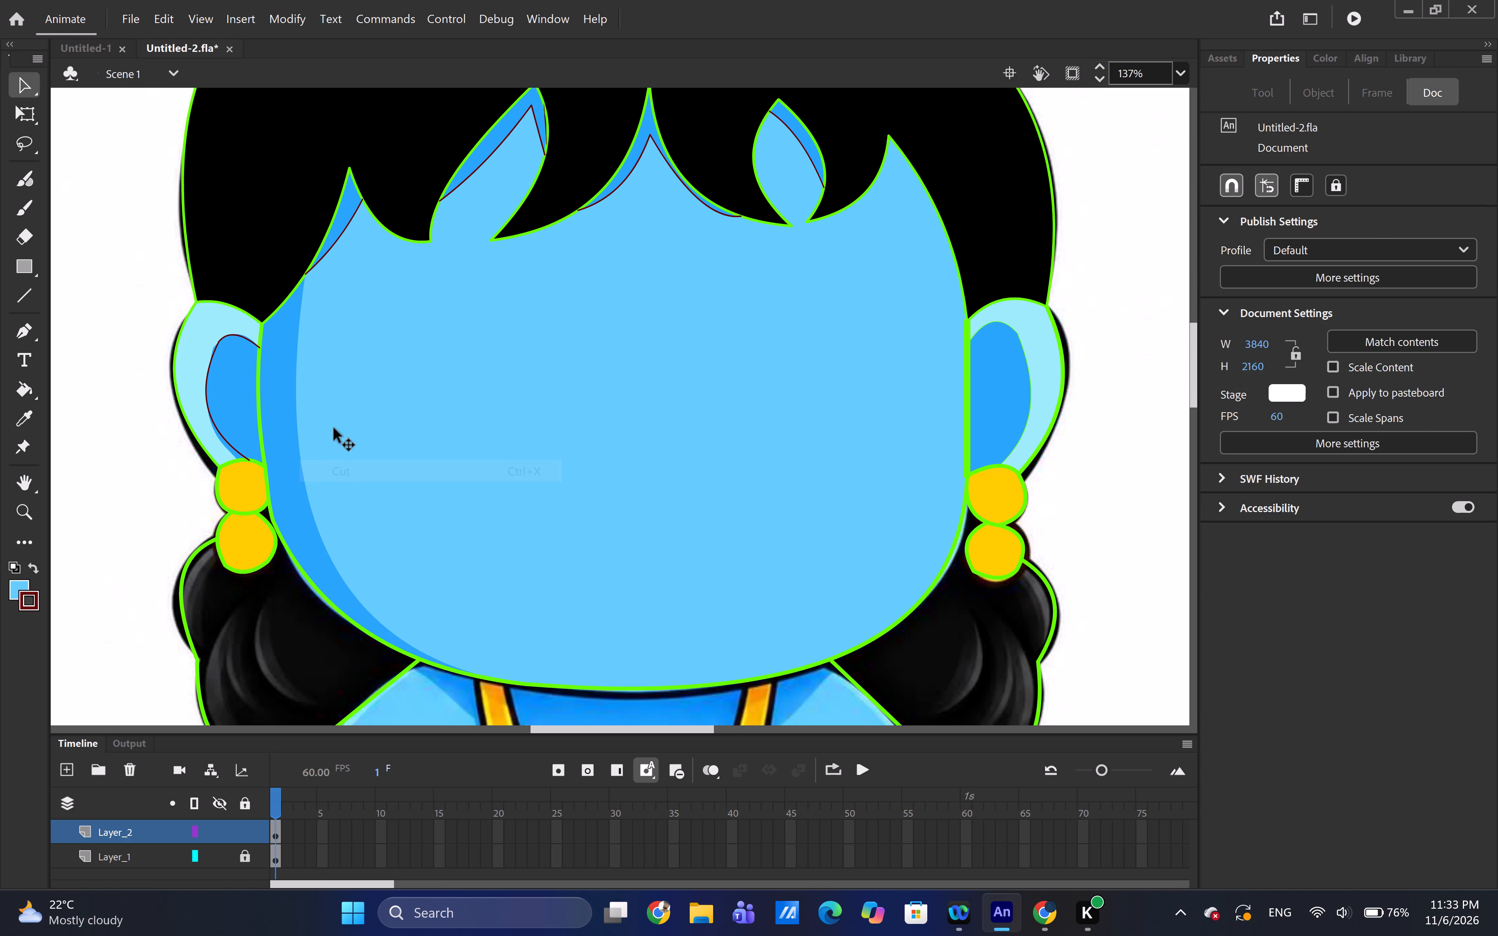
pyautogui.rightClick(332, 246)
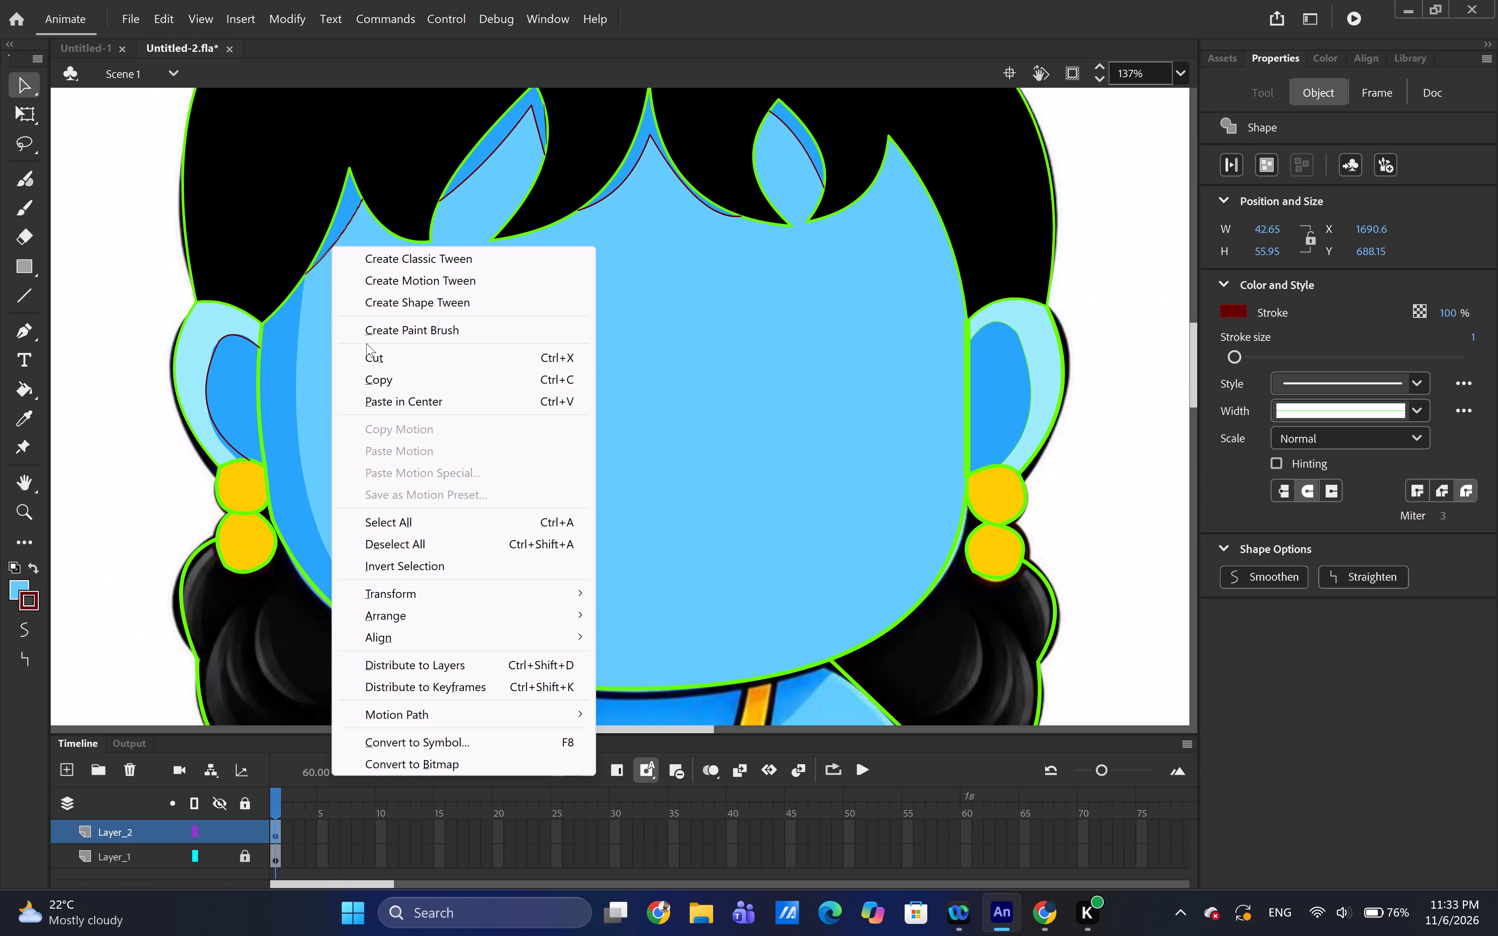
pyautogui.click(365, 355)
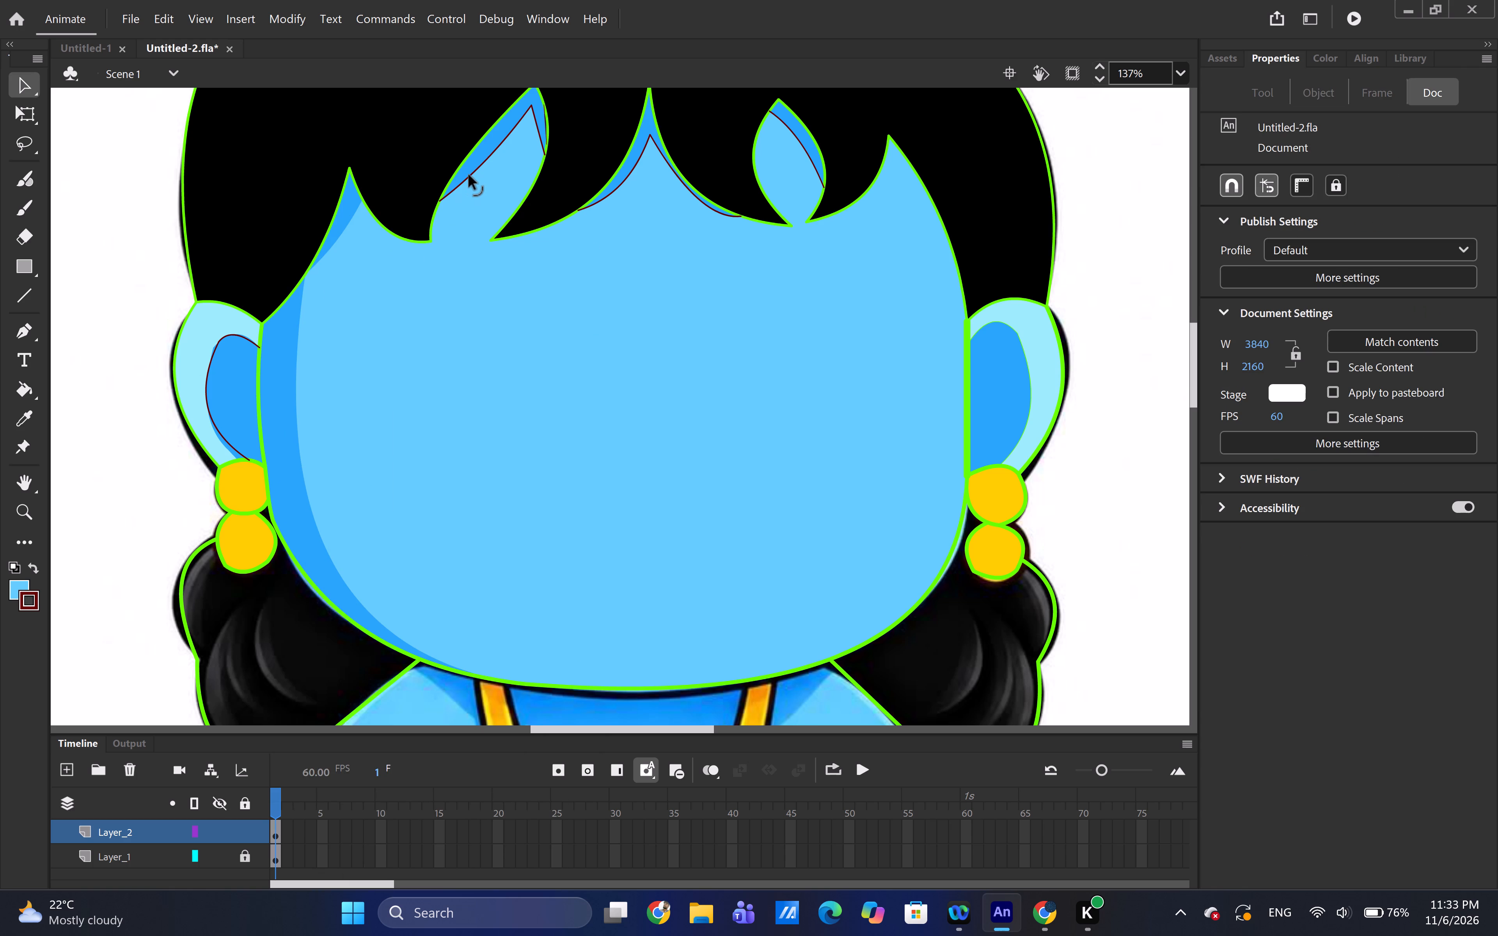
# Cut the remaining dark red shading guide lines beneath the fringe, in both hair gaps and around the central peak.
pyautogui.rightClick(470, 175)
pyautogui.click(500, 291)
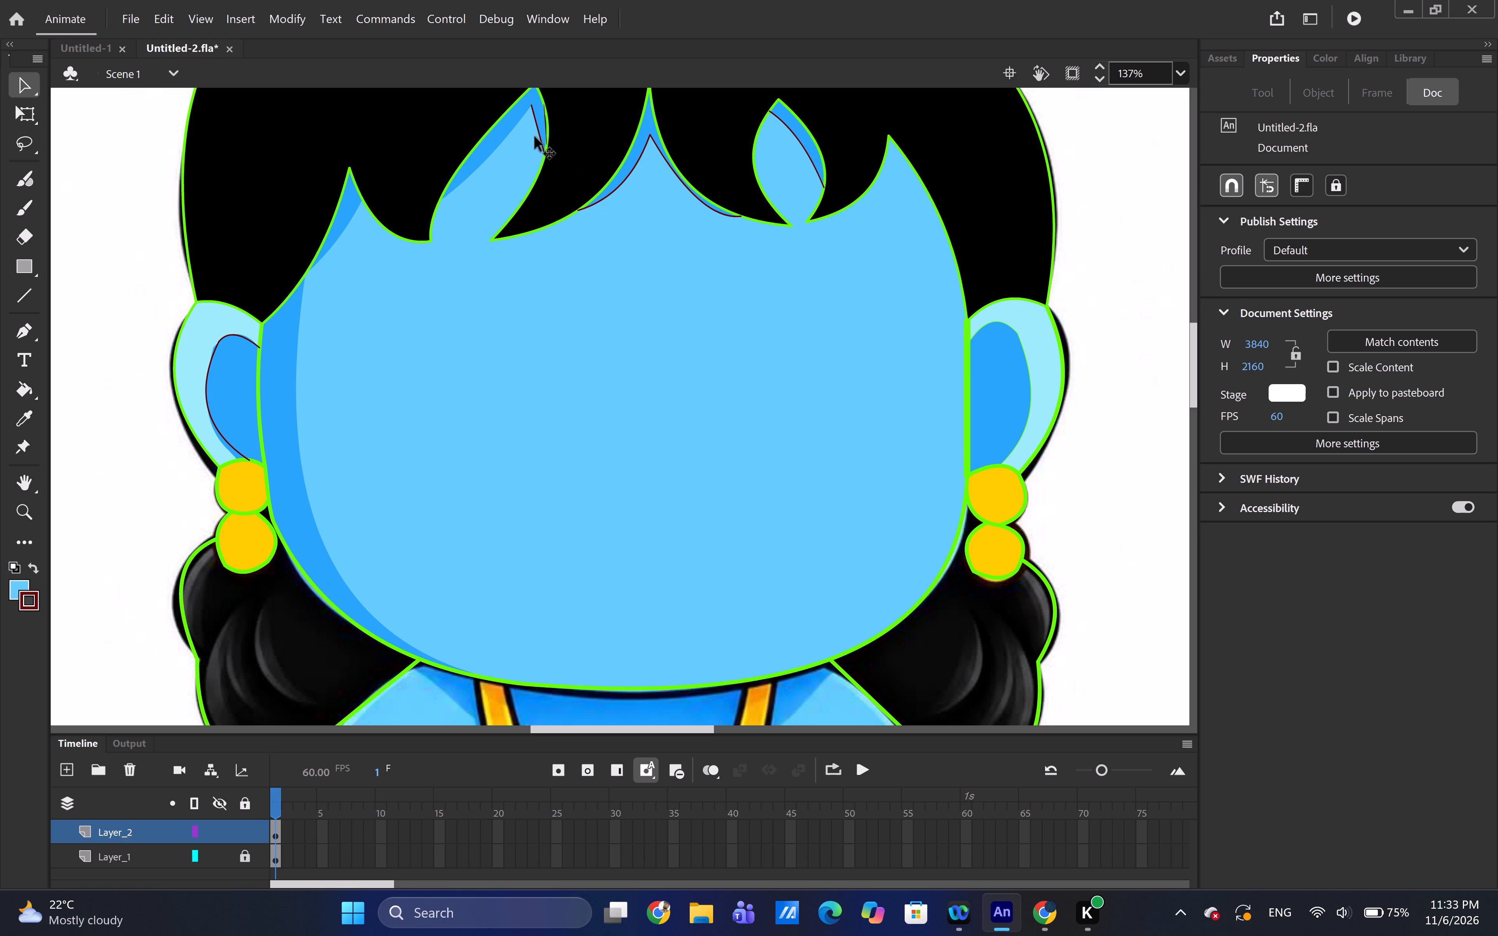
pyautogui.rightClick(540, 135)
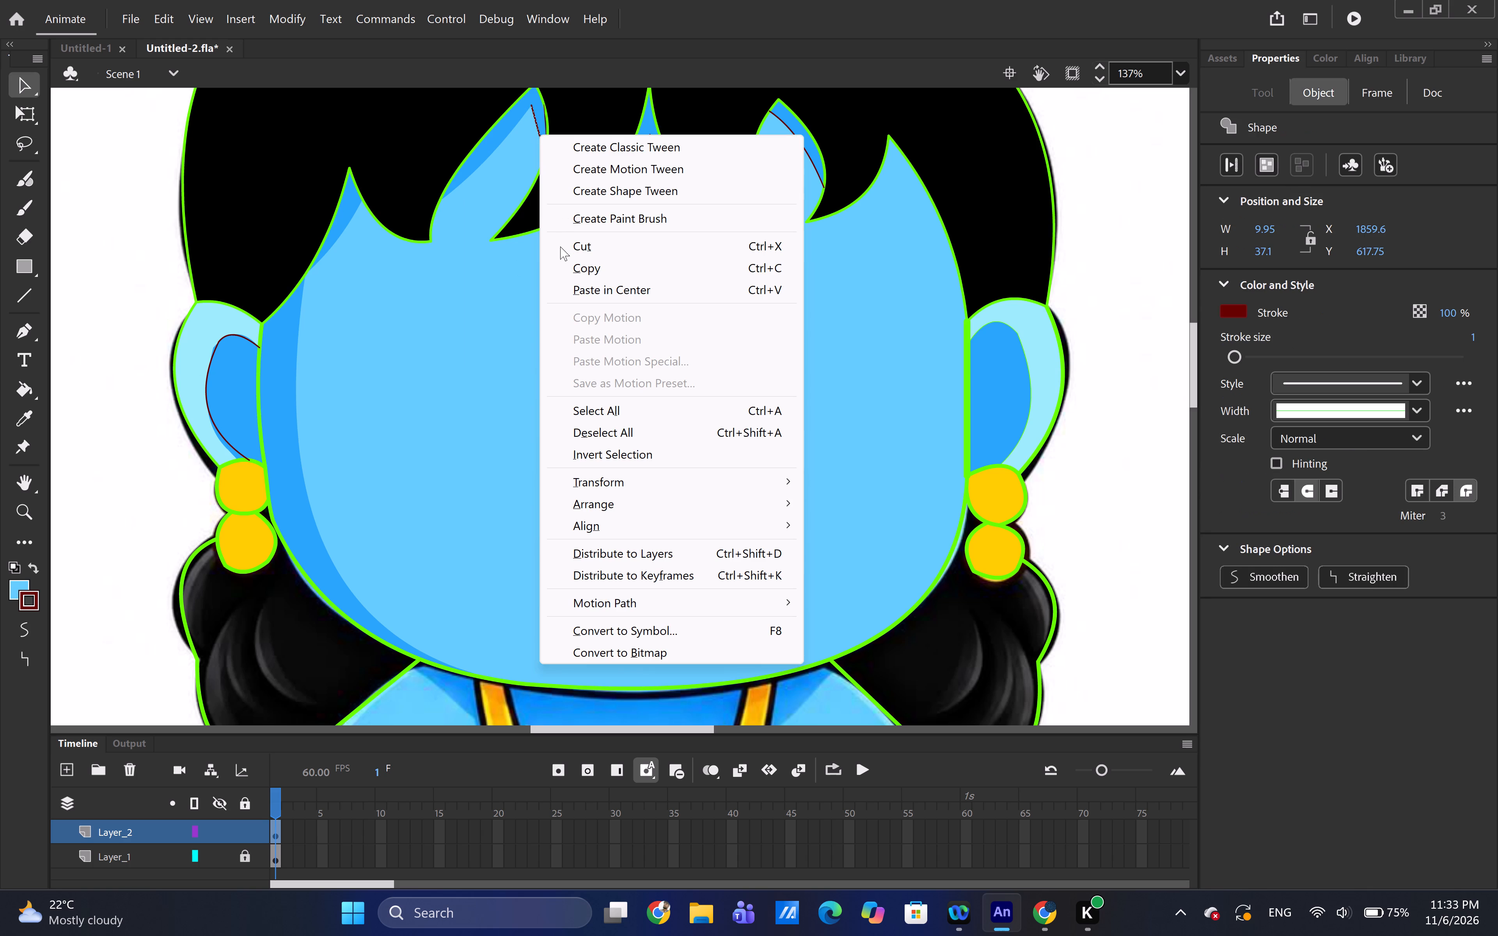
pyautogui.click(563, 248)
pyautogui.rightClick(615, 188)
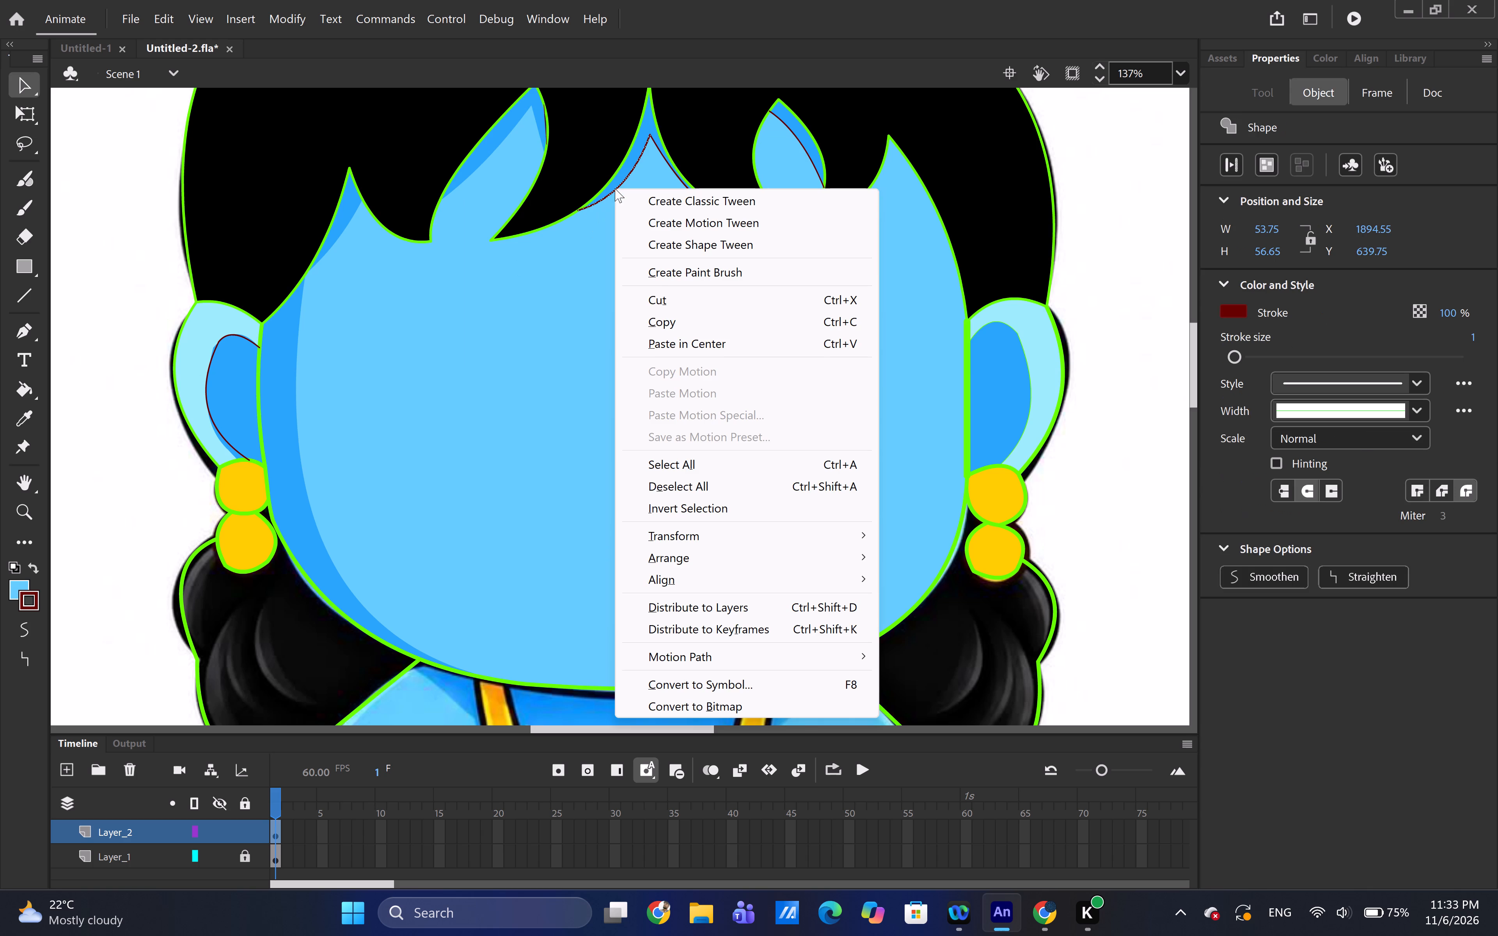
pyautogui.click(659, 303)
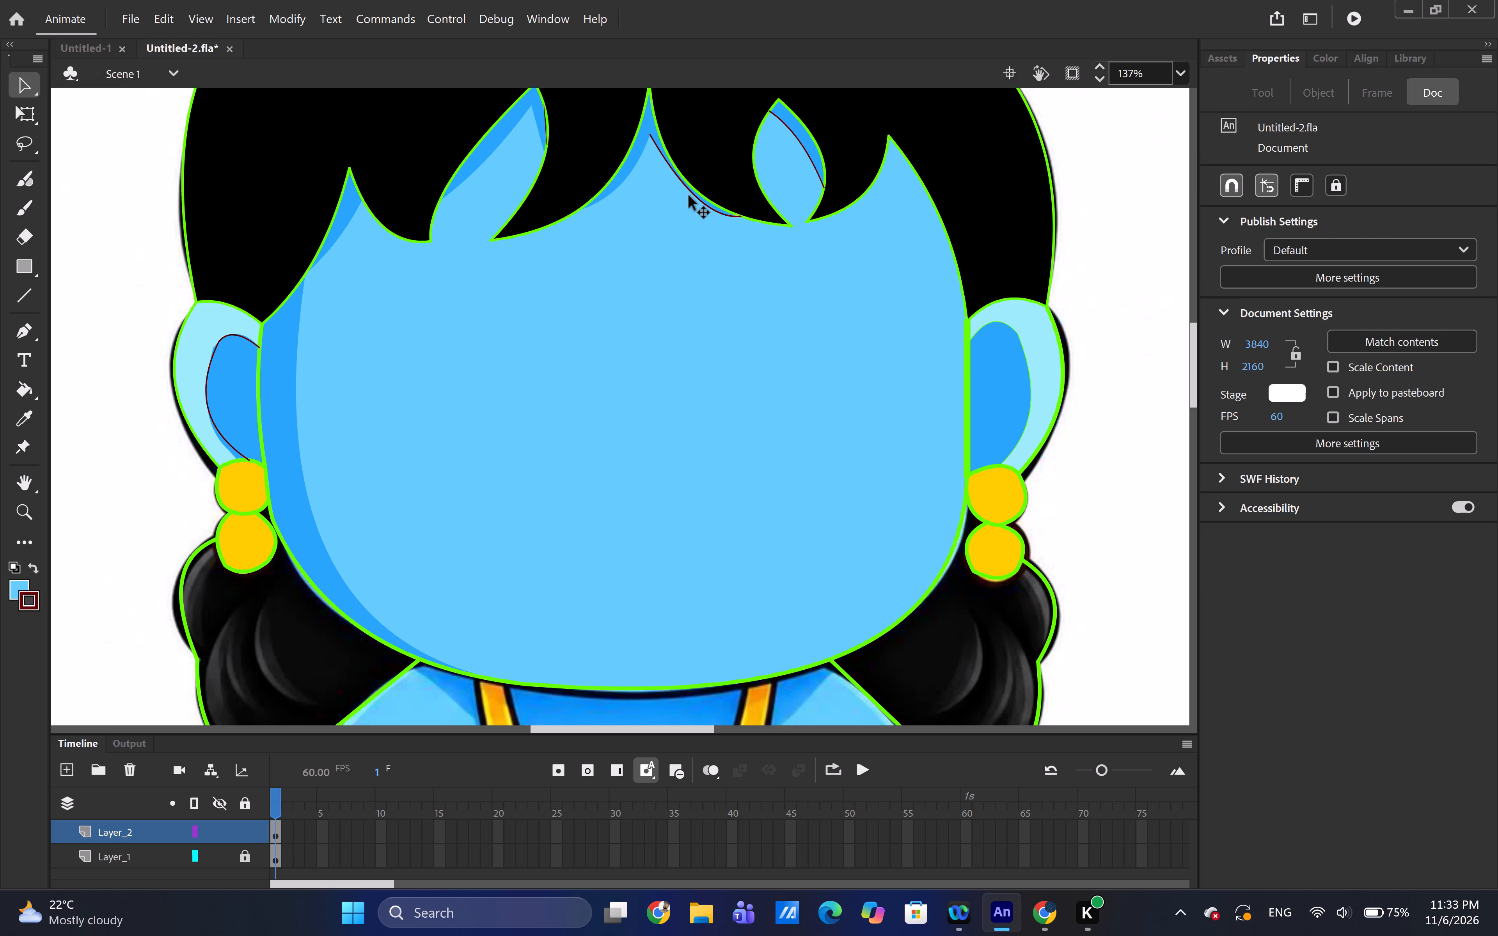
pyautogui.rightClick(690, 196)
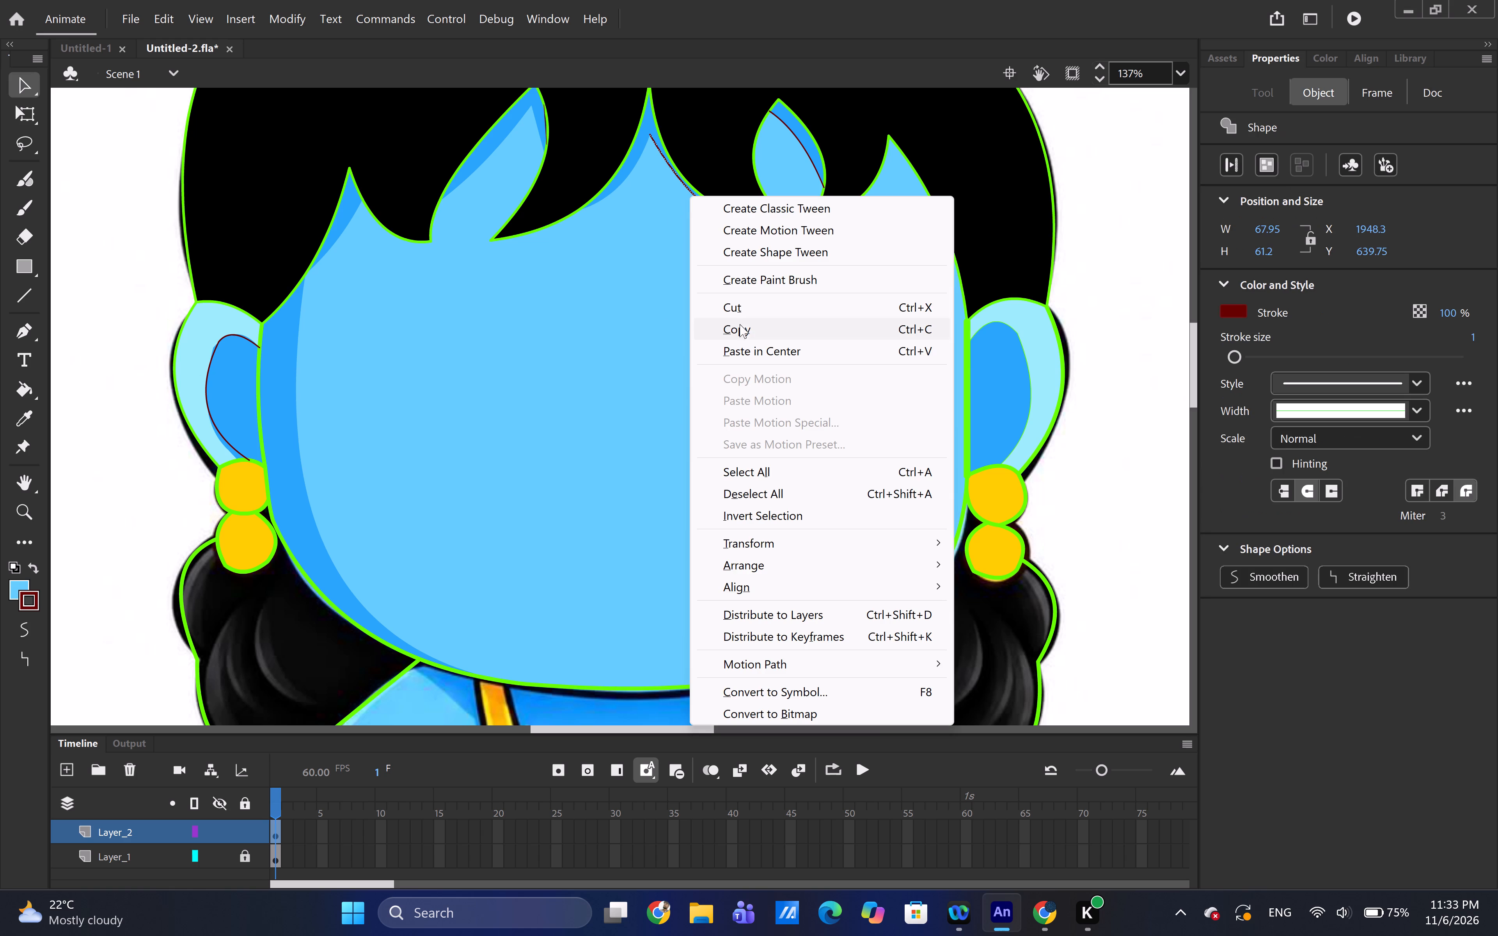
pyautogui.click(736, 309)
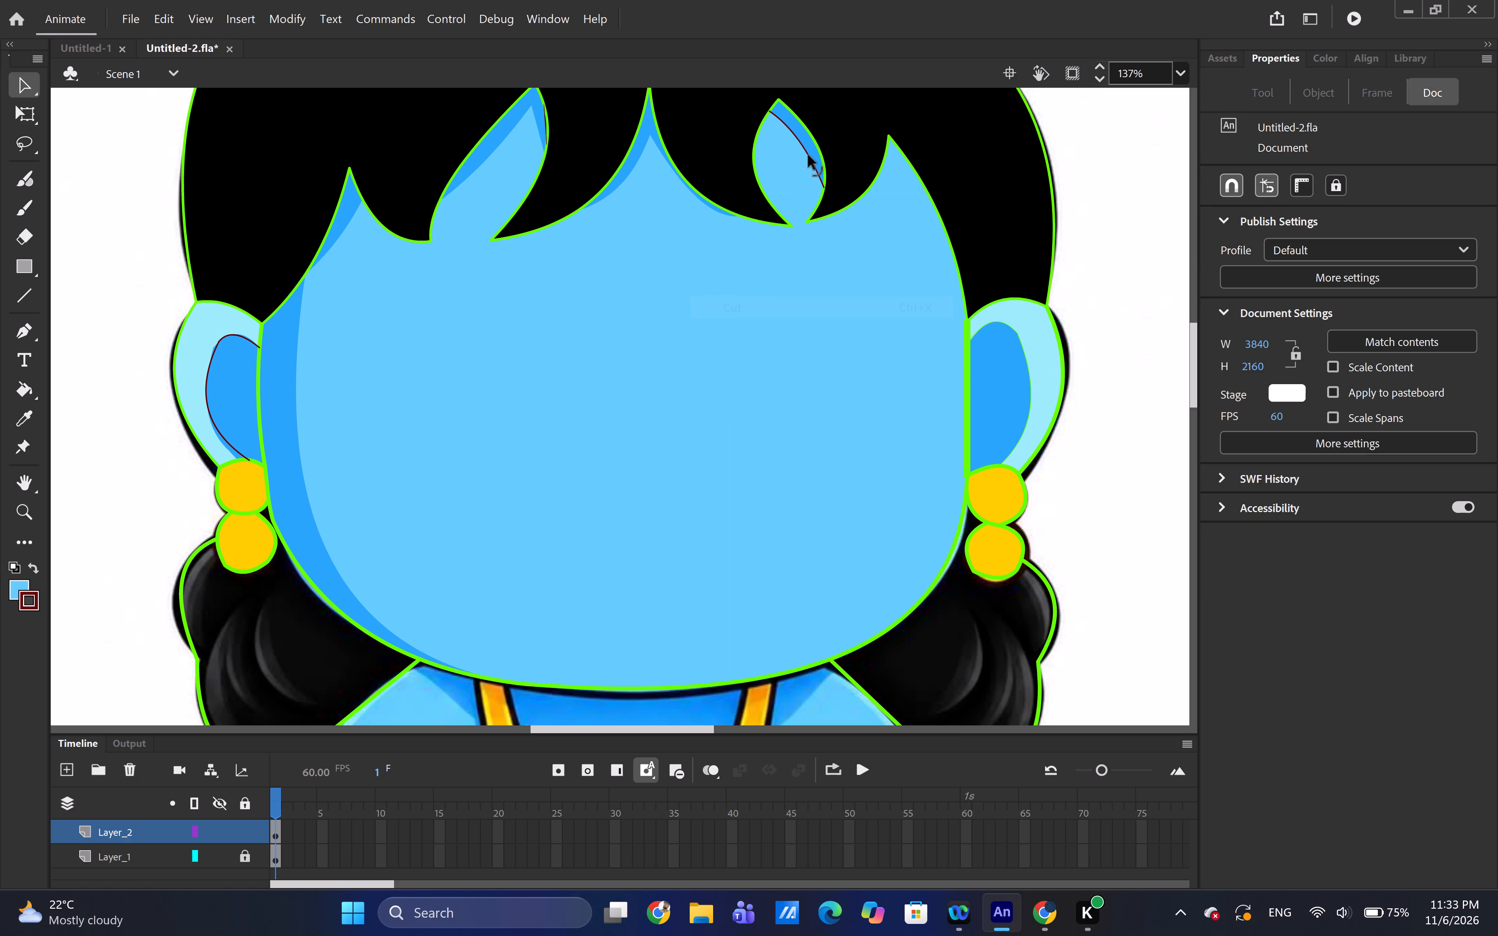
pyautogui.rightClick(808, 155)
pyautogui.click(856, 269)
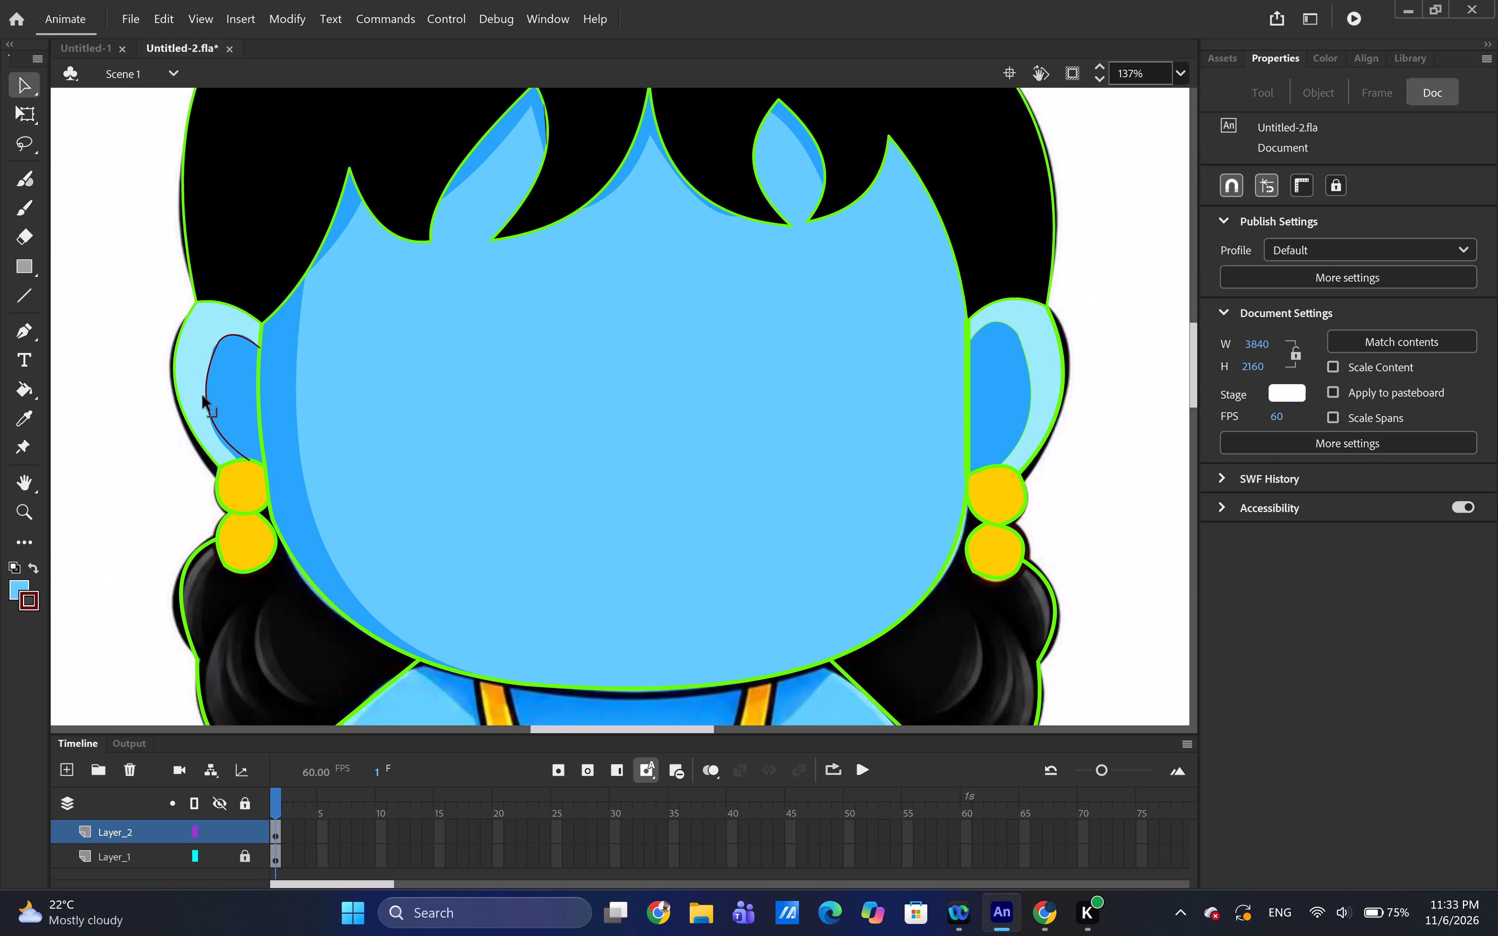
# Cut all the dark red guide line segments around the inner shading of the left-hand ear.
pyautogui.rightClick(203, 397)
pyautogui.click(234, 472)
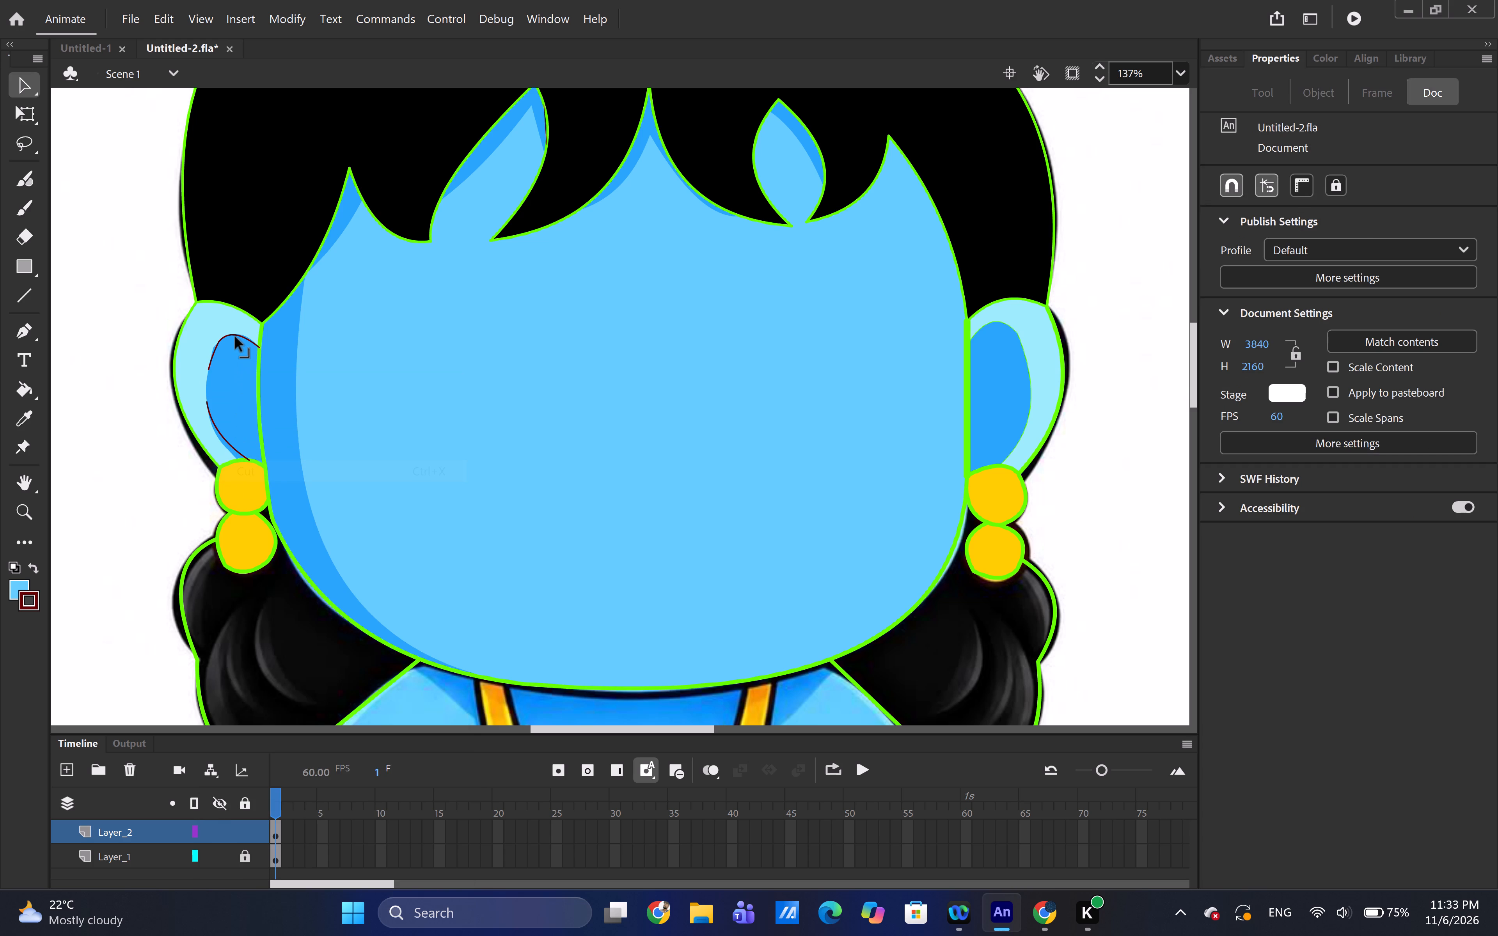
pyautogui.rightClick(233, 334)
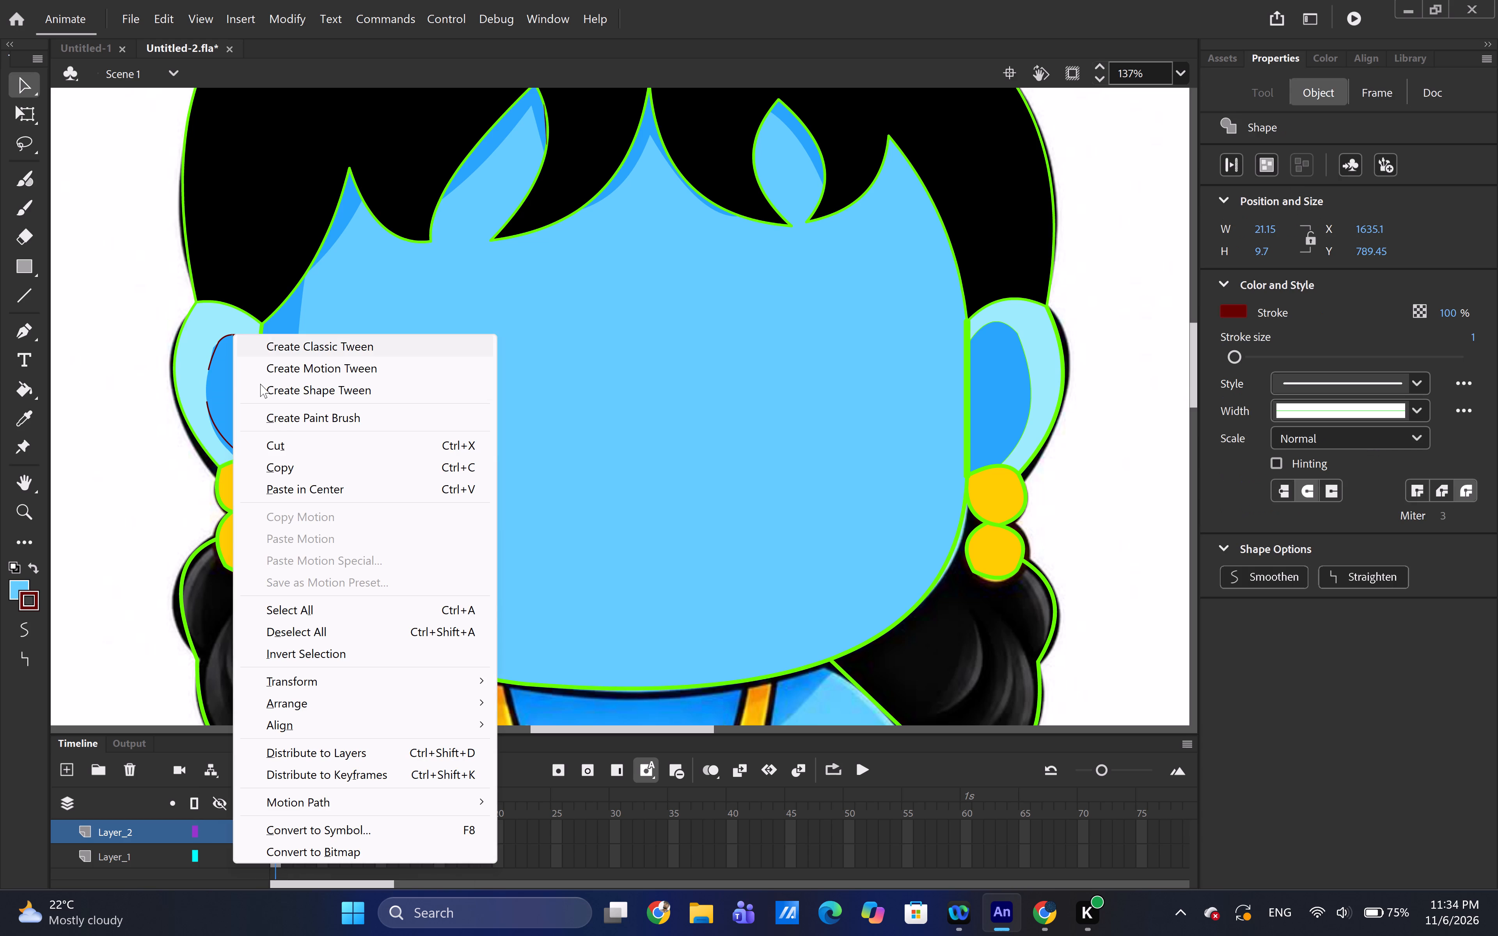
pyautogui.click(272, 446)
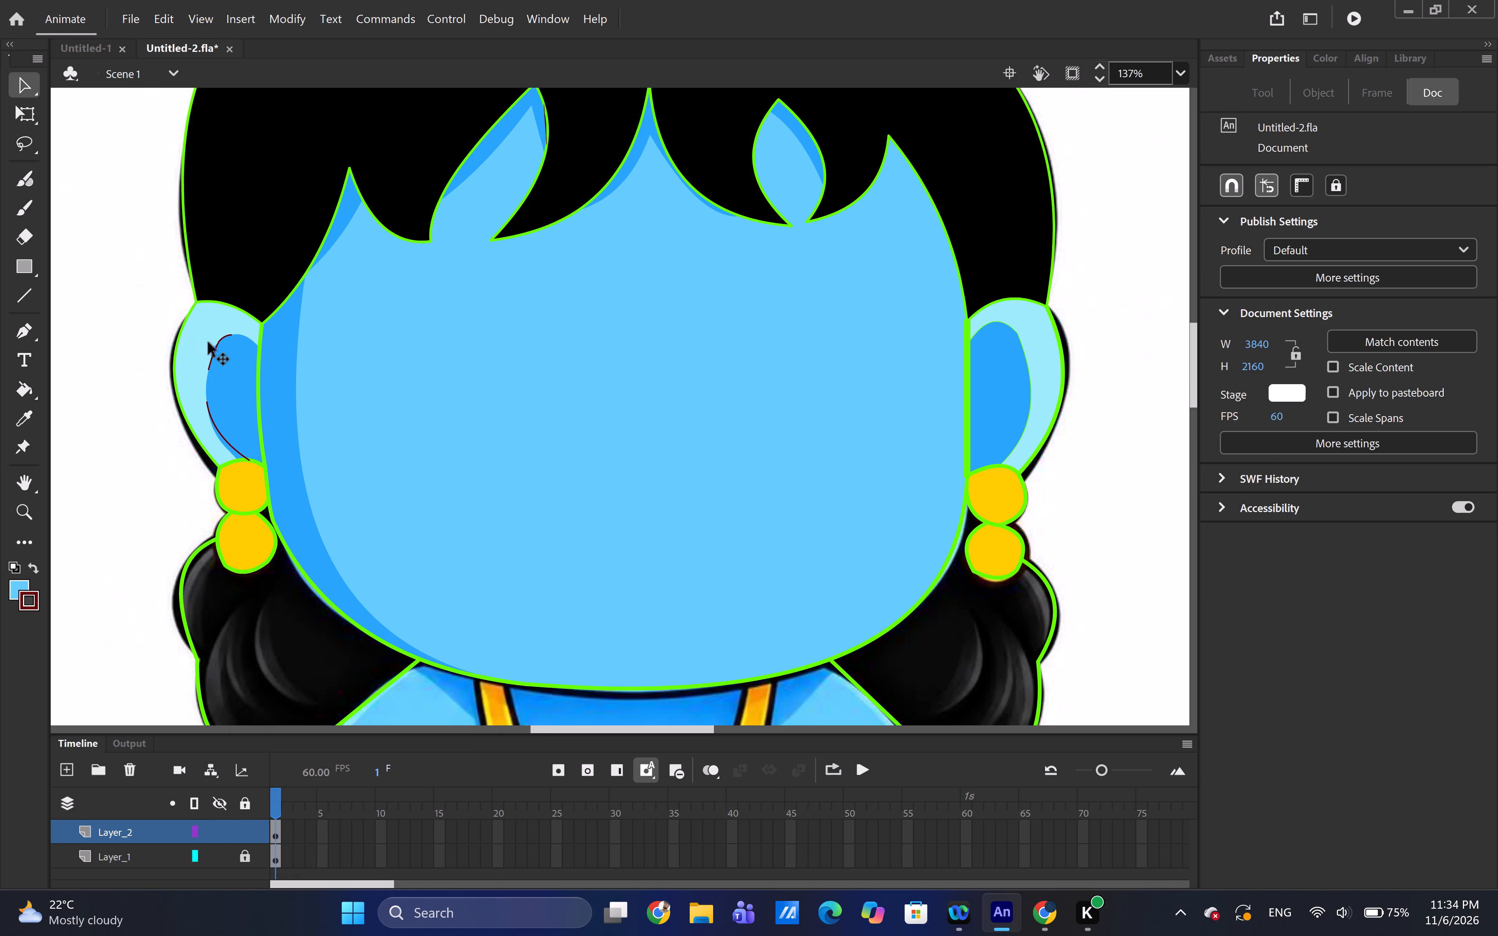
pyautogui.click(215, 348)
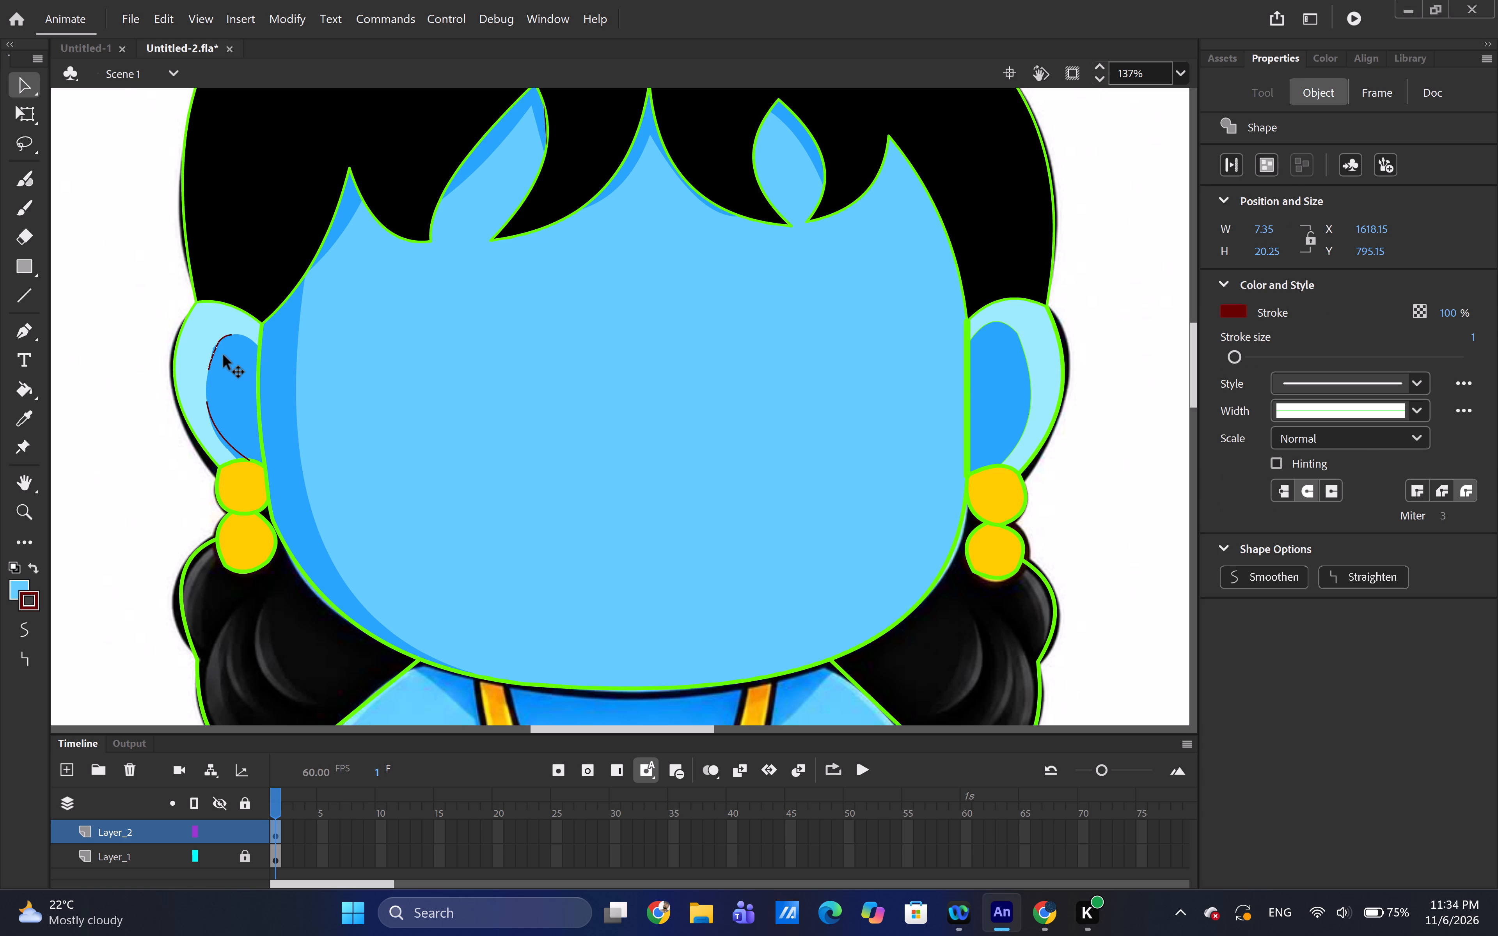
pyautogui.rightClick(218, 346)
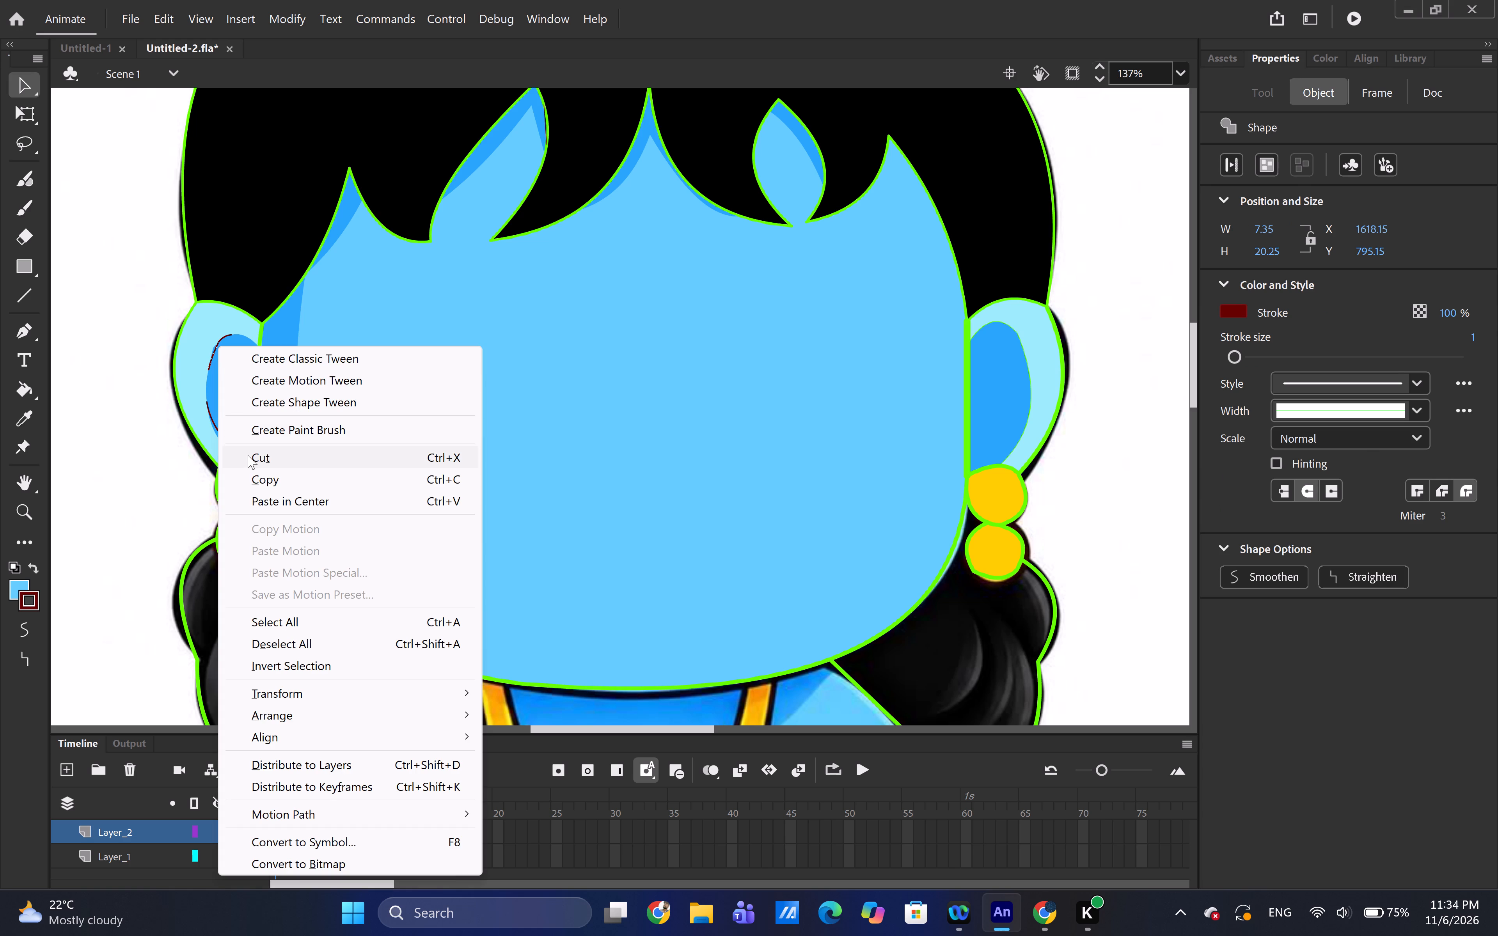
pyautogui.click(248, 455)
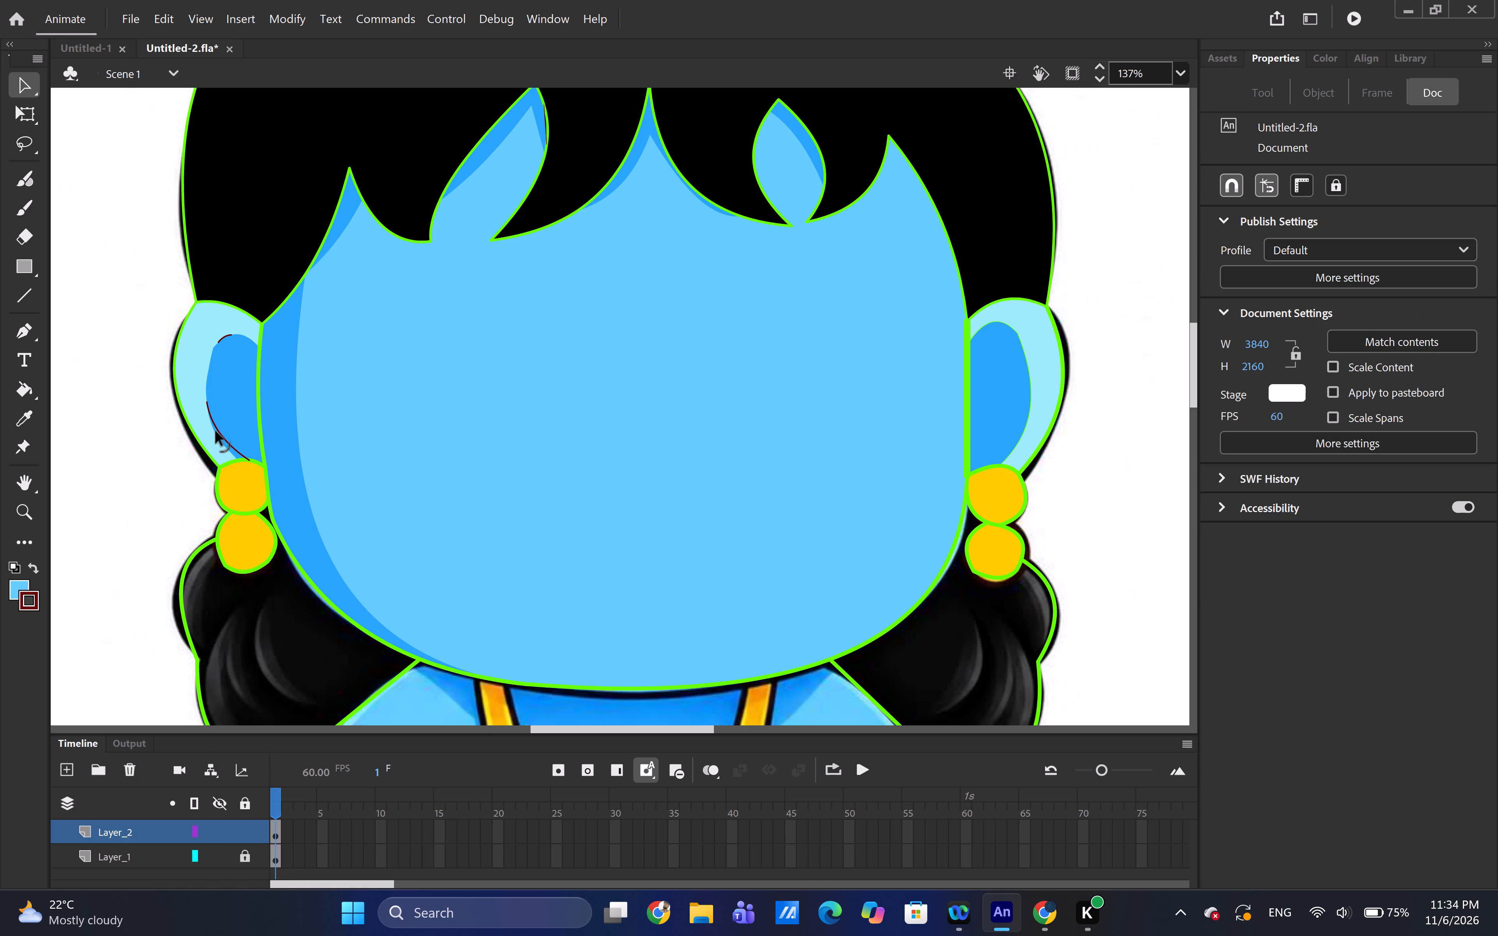
pyautogui.rightClick(217, 425)
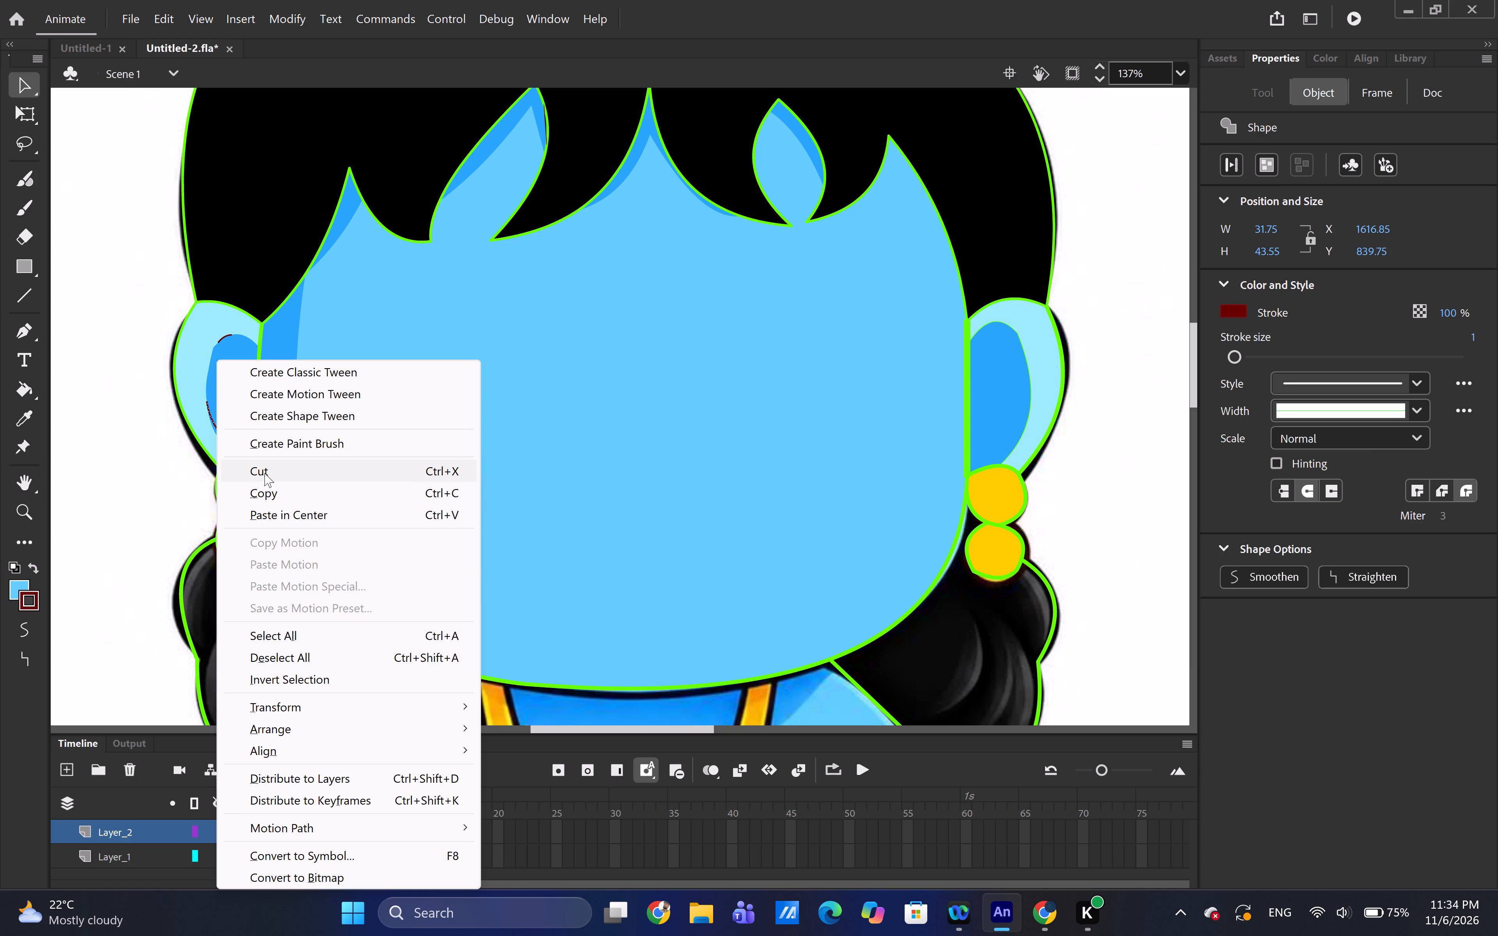
pyautogui.click(264, 473)
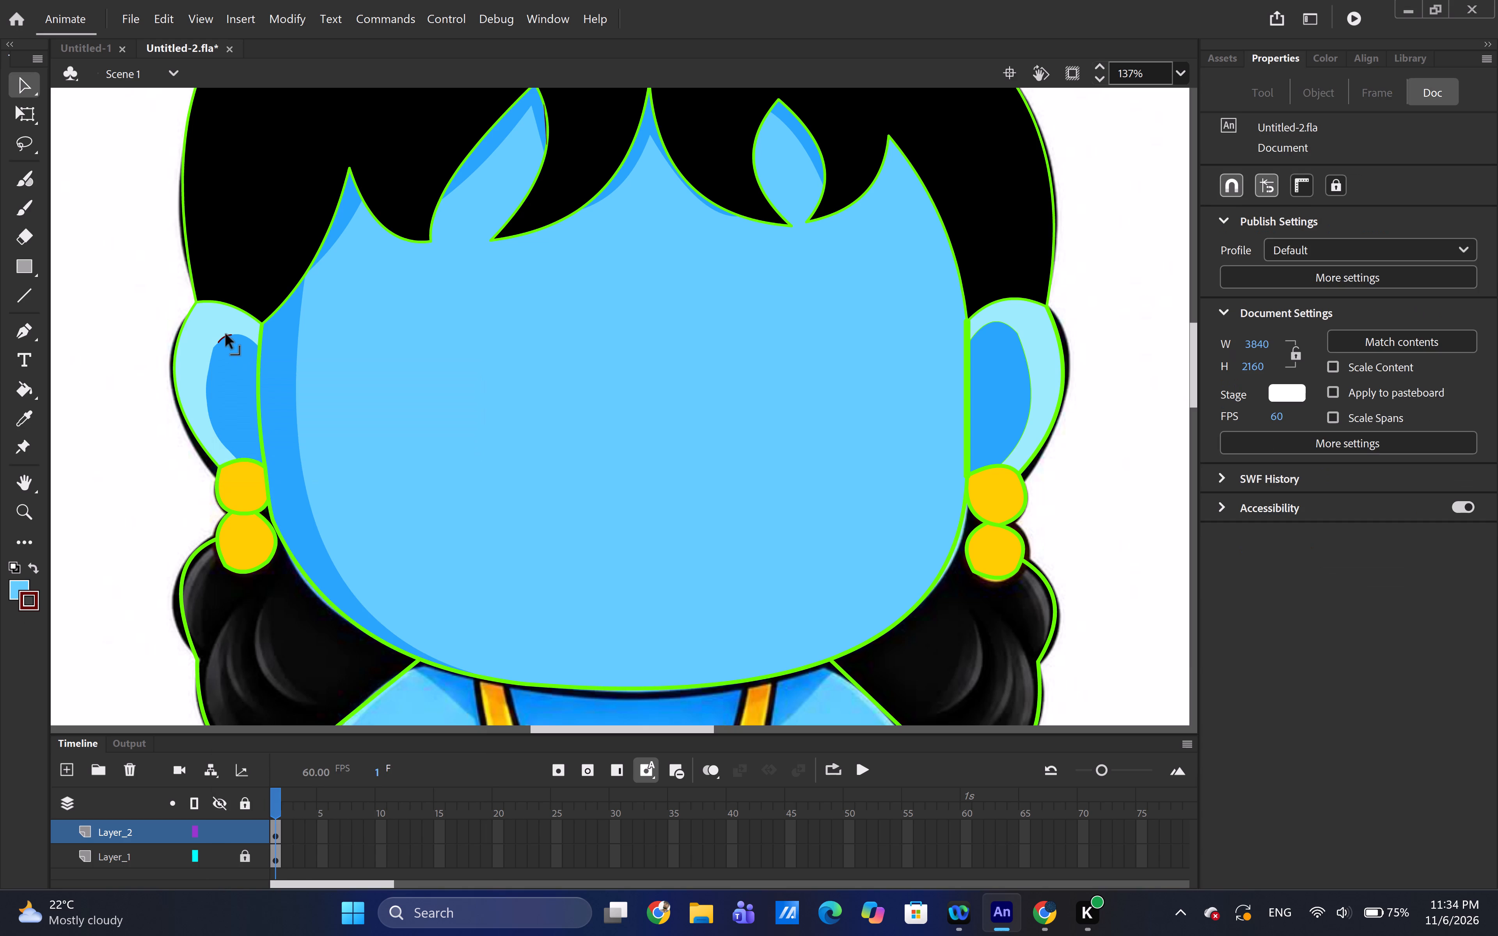
pyautogui.rightClick(226, 334)
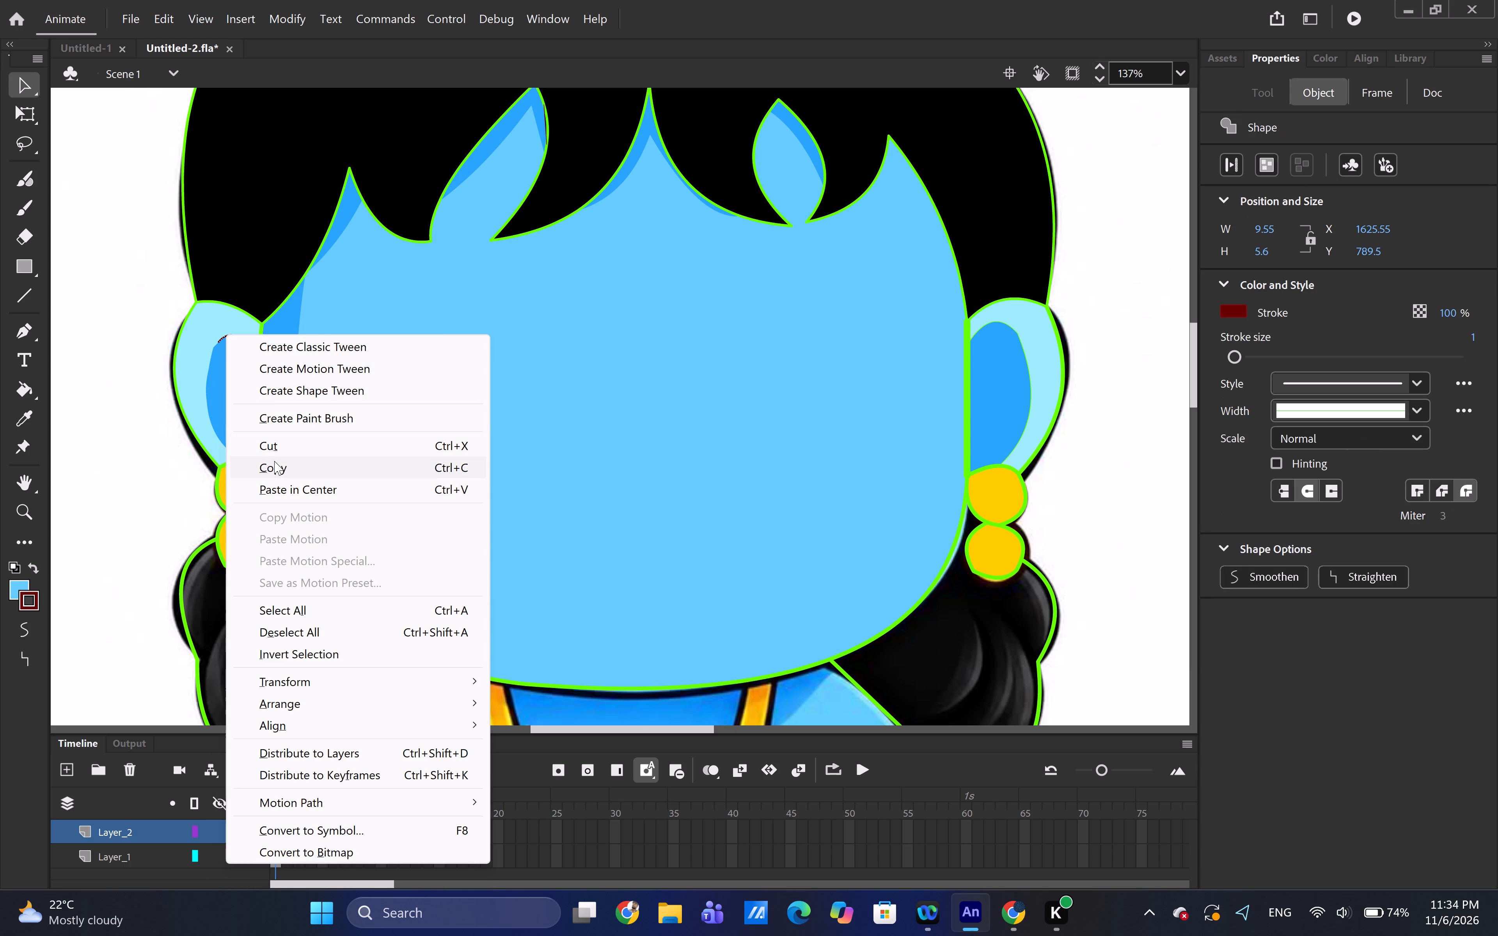
pyautogui.click(272, 447)
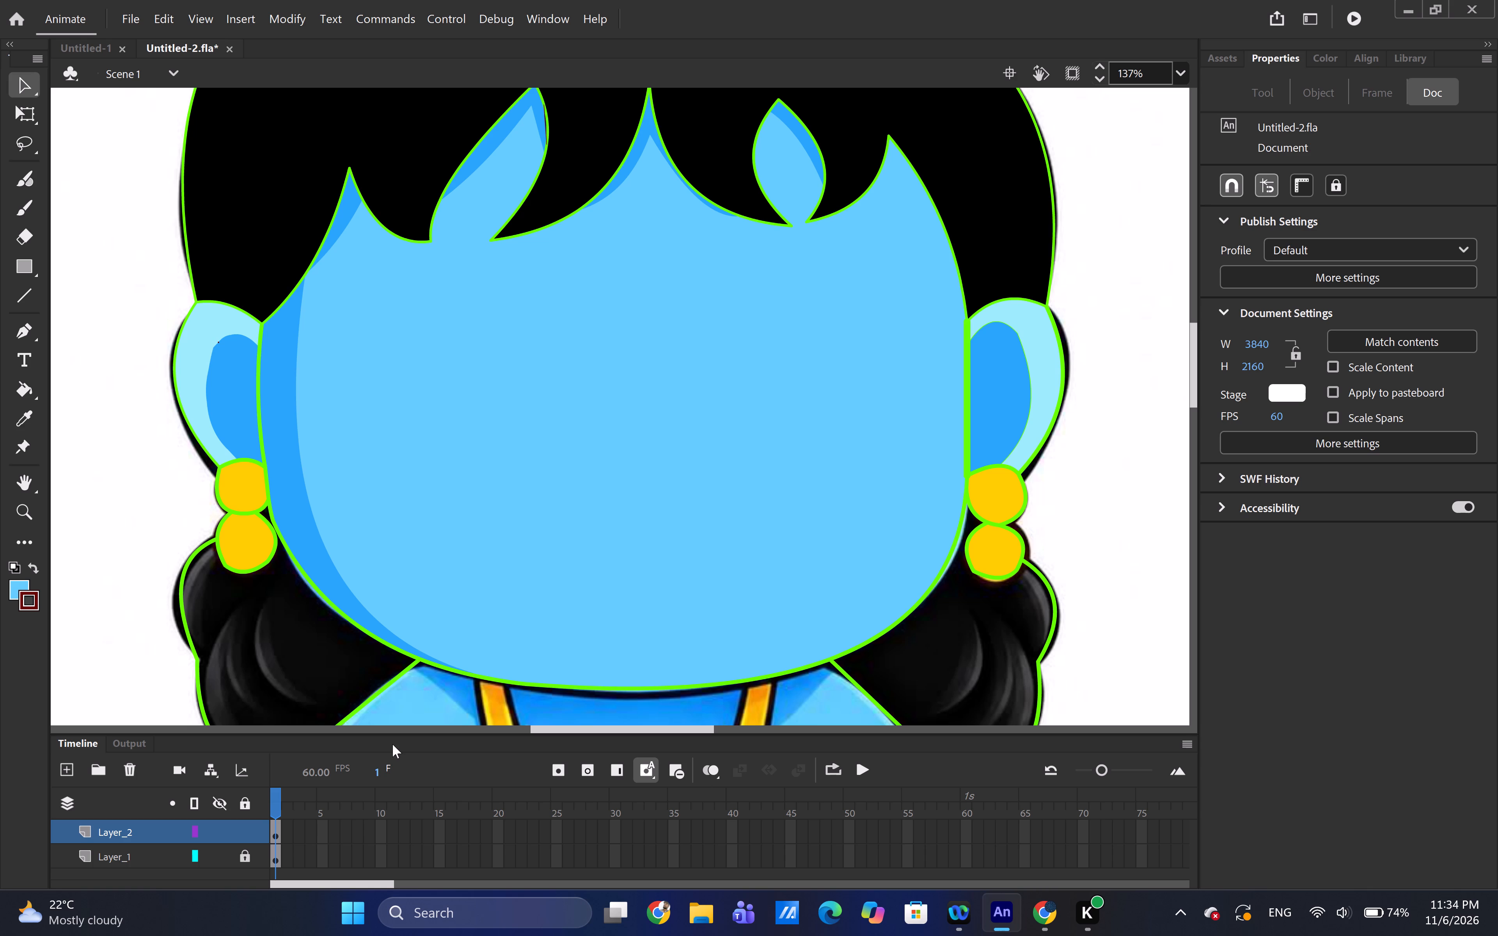
# Hide Layer_2 briefly to view the reference beneath, and show it again.
pyautogui.click(219, 833)
pyautogui.click(219, 833)
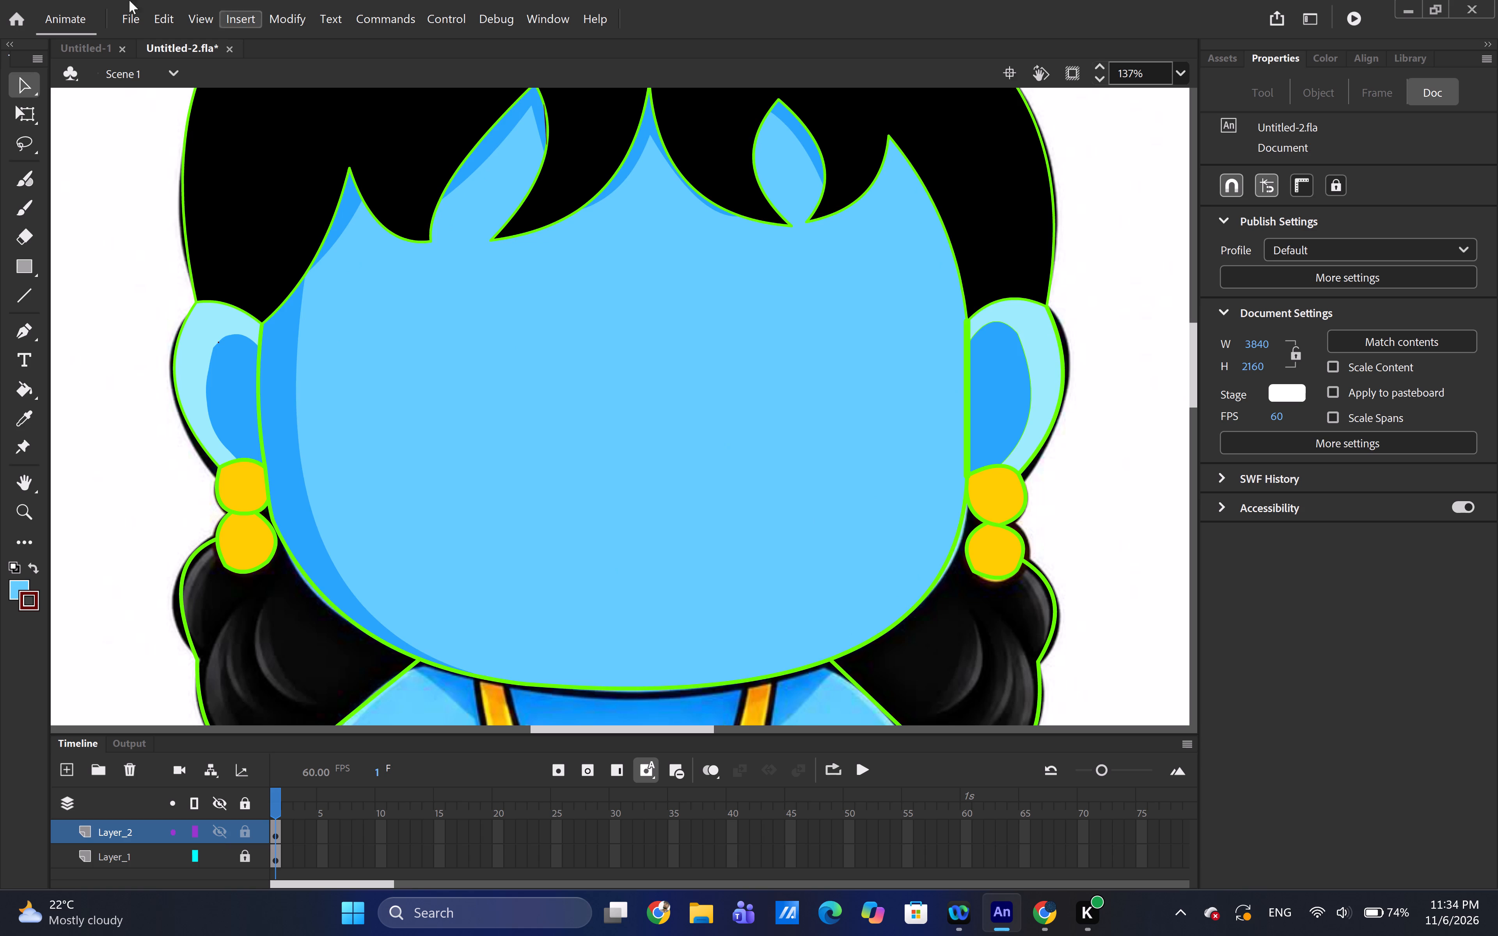
# Activate the Line tool with the dark red stroke at size 1.
pyautogui.press('n')
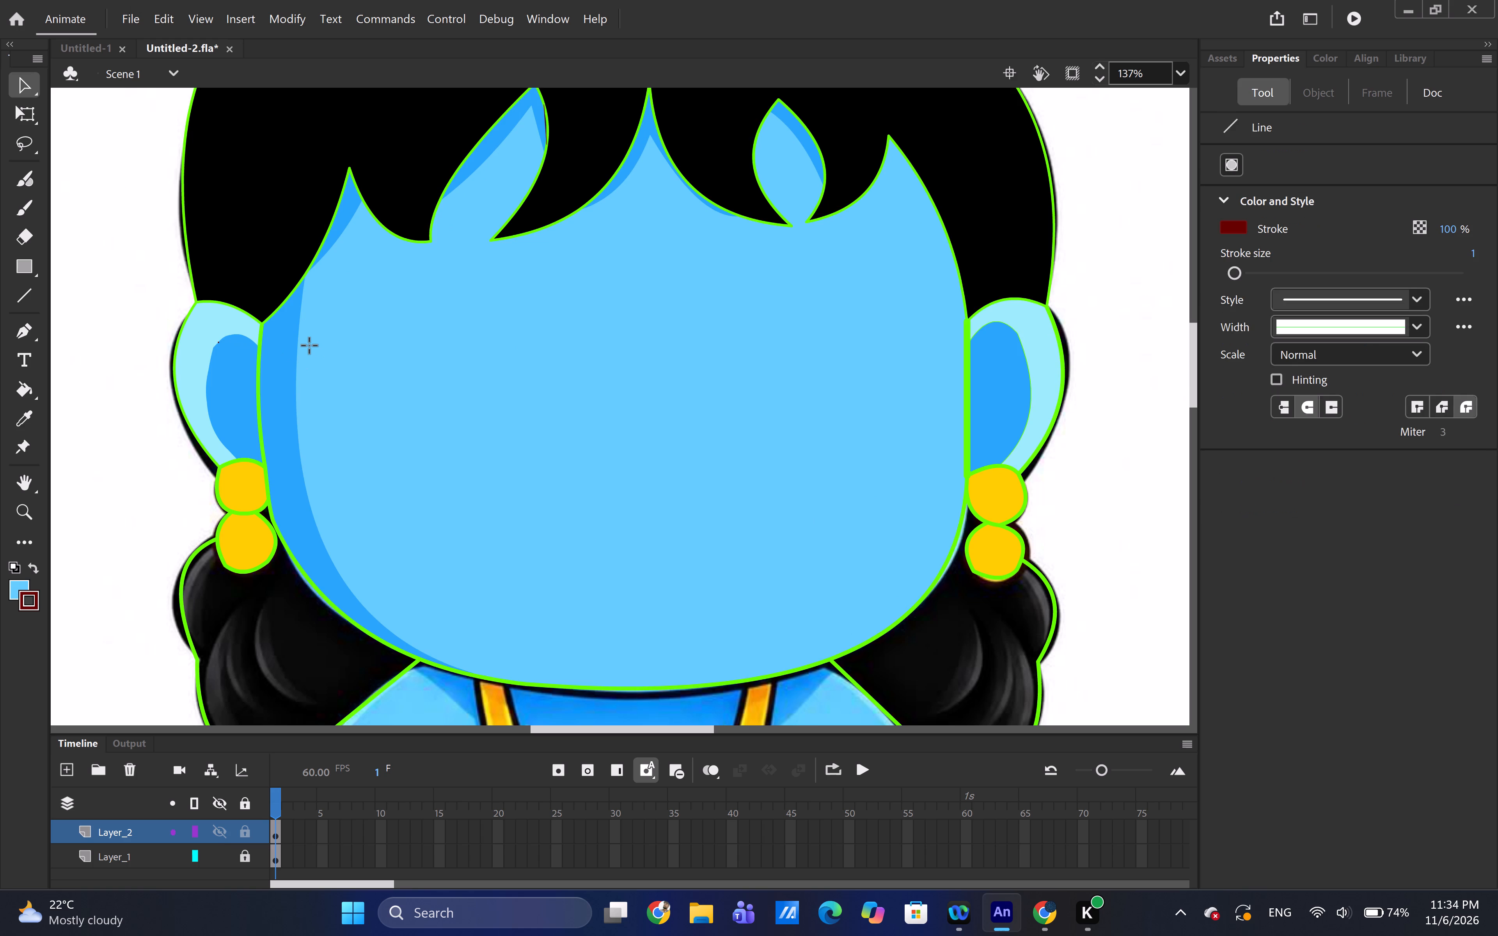
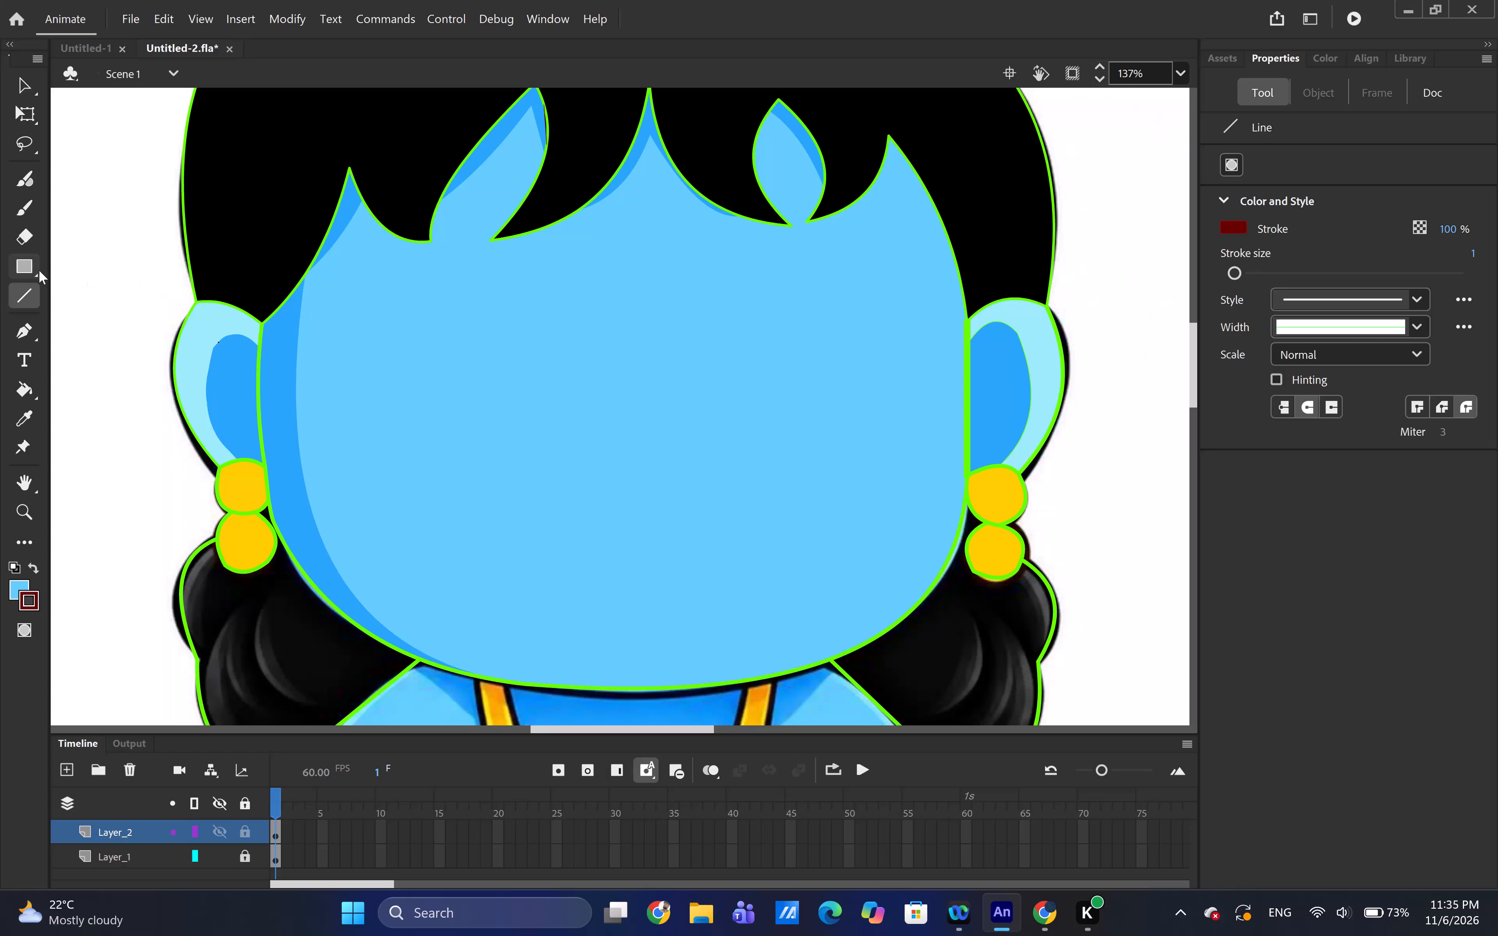
# Draw a wide oval with the dark red size 1 stroke on the face for the left-hand eye.
pyautogui.click(38, 273)
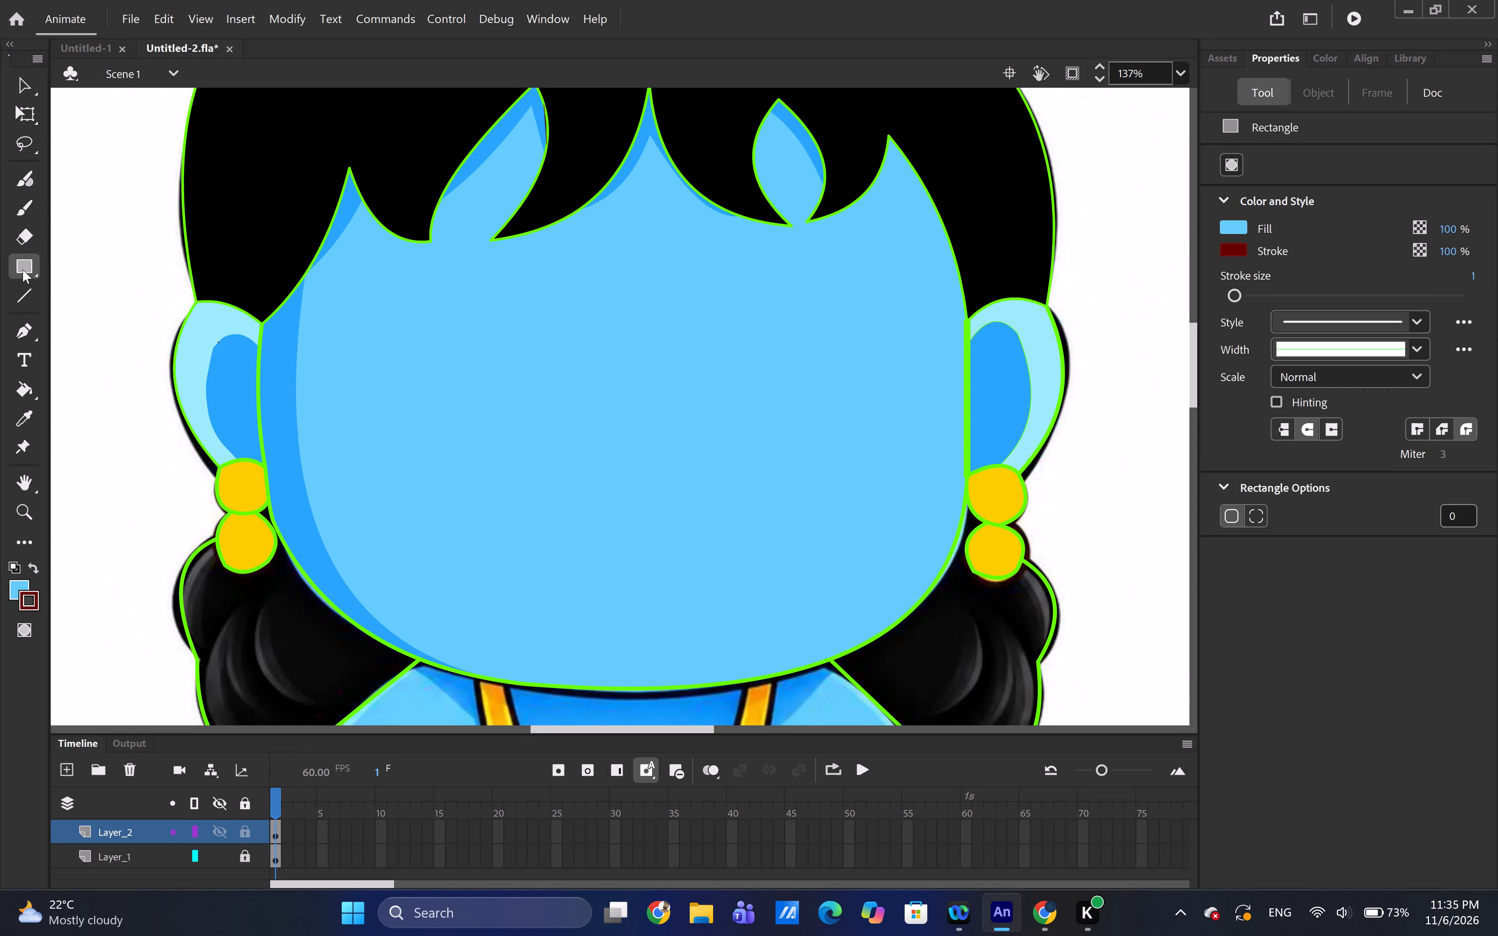
pyautogui.click(25, 269)
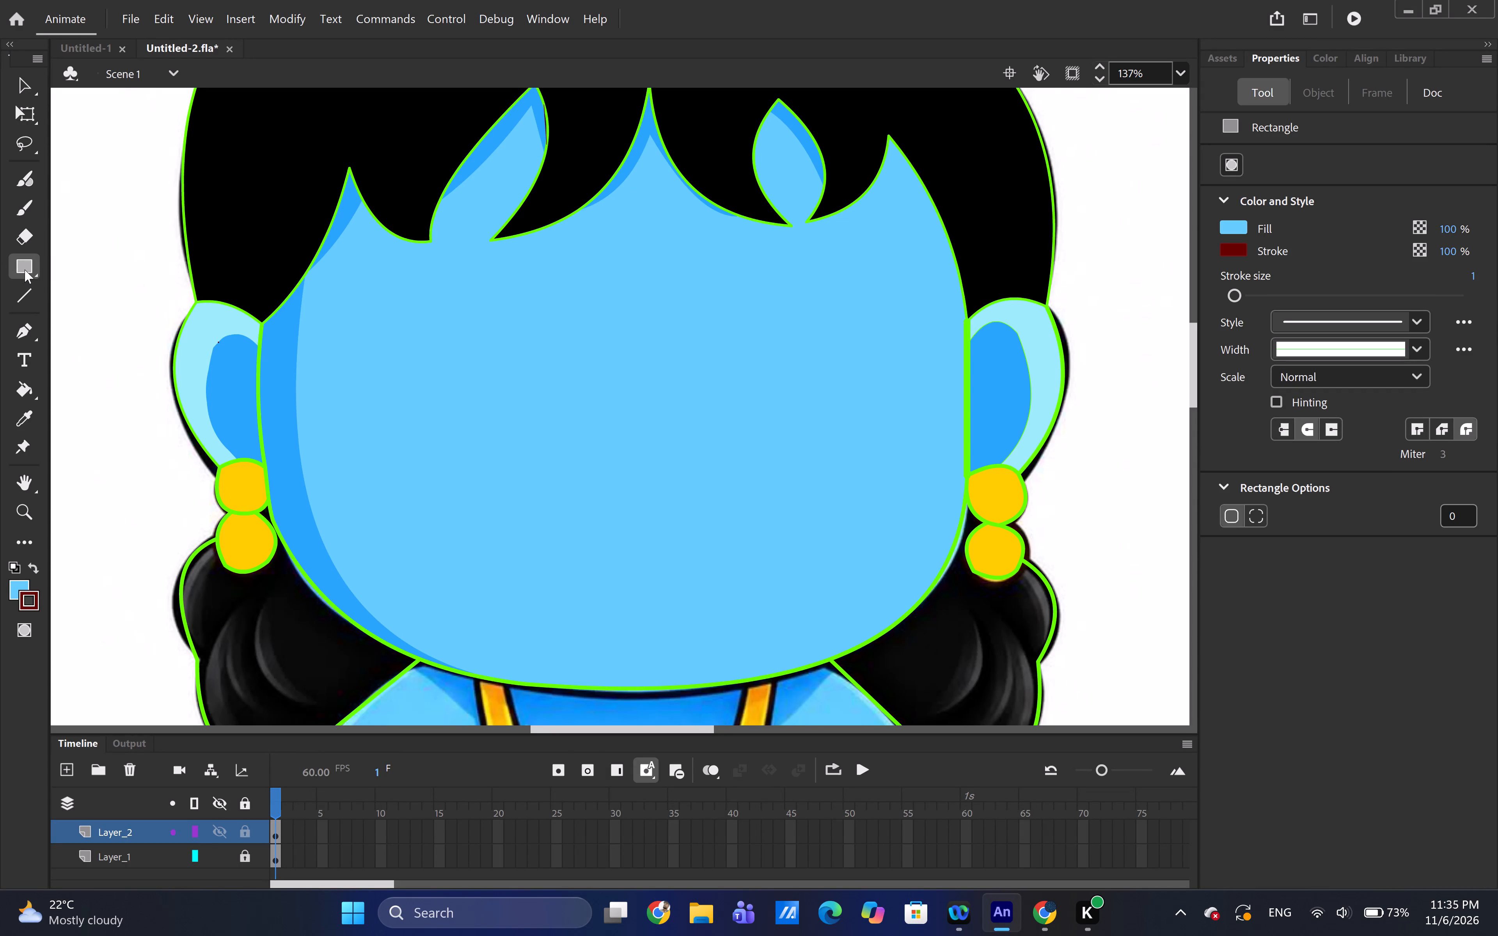
pyautogui.click(25, 269)
pyautogui.rightClick(25, 269)
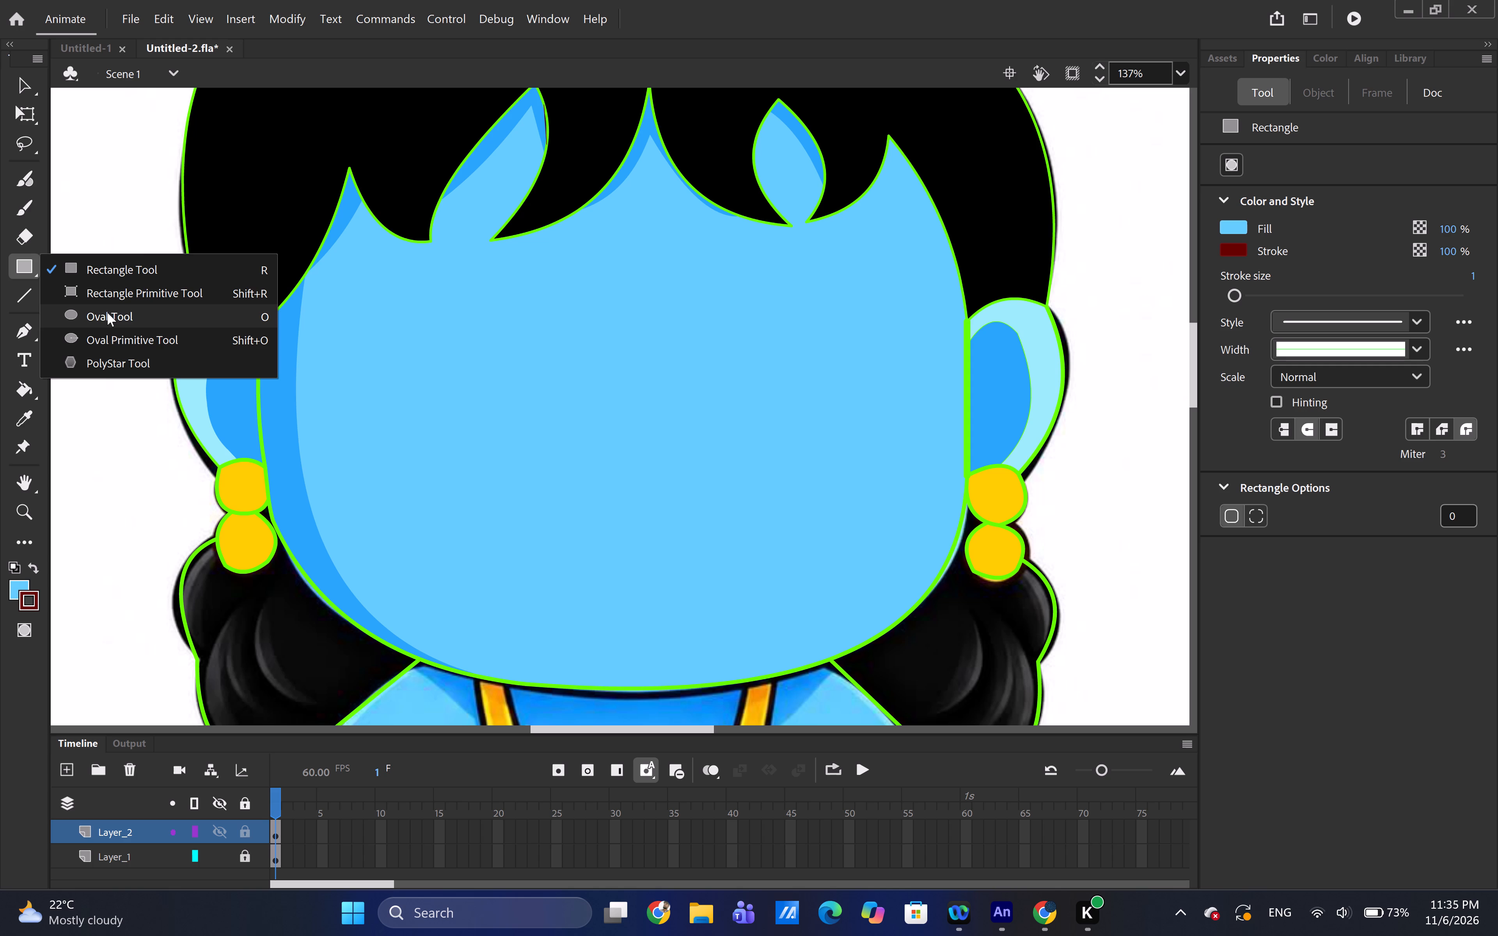
pyautogui.click(107, 312)
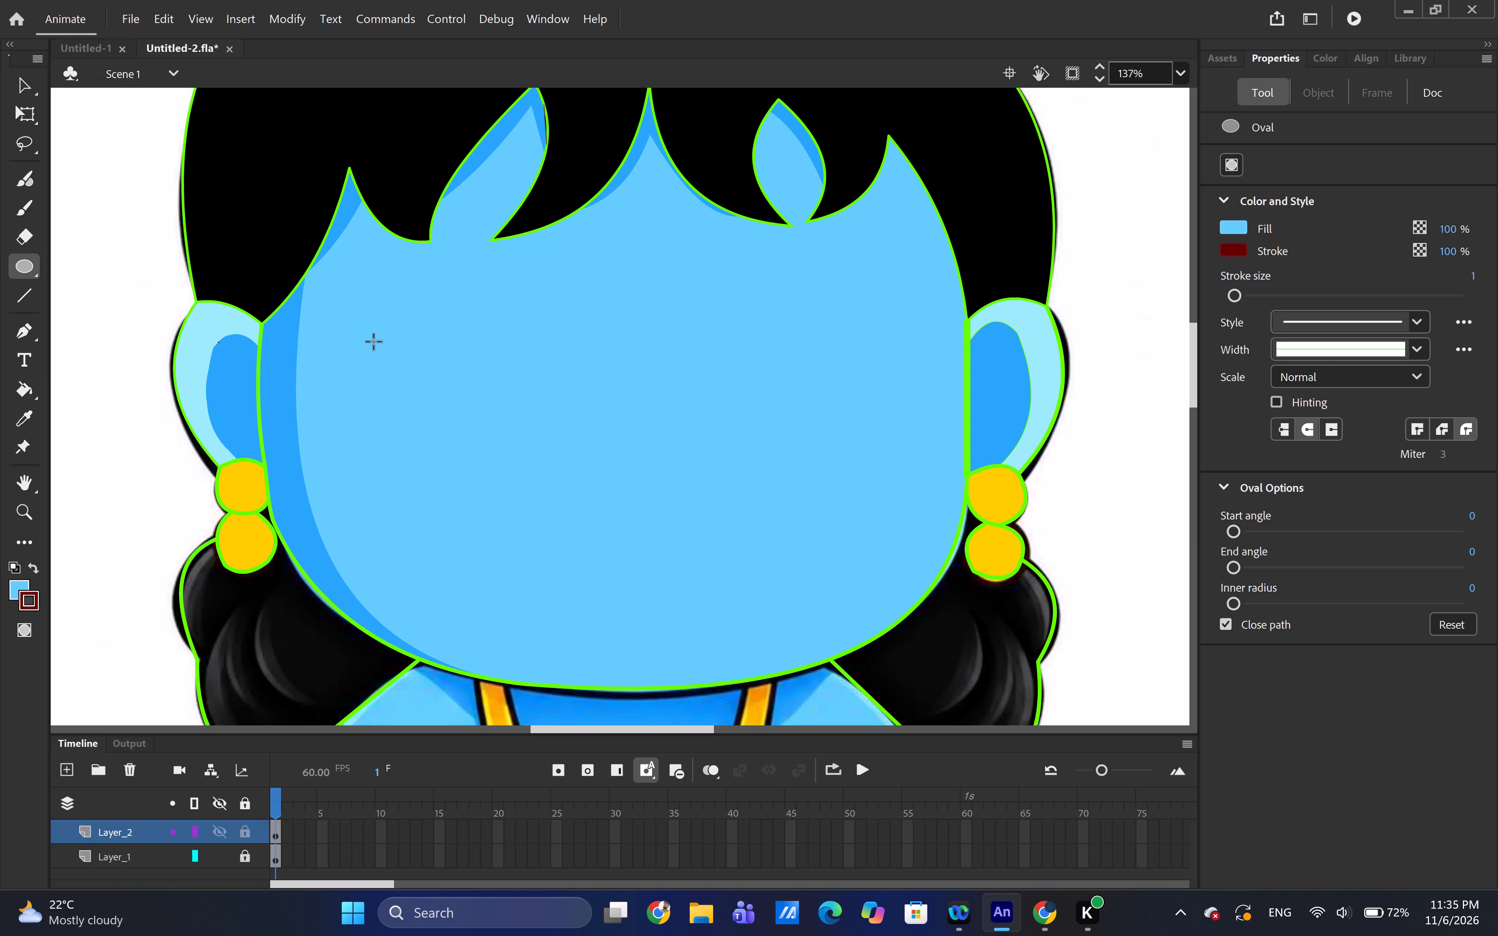
pyautogui.click(360, 326)
pyautogui.moveTo(360, 326); pyautogui.dragTo(468, 385)
pyautogui.moveTo(468, 385); pyautogui.dragTo(533, 441)
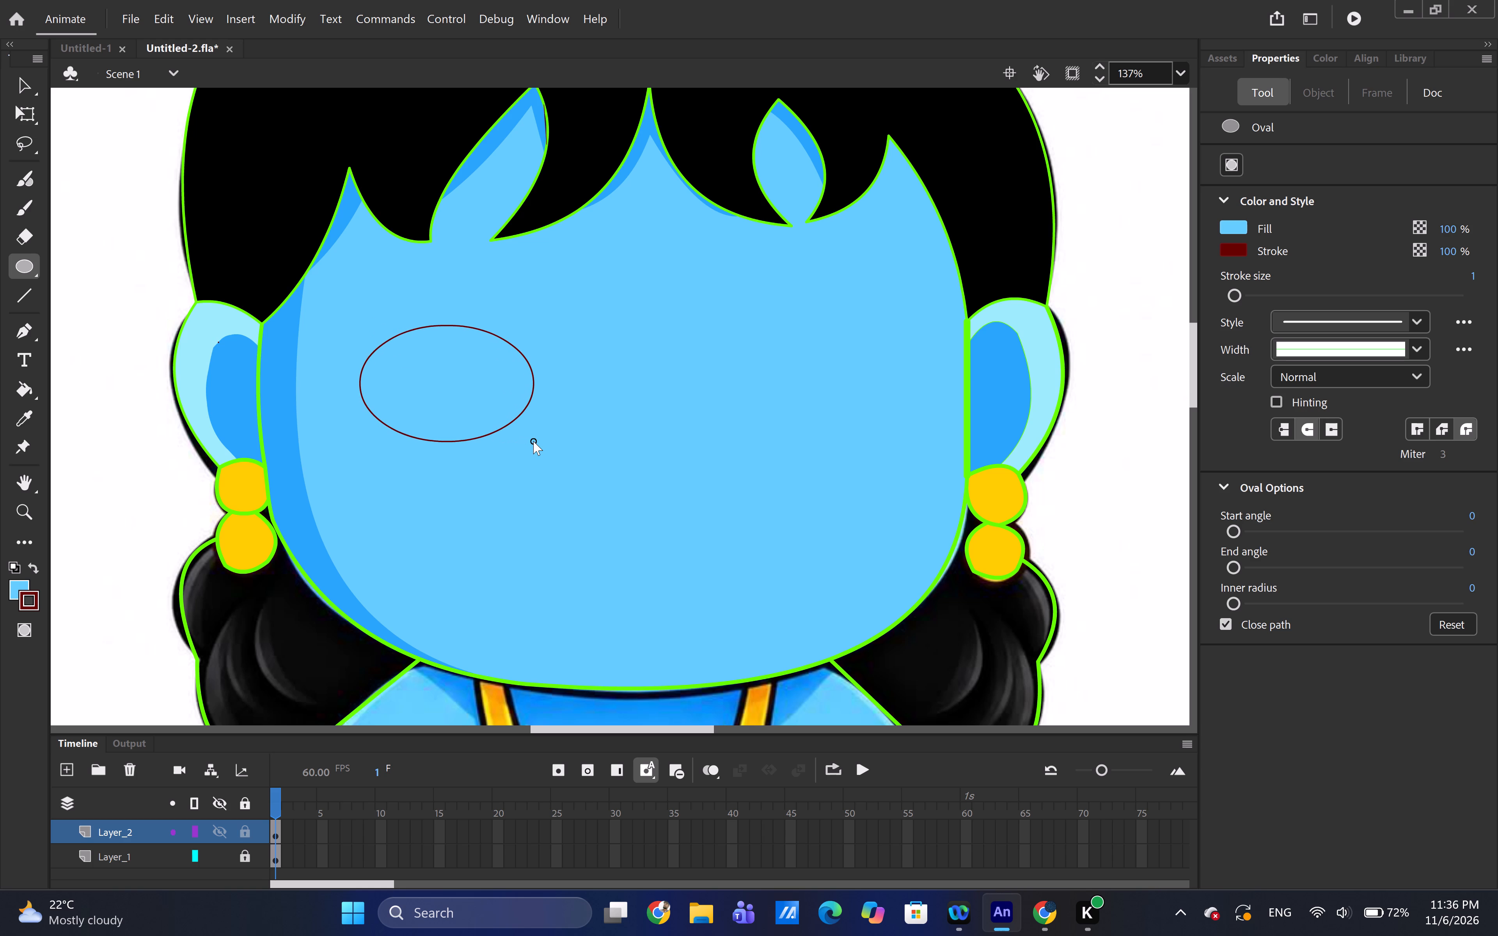
pyautogui.moveTo(533, 441); pyautogui.dragTo(513, 434)
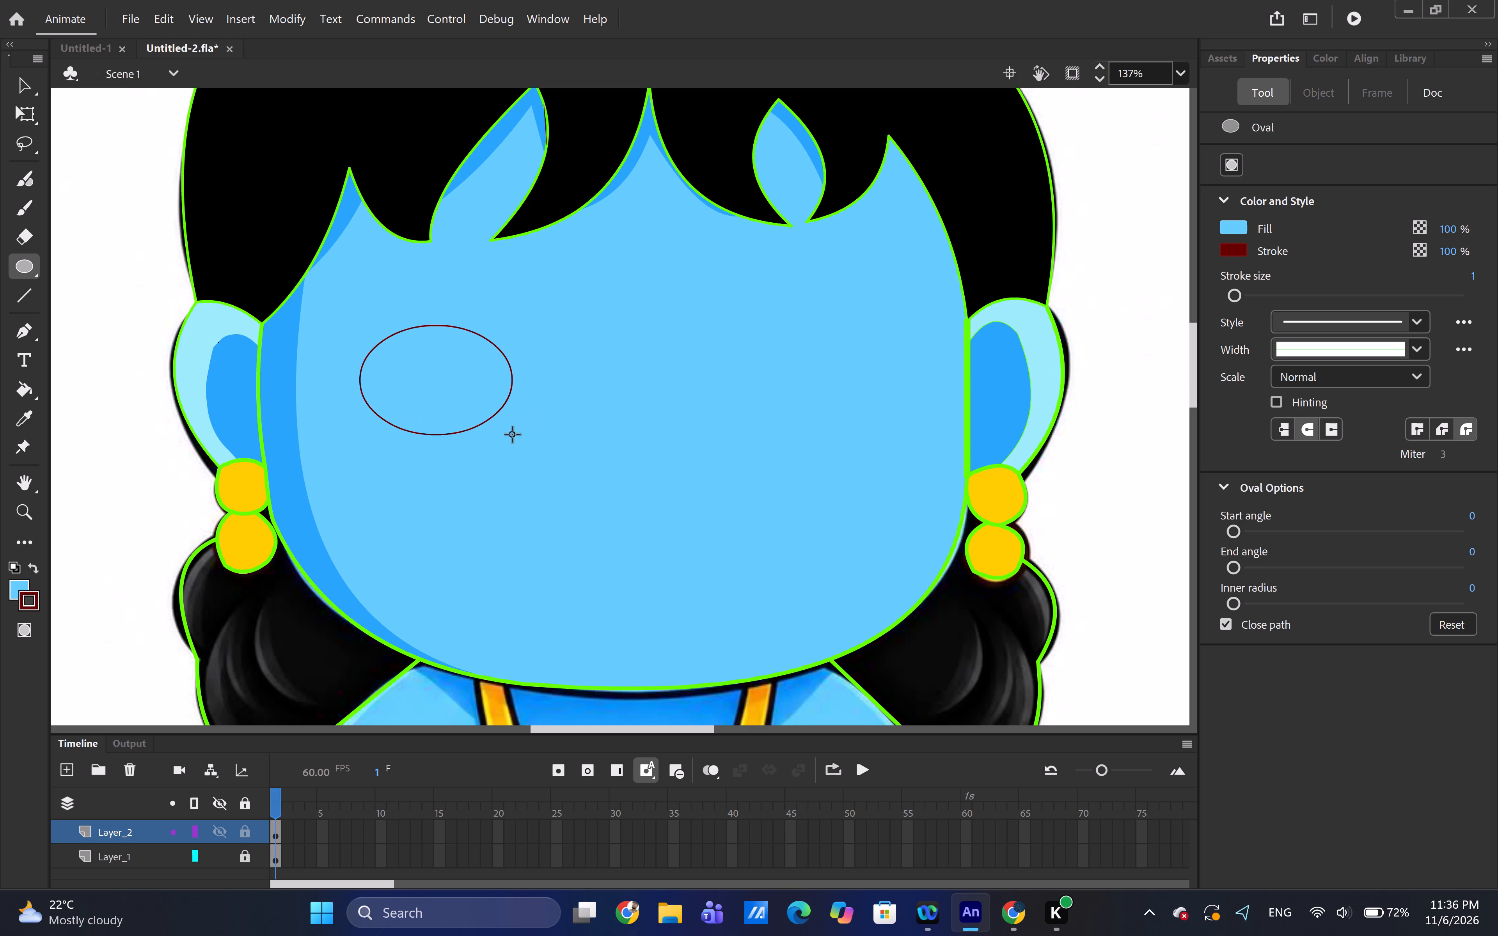
pyautogui.moveTo(513, 434); pyautogui.dragTo(510, 434)
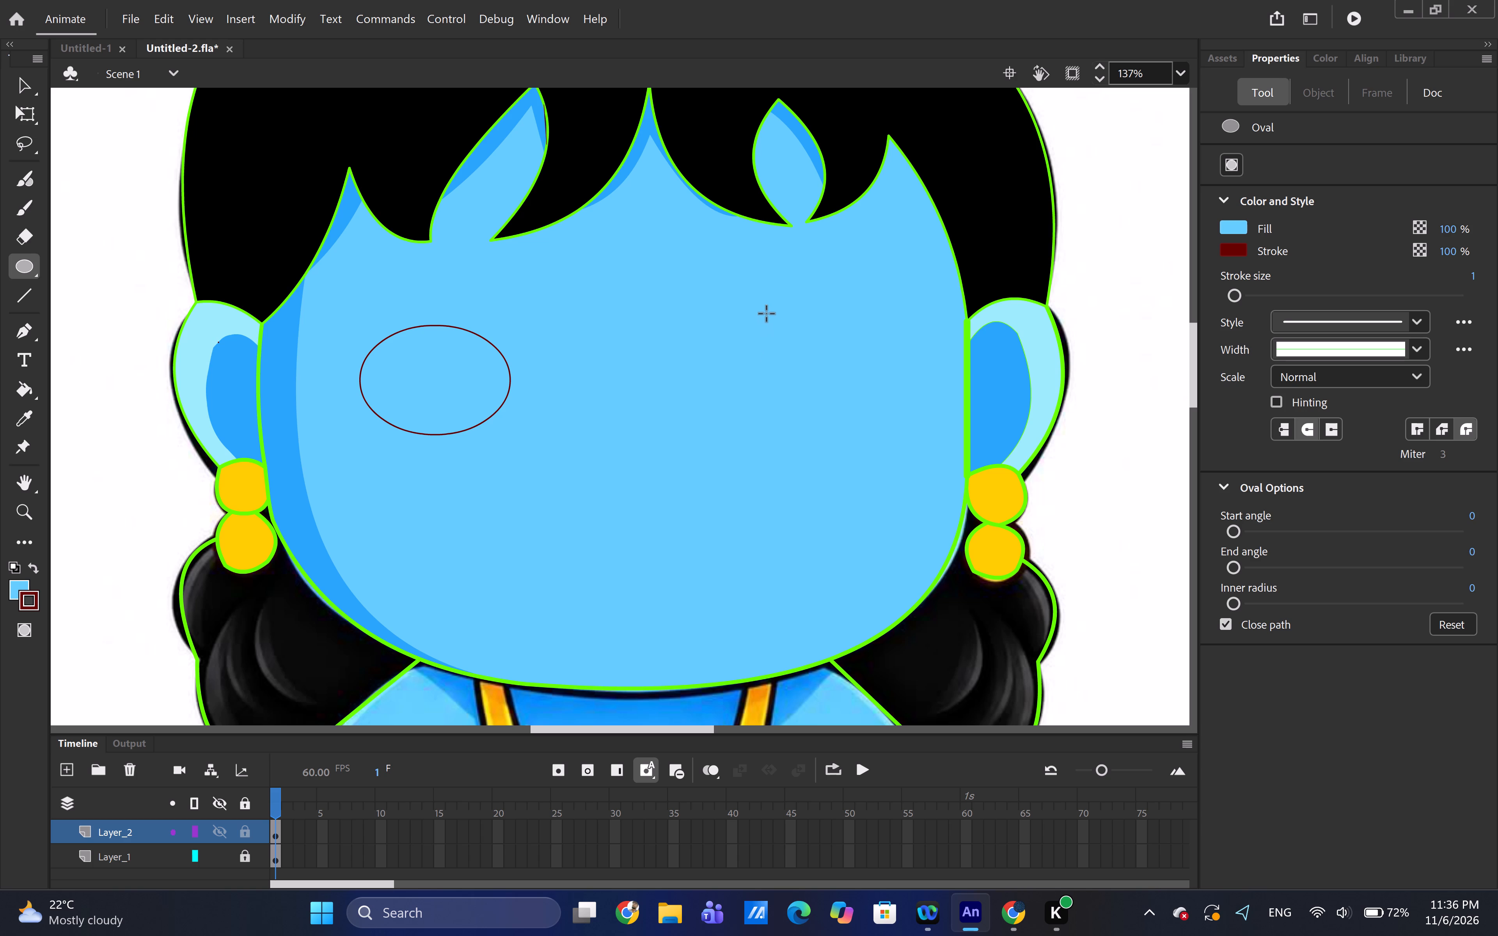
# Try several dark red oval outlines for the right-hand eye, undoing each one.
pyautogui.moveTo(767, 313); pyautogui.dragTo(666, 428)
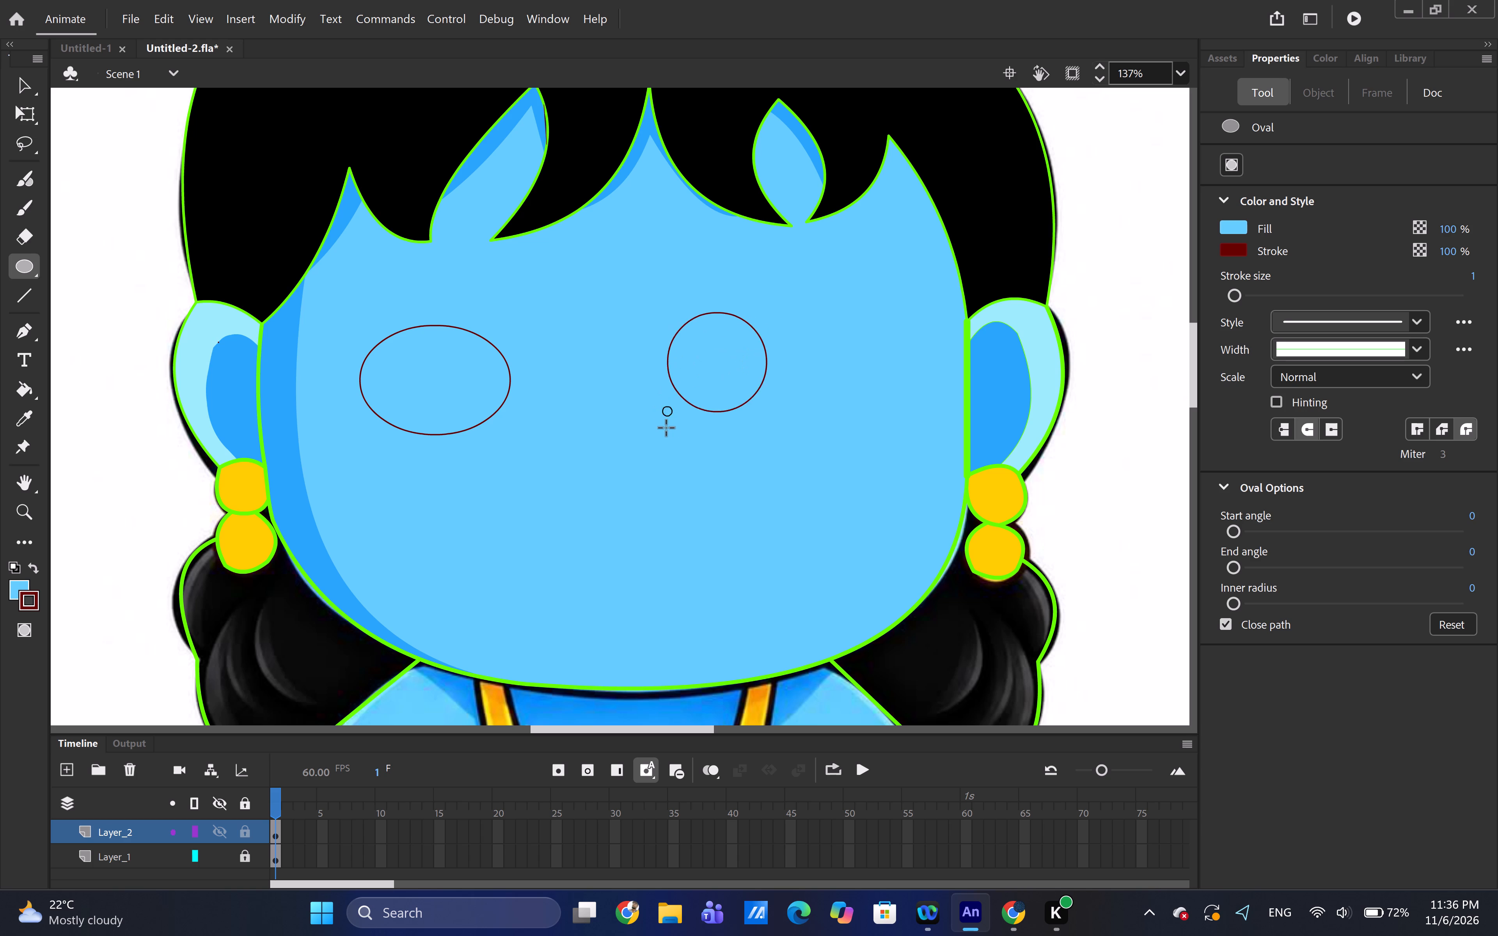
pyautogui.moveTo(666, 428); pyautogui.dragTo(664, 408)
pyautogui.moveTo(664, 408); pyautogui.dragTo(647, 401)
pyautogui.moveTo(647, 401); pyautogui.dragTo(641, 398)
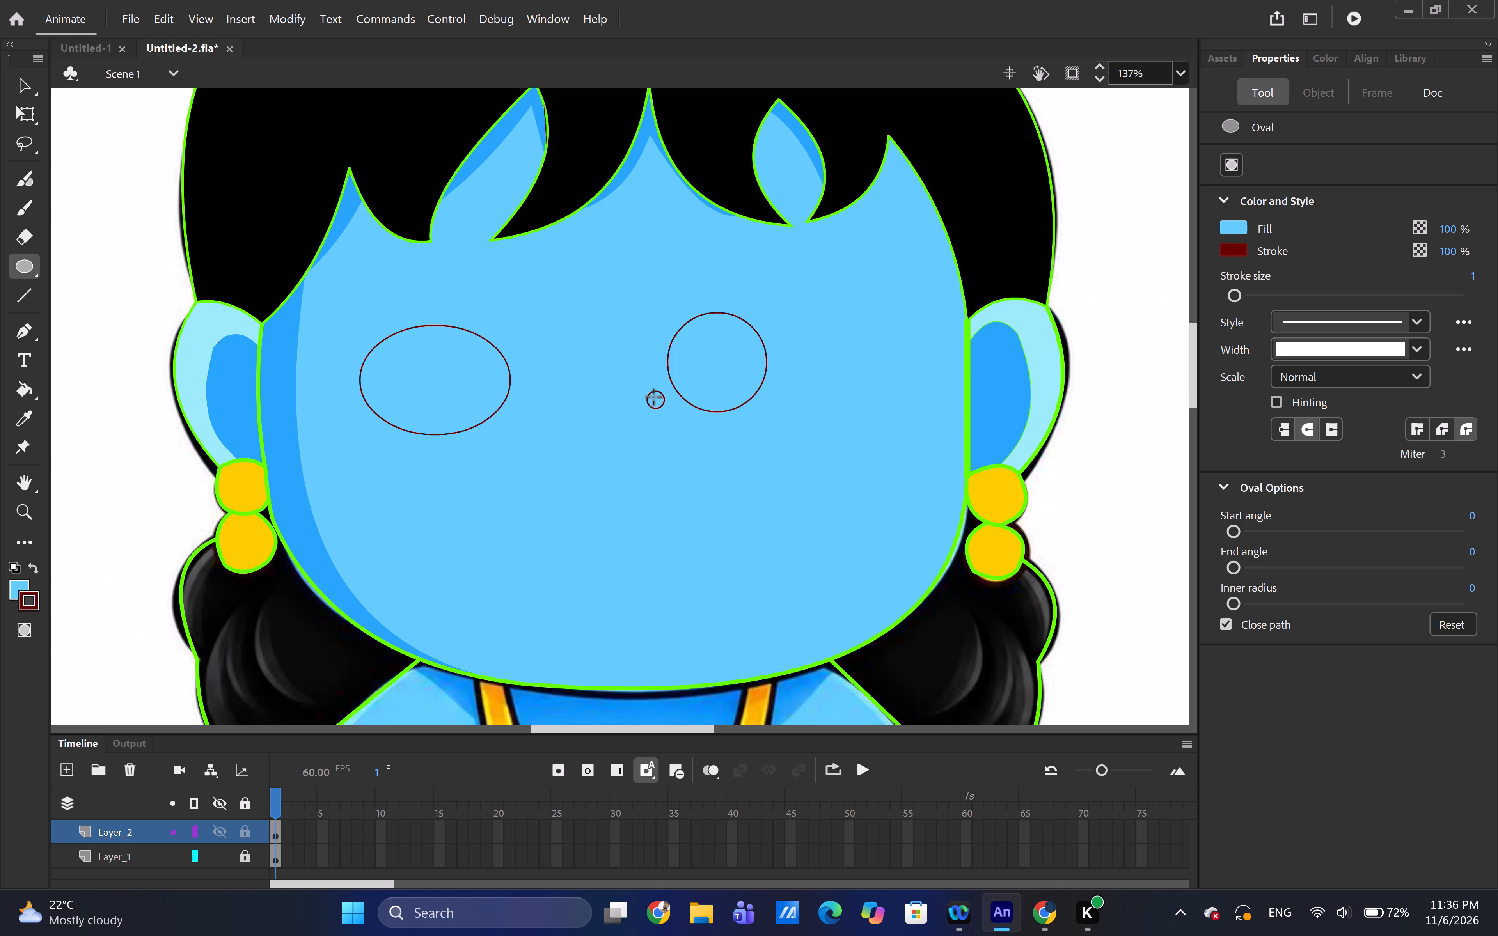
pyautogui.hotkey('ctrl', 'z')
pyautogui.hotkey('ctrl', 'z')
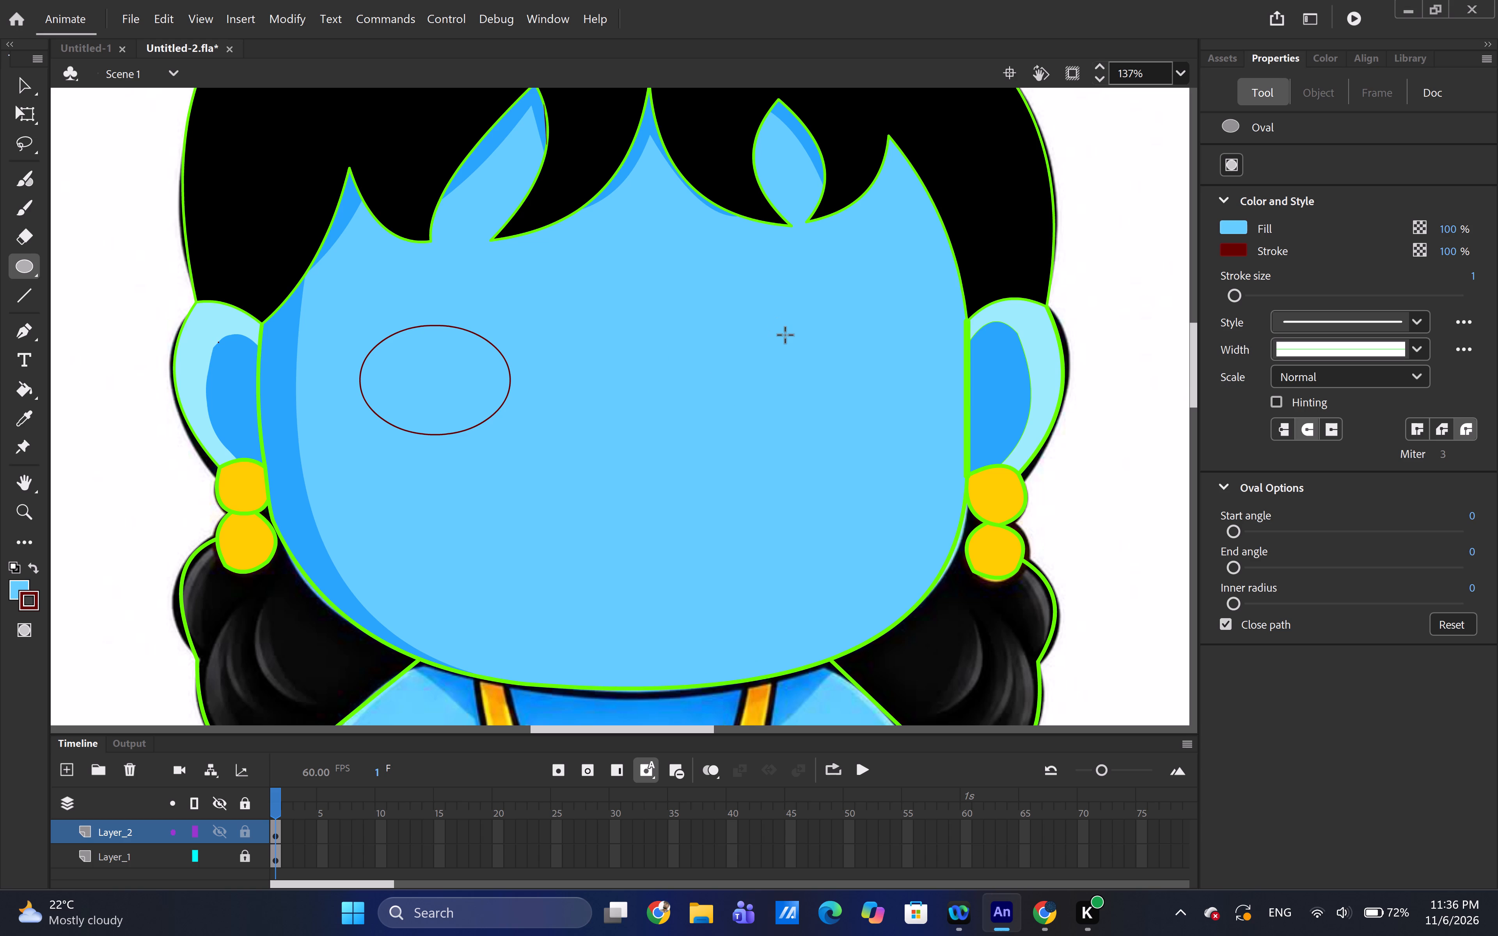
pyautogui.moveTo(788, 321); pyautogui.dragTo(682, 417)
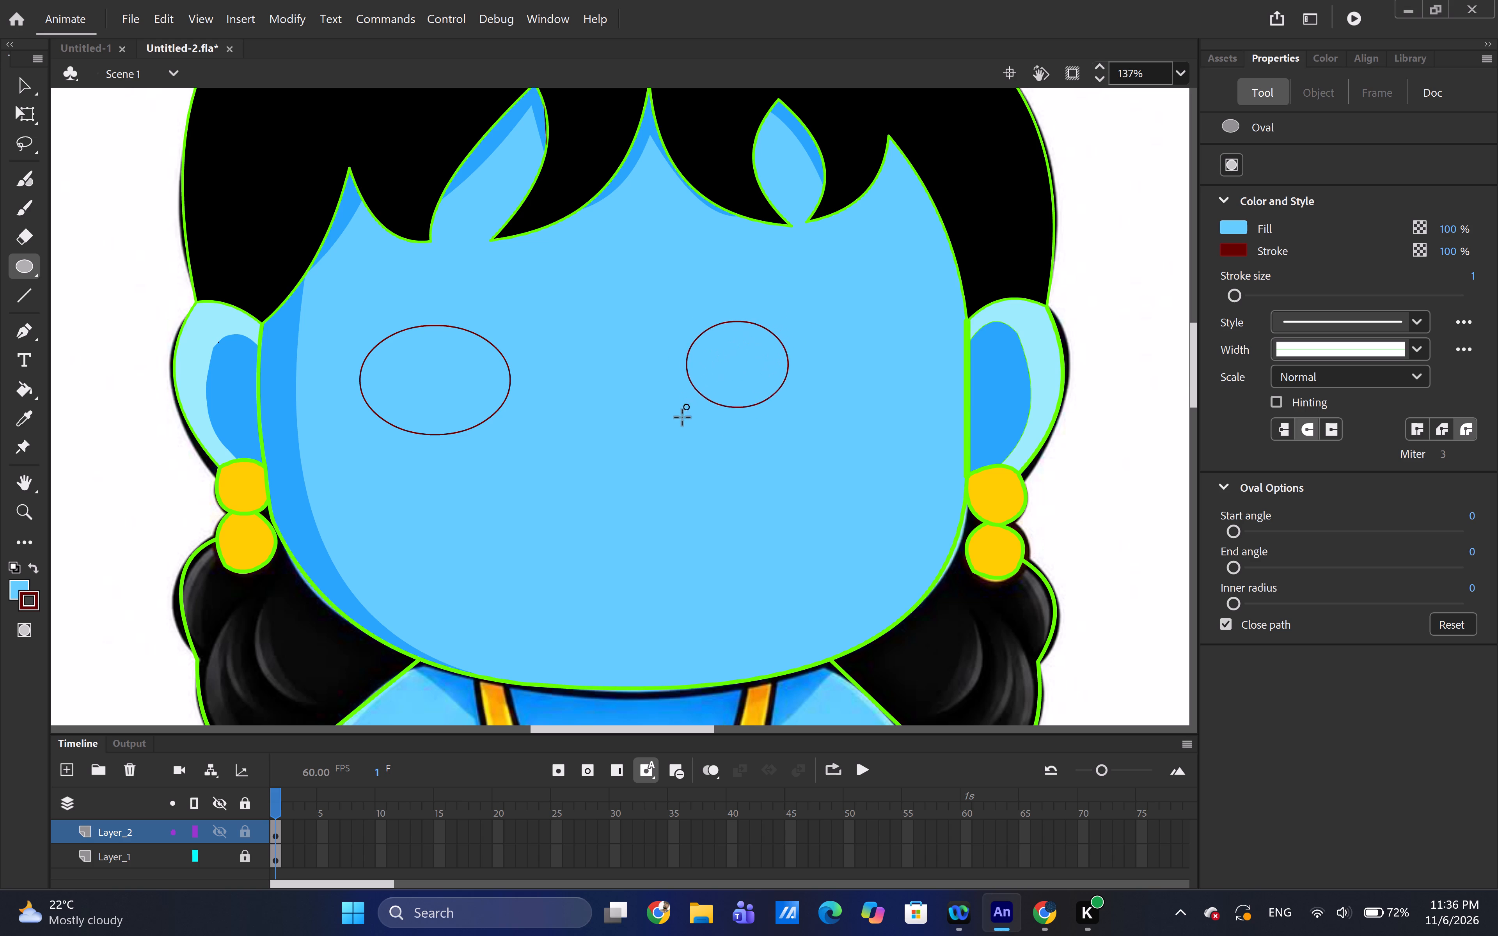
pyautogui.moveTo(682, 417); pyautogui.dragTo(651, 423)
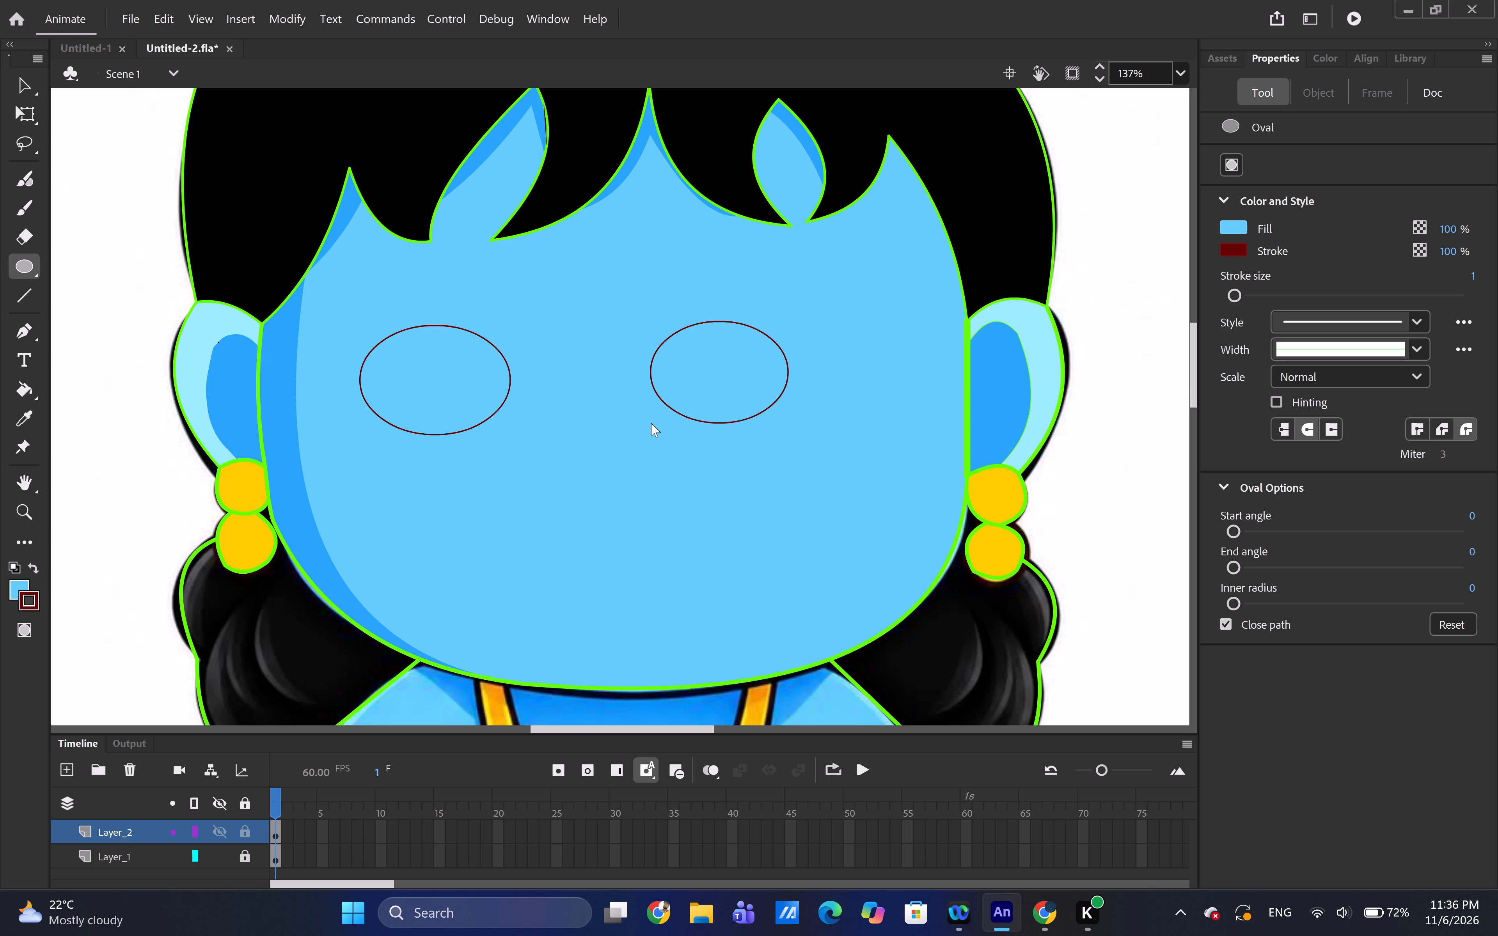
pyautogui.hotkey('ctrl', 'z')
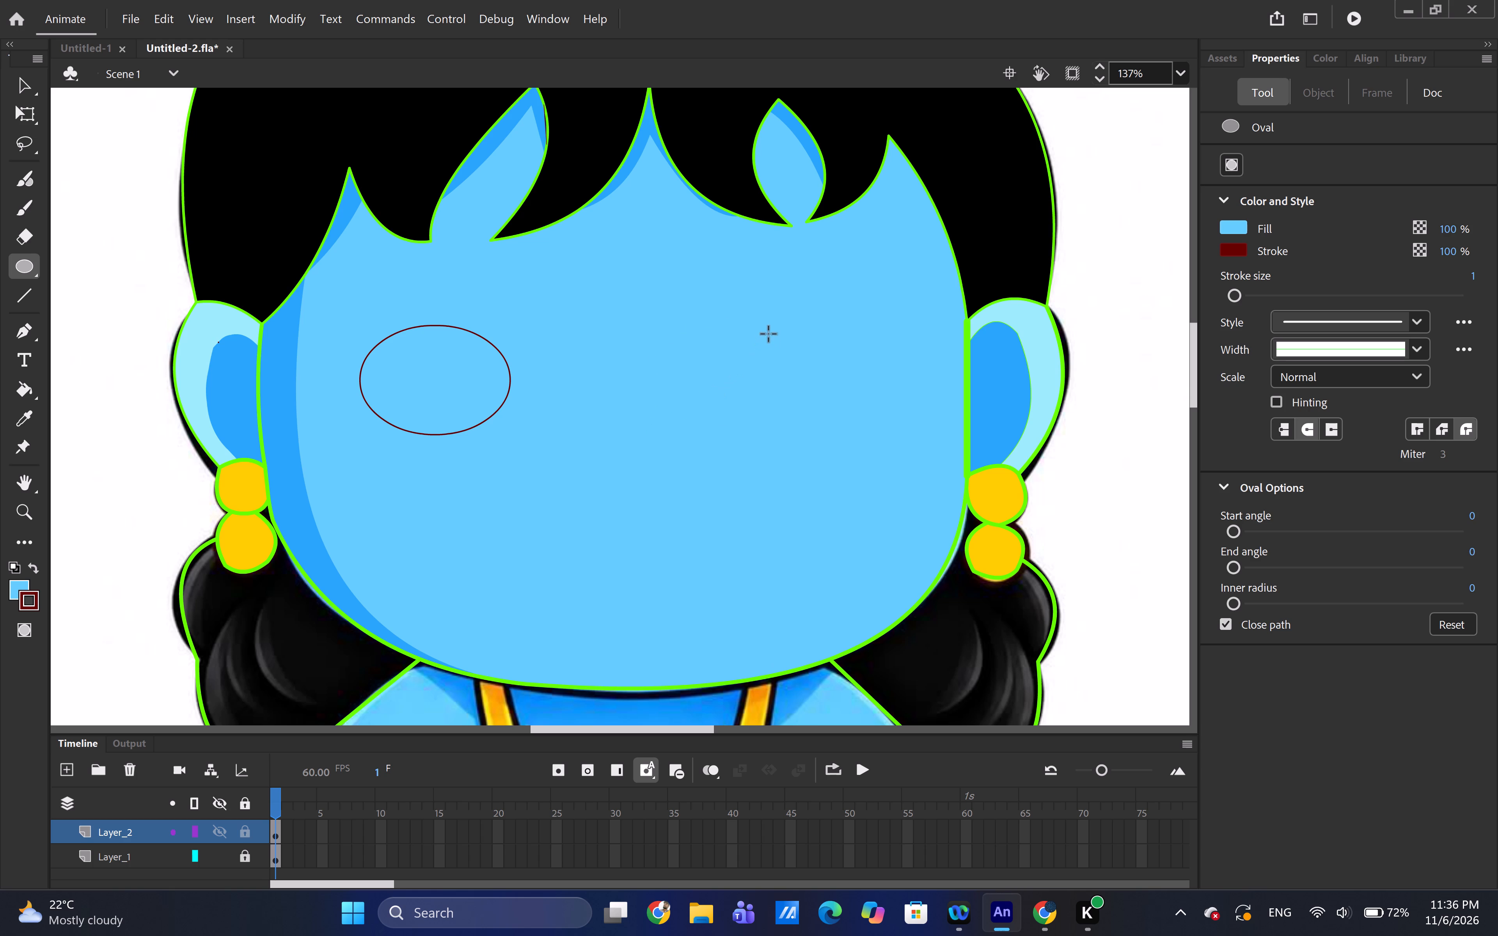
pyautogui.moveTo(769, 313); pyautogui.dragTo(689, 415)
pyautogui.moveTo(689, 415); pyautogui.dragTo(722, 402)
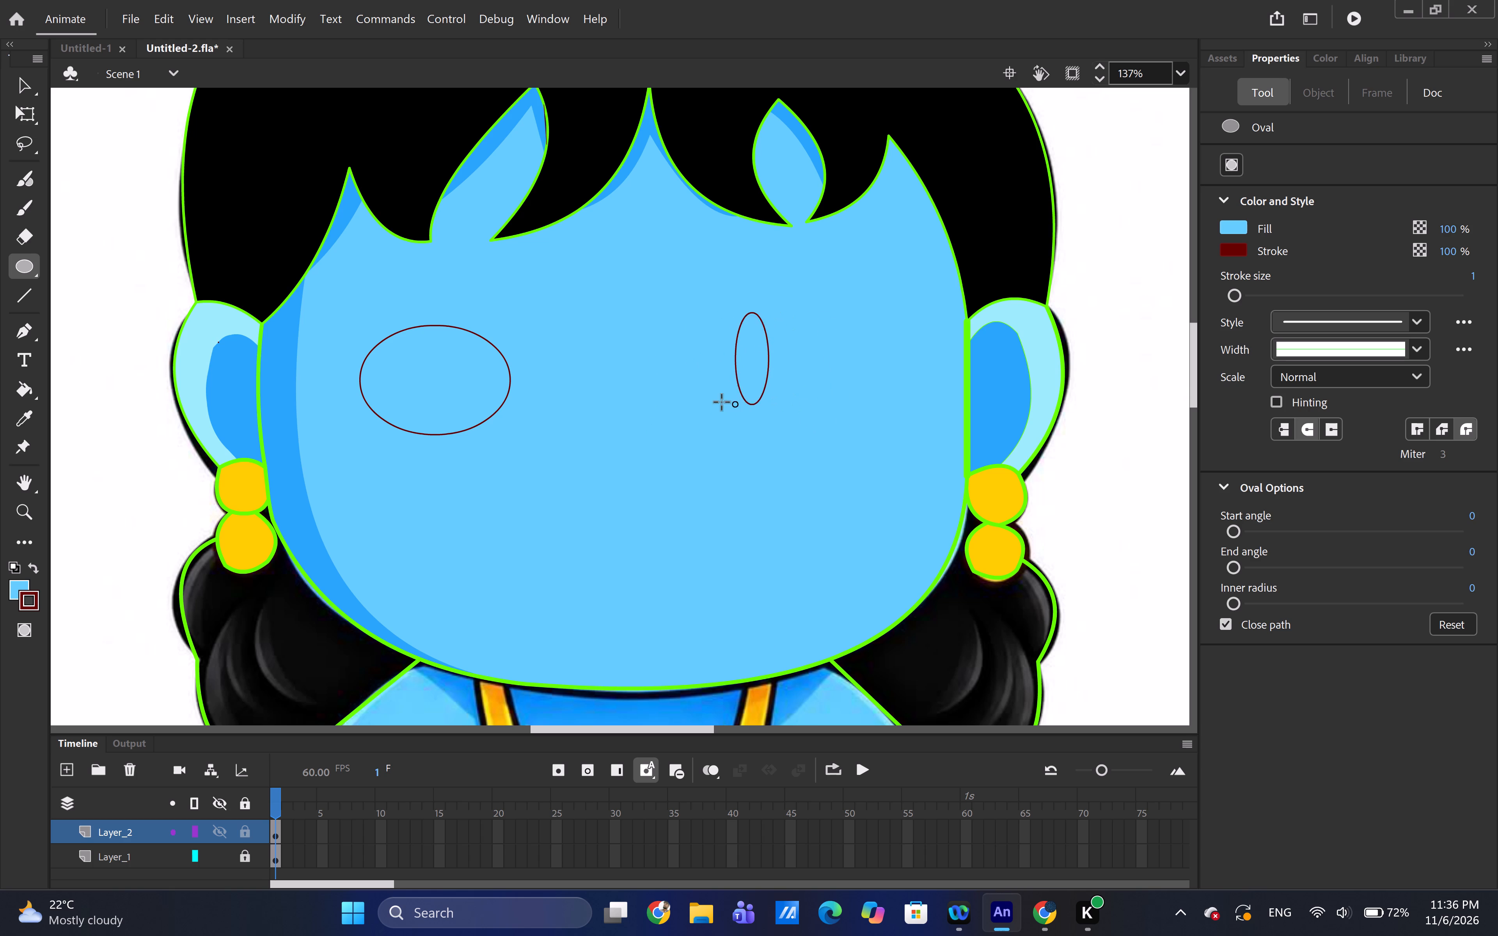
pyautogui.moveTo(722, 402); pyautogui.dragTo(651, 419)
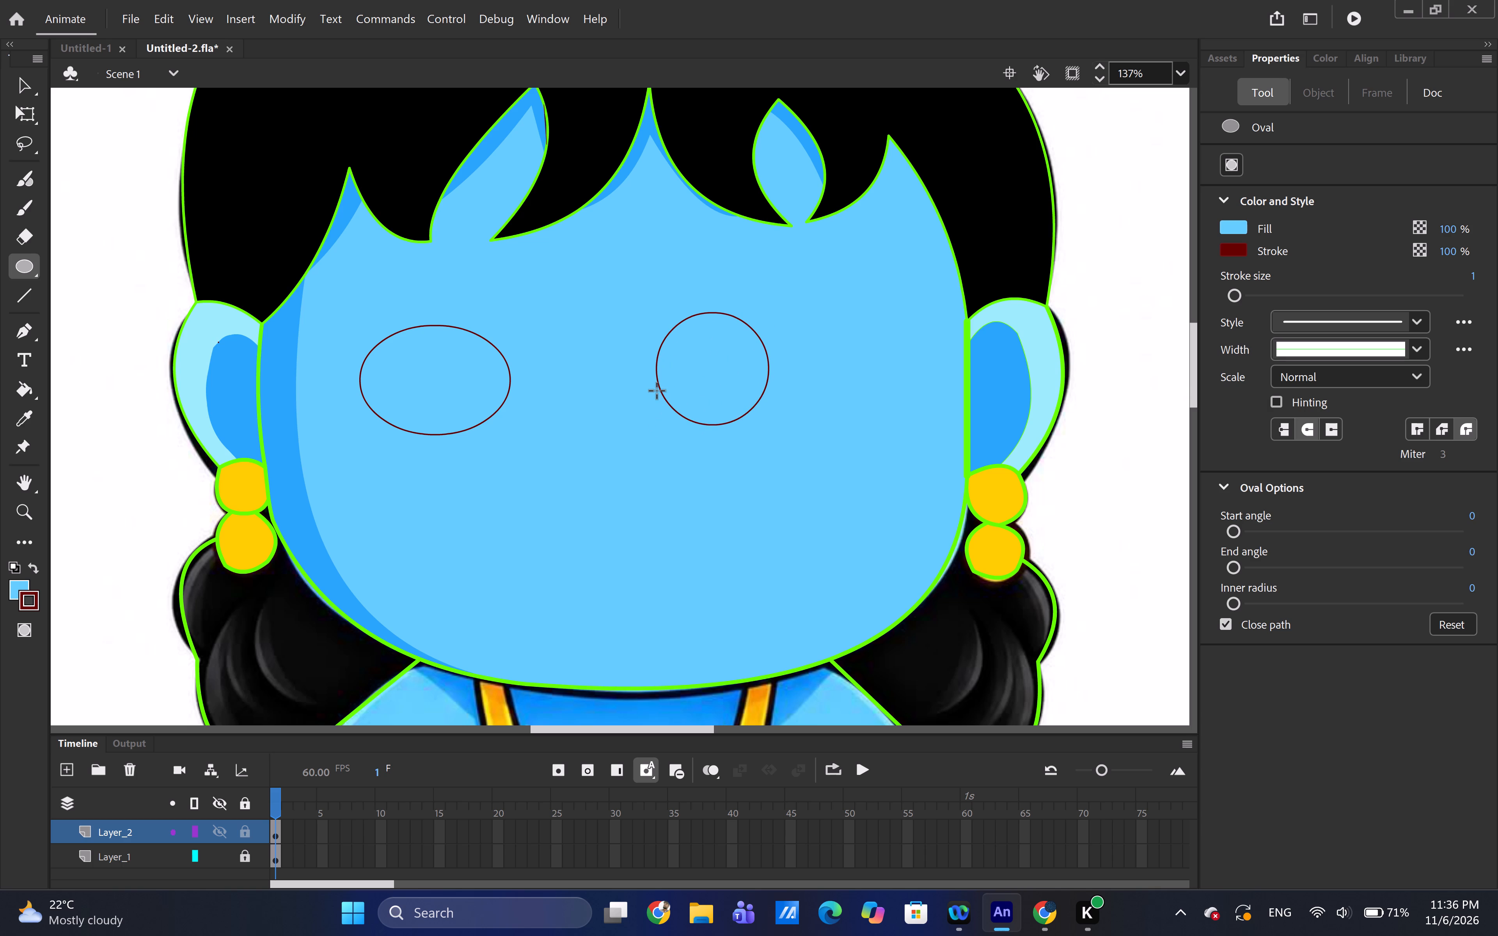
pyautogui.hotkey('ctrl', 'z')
# Draw a wide dark red oval about 123 by 77 px for the right-hand eye, level with the other eye.
pyautogui.moveTo(809, 322); pyautogui.dragTo(645, 426)
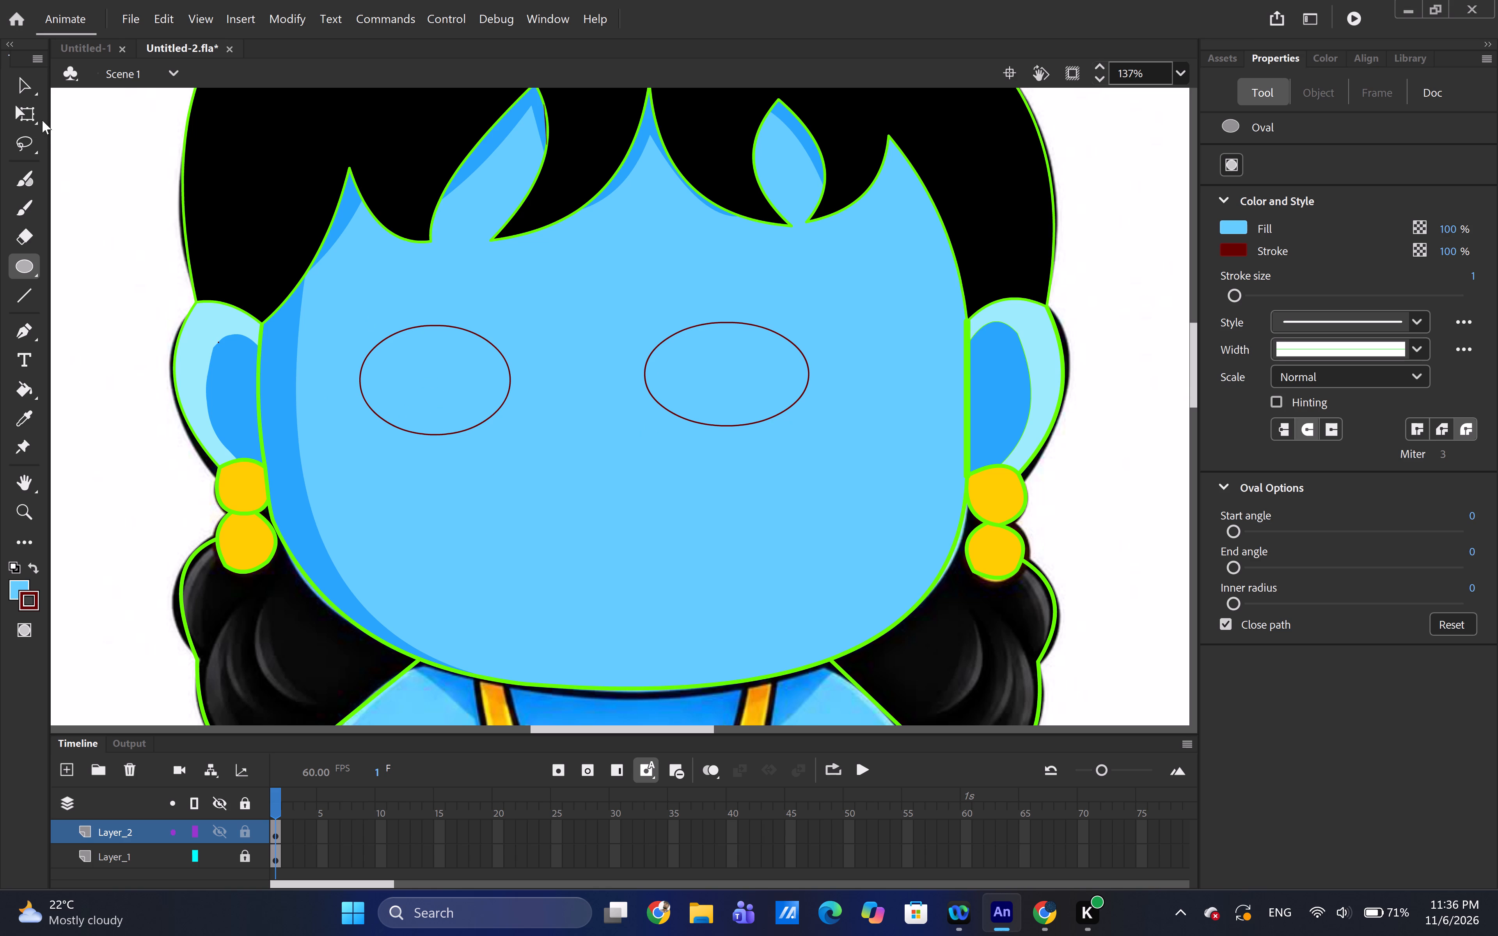
# Pull the inner edge of the left-hand eye oval toward the nose to form a pointed inner corner.
pyautogui.click(23, 87)
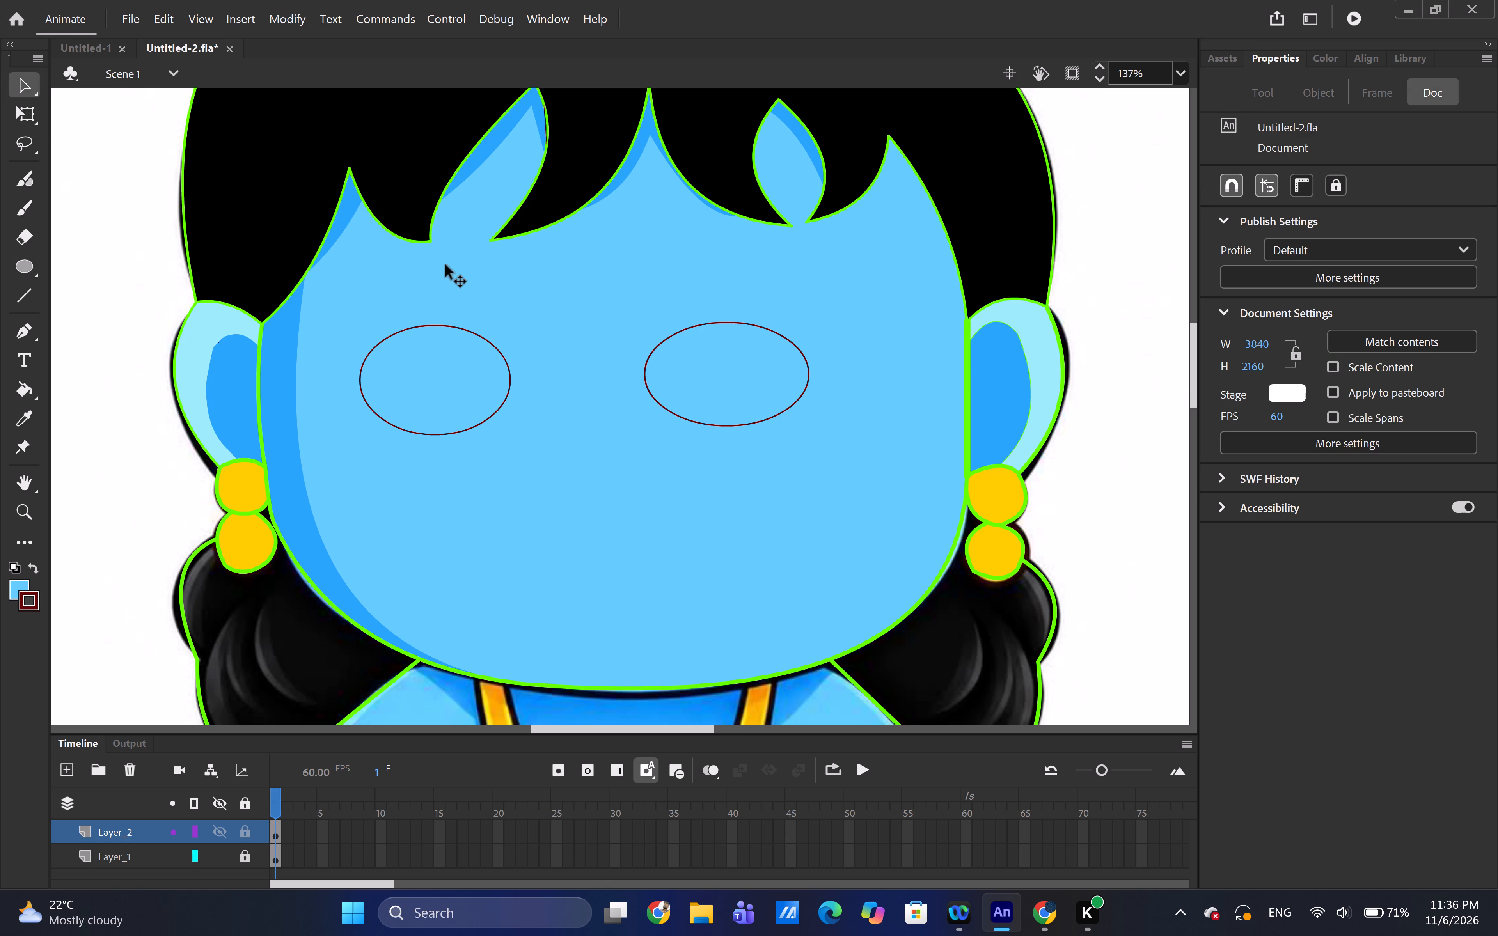
pyautogui.moveTo(507, 365); pyautogui.dragTo(528, 381)
pyautogui.moveTo(528, 381); pyautogui.dragTo(529, 381)
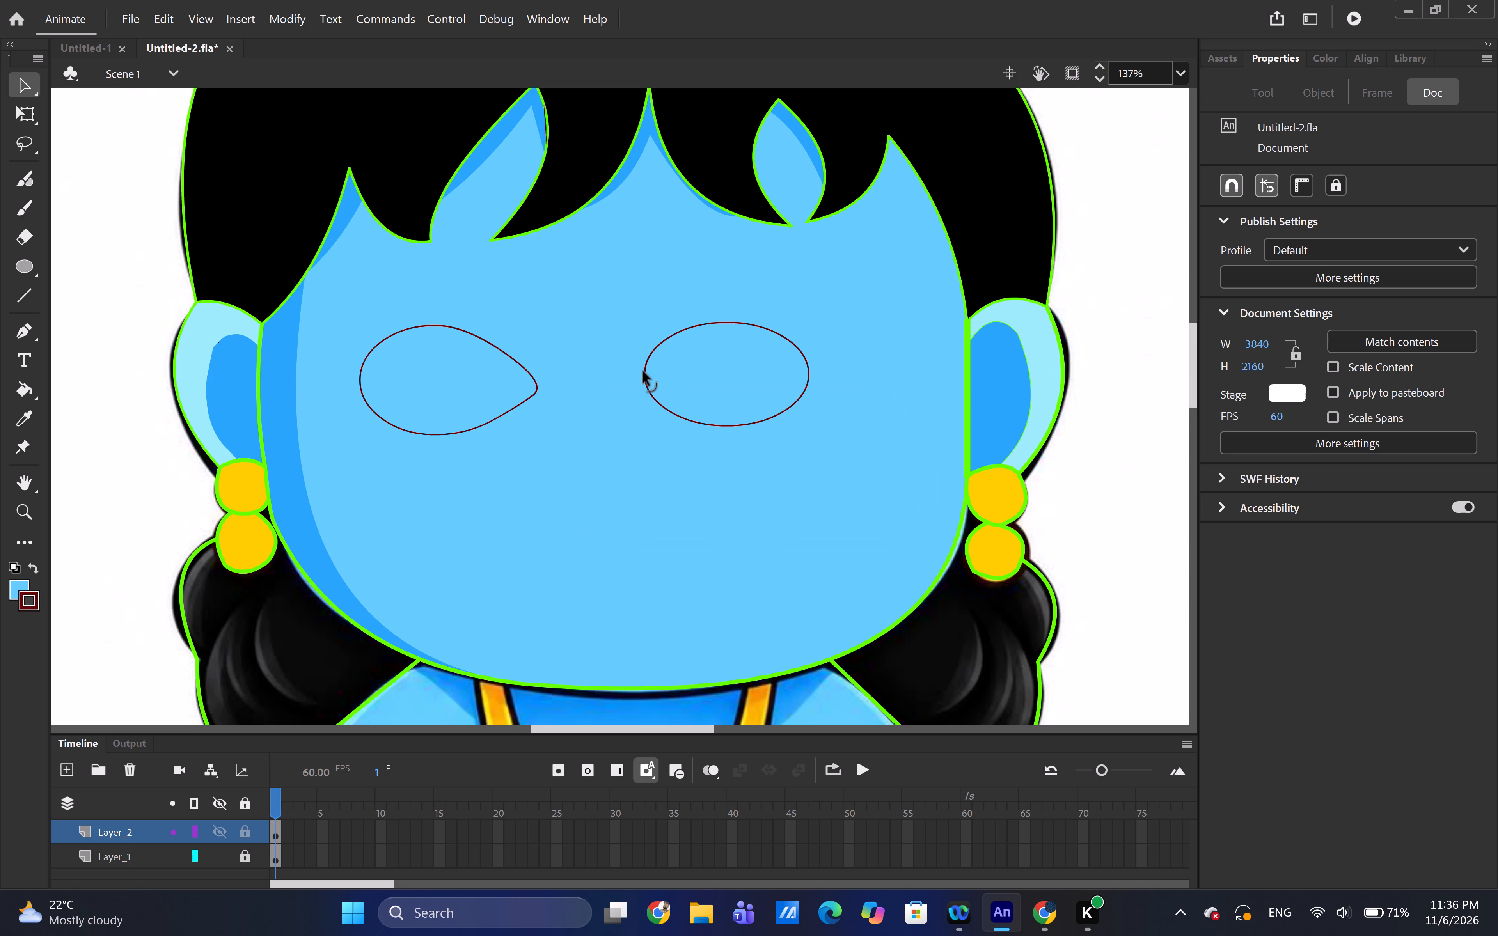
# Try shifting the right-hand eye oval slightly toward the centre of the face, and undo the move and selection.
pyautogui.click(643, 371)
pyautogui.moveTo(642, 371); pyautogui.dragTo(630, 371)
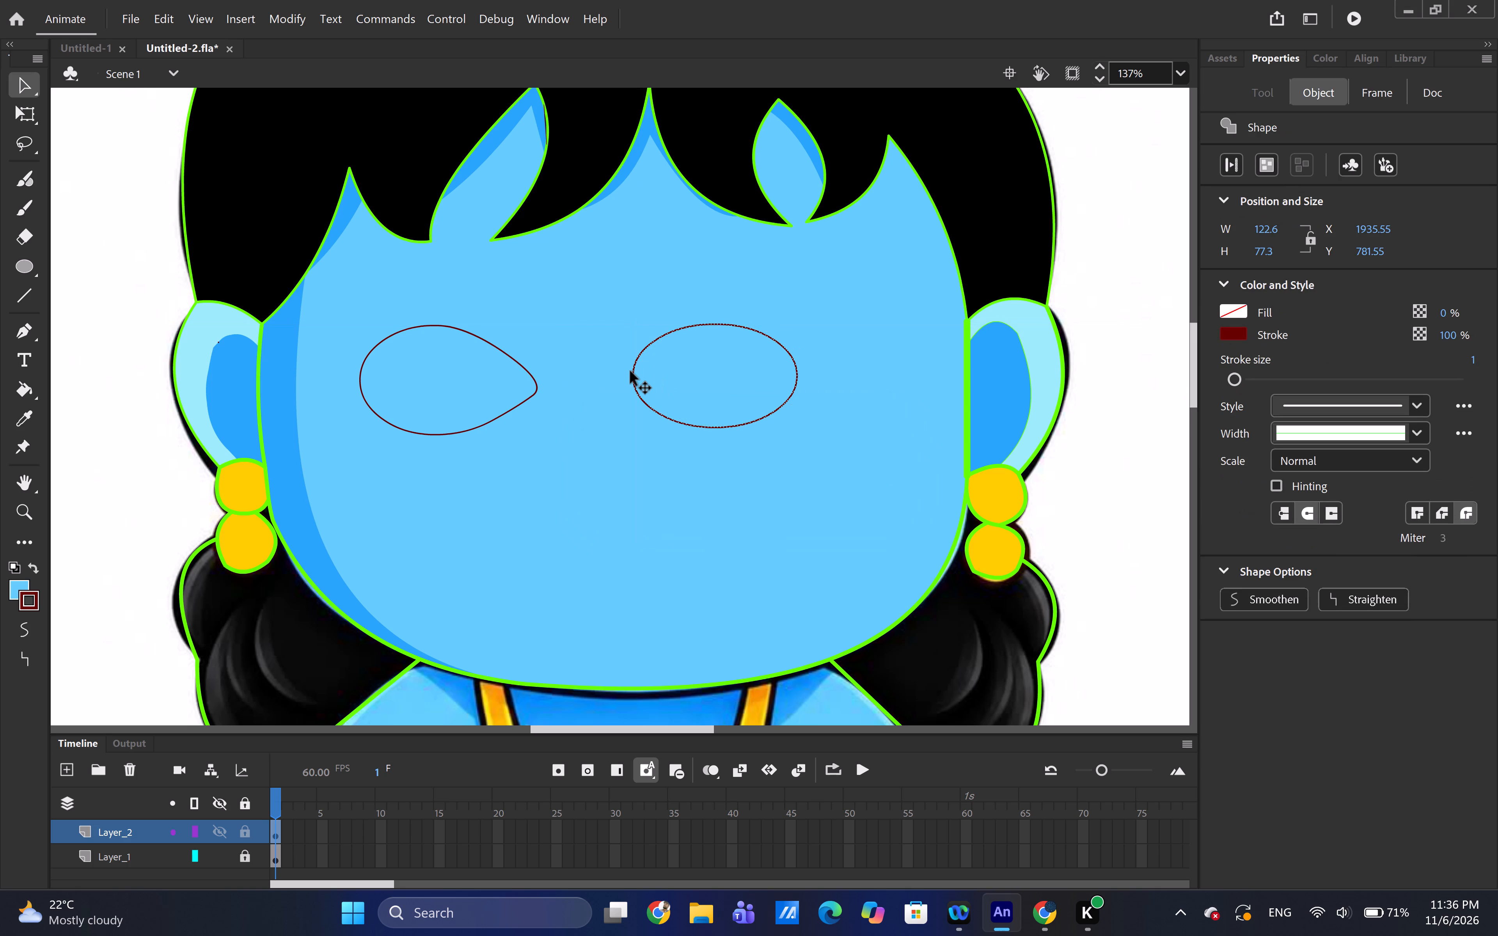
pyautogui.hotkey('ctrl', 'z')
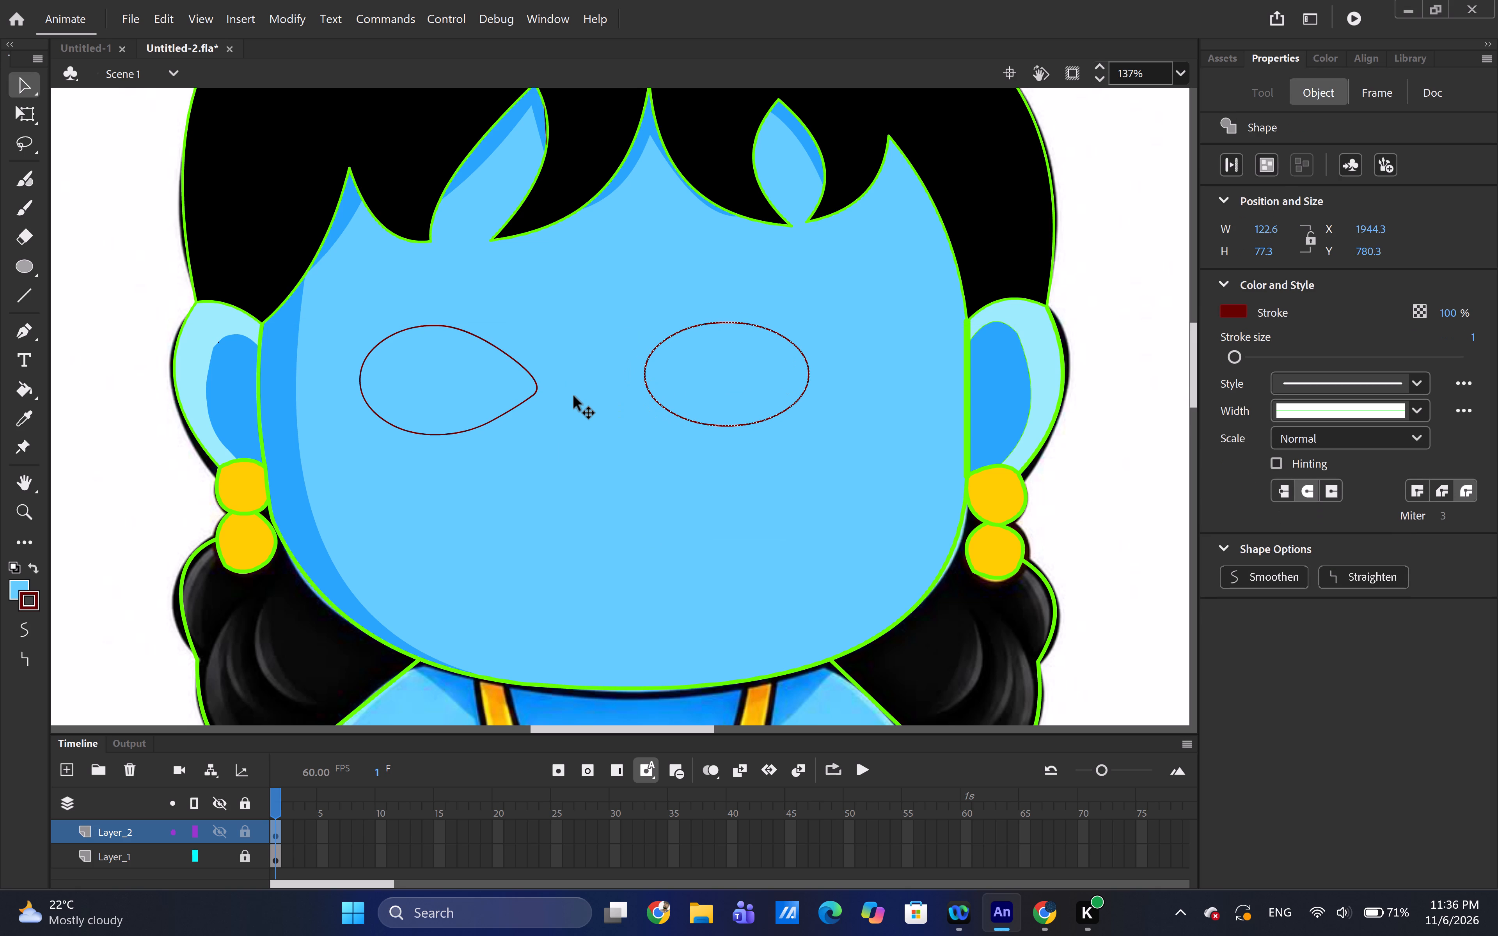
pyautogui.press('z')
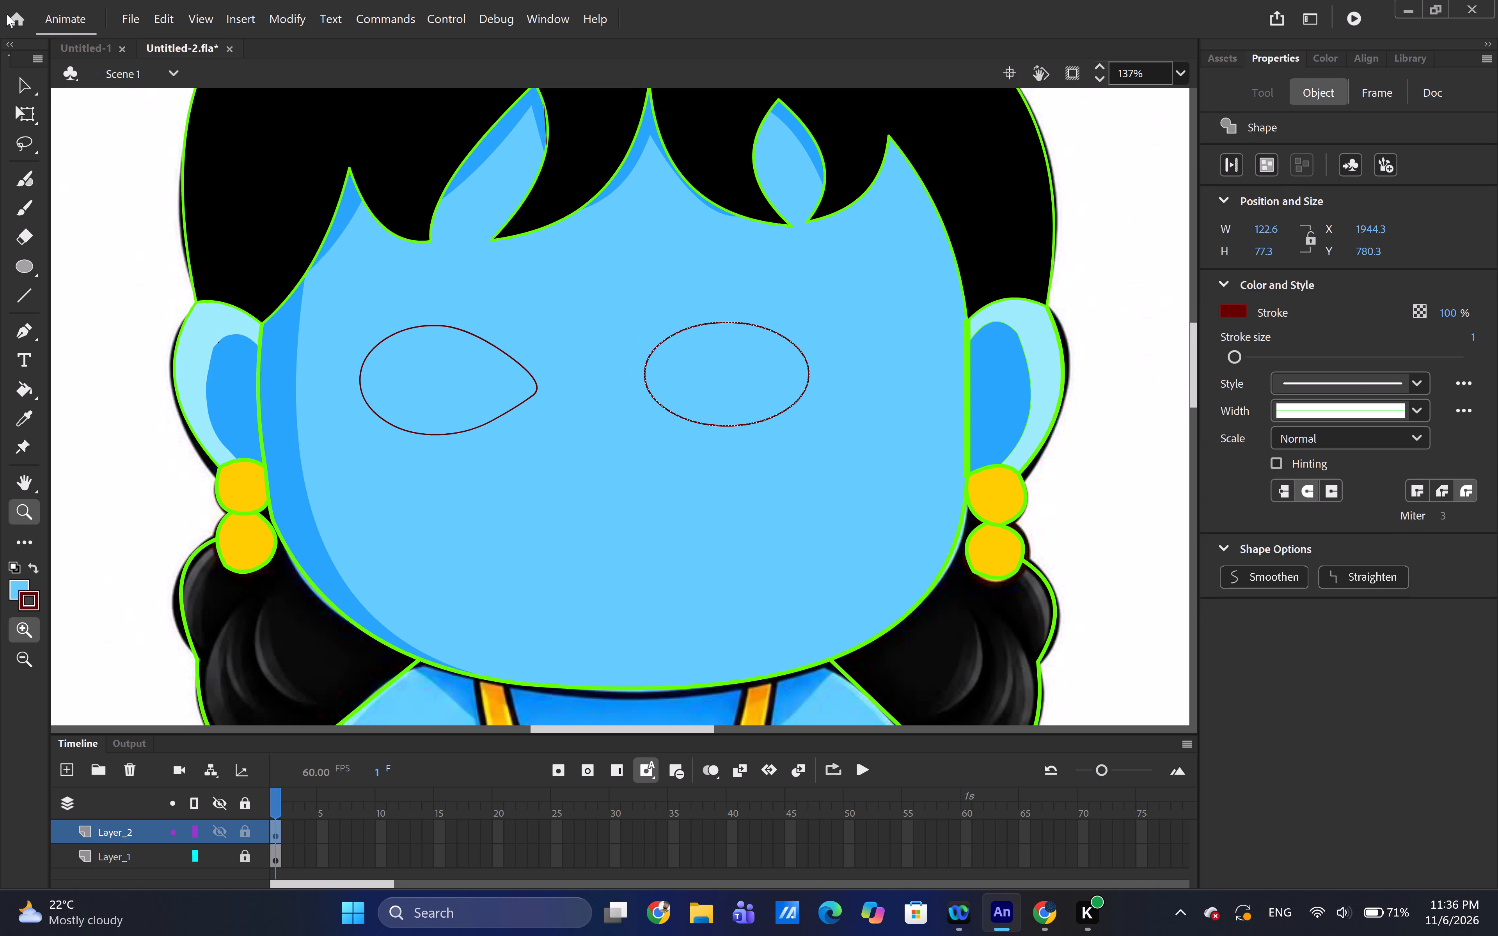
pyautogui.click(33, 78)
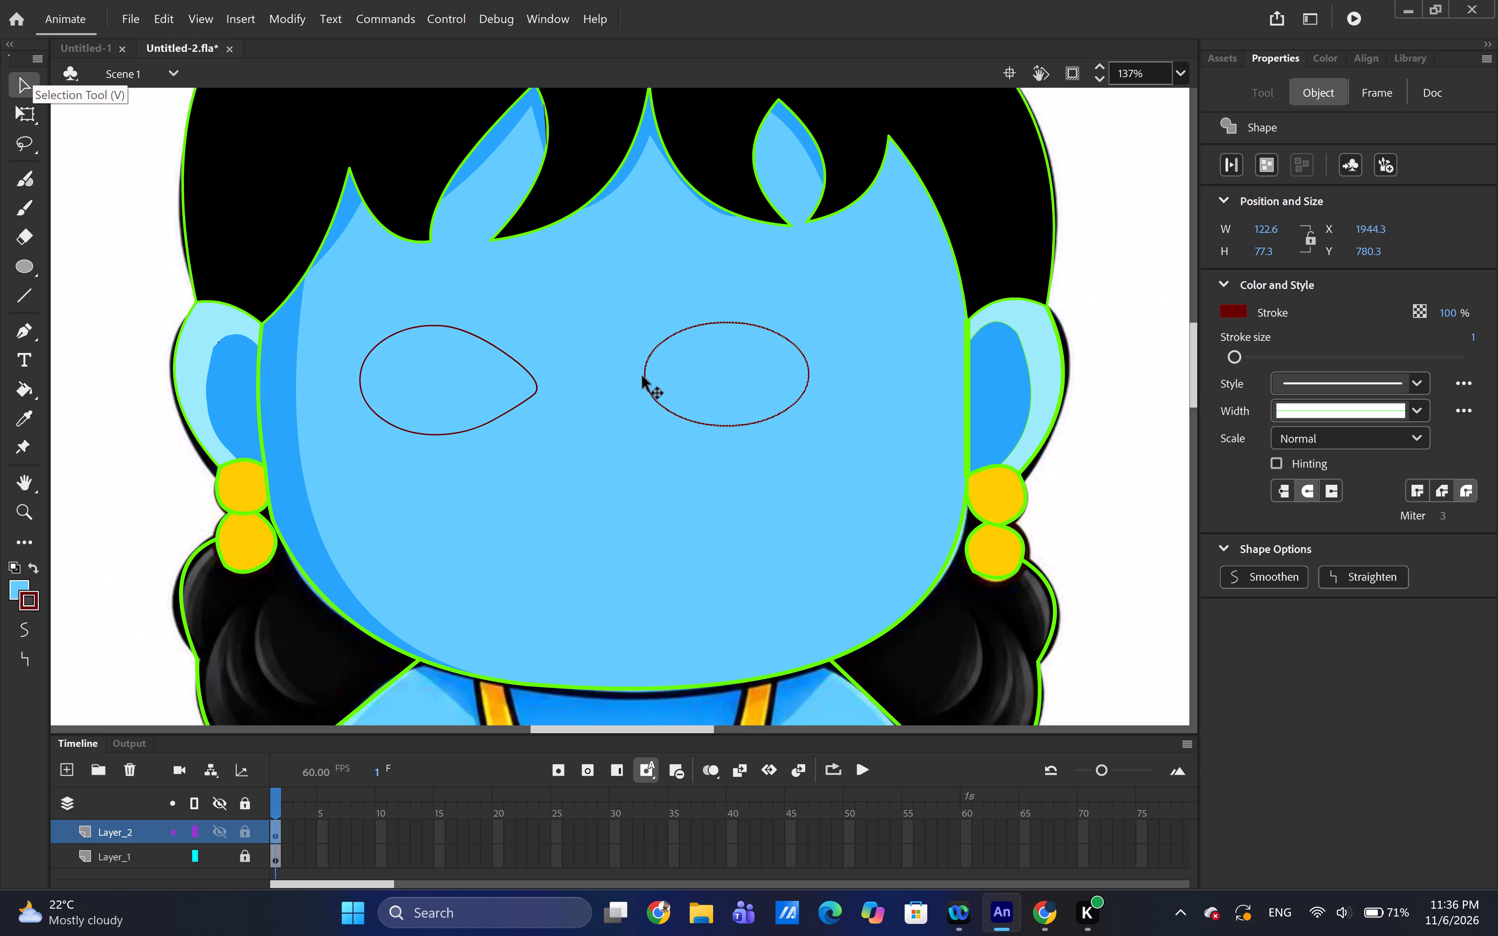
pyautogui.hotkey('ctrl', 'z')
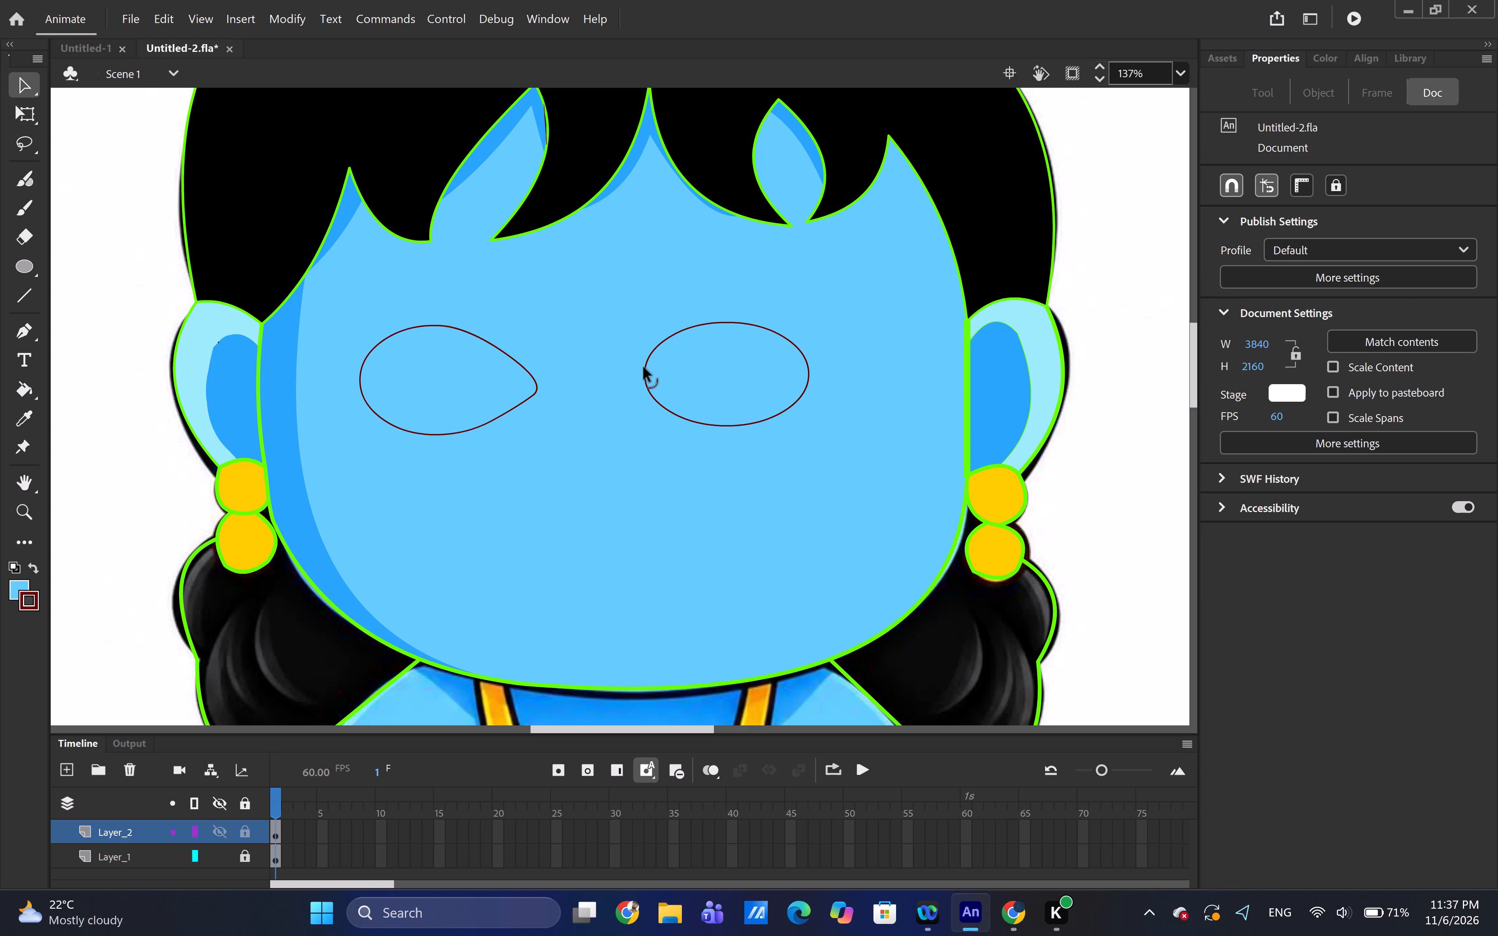
# Pull the inner edge of the right-hand eye oval toward the nose to form a tapered inner corner.
pyautogui.moveTo(644, 368); pyautogui.dragTo(624, 378)
pyautogui.moveTo(624, 378); pyautogui.dragTo(624, 376)
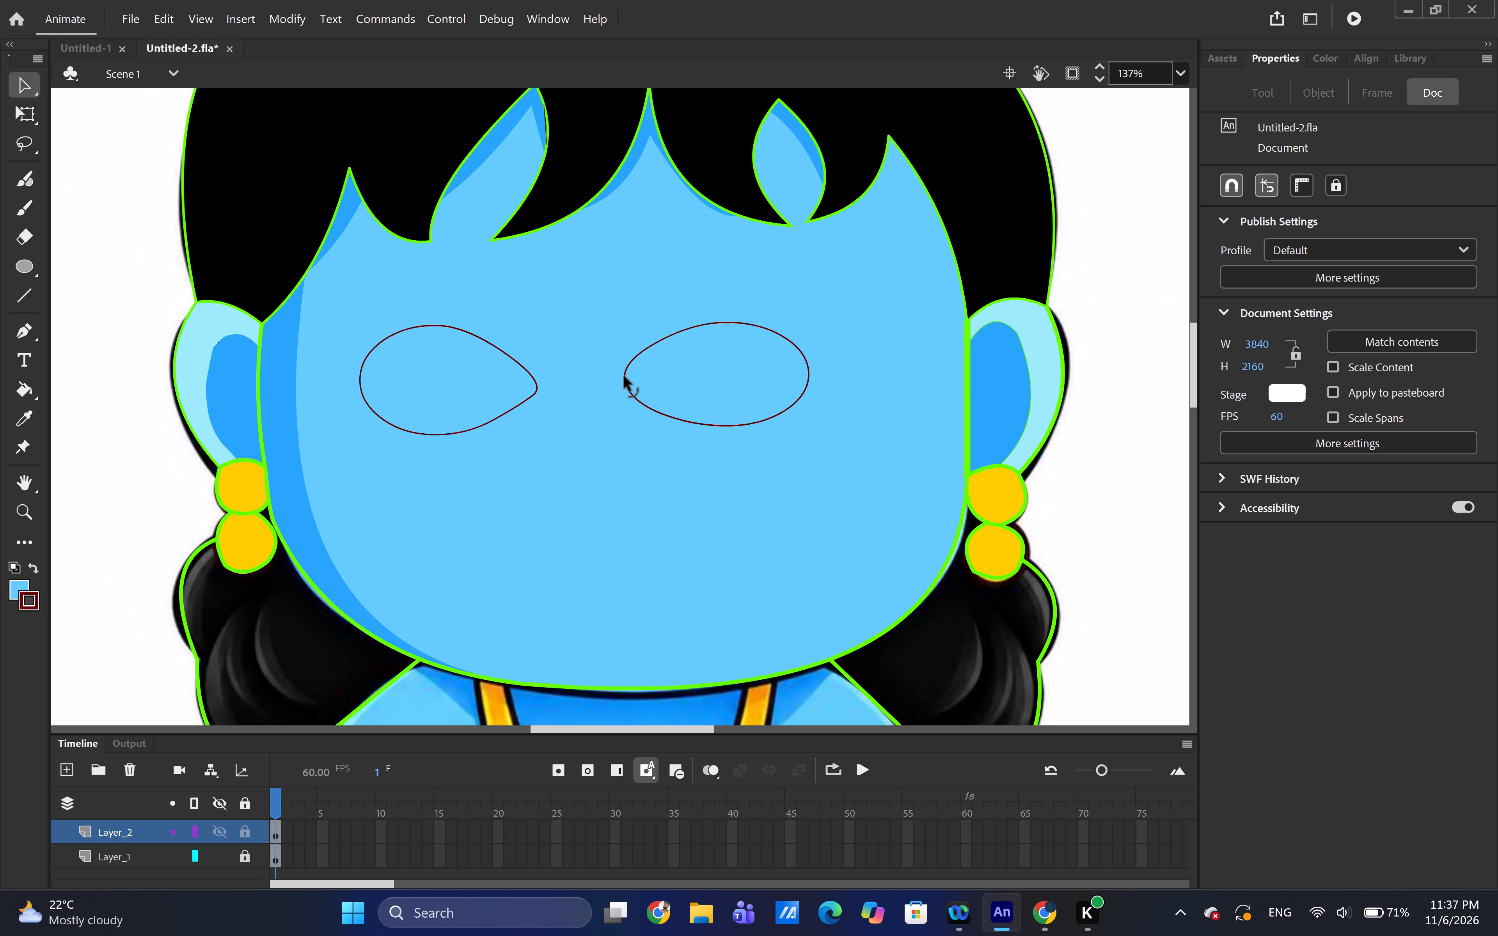
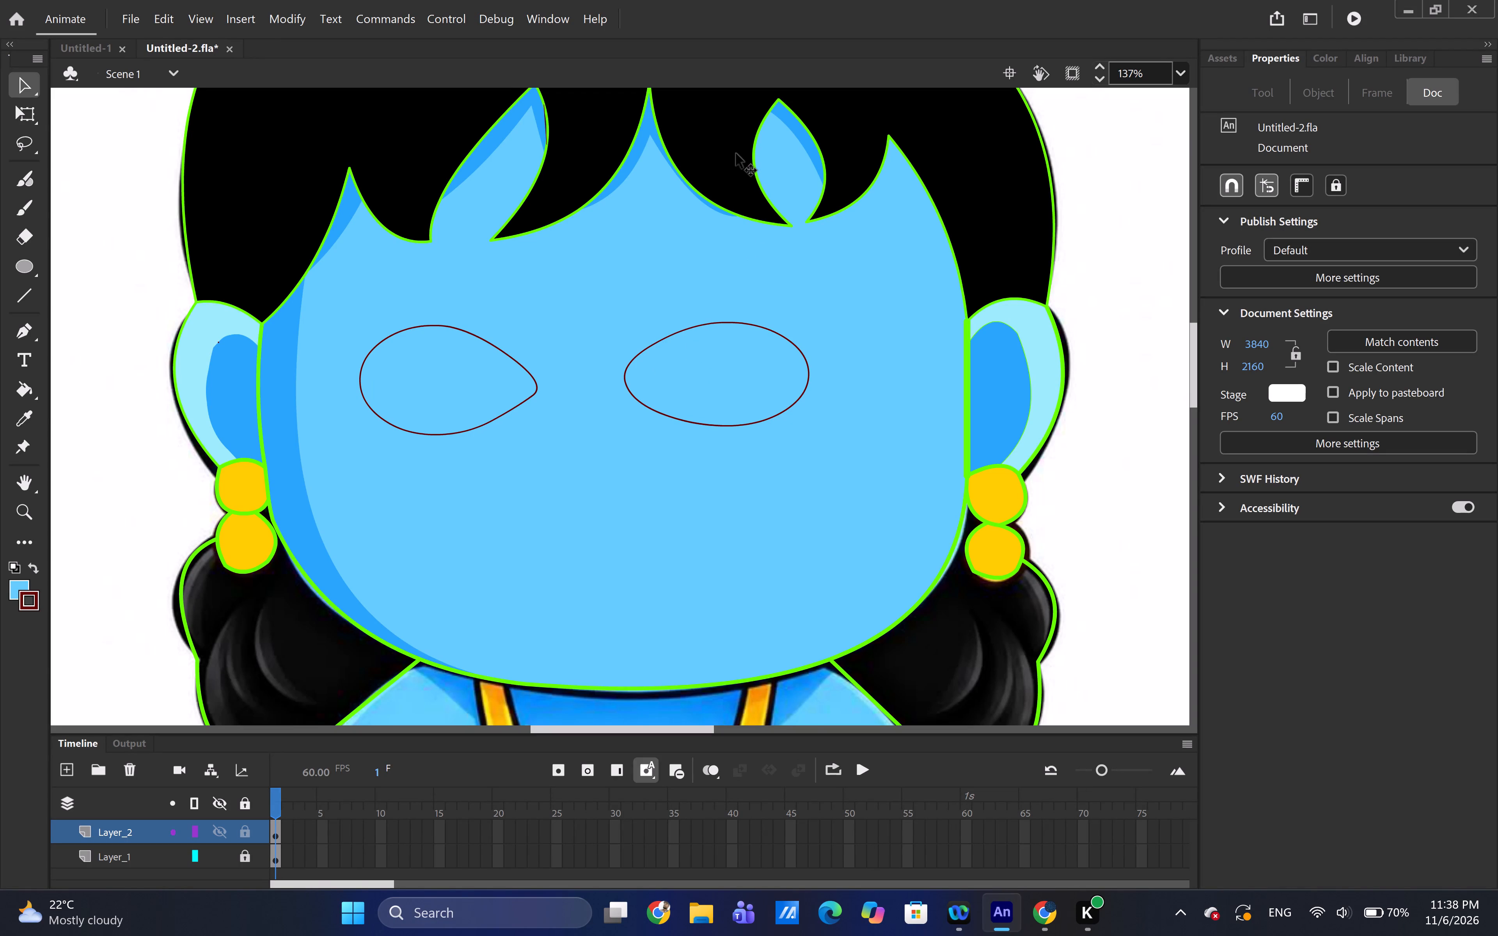
# Fill both eye shapes with the black sampled from the hair.
pyautogui.press('i')
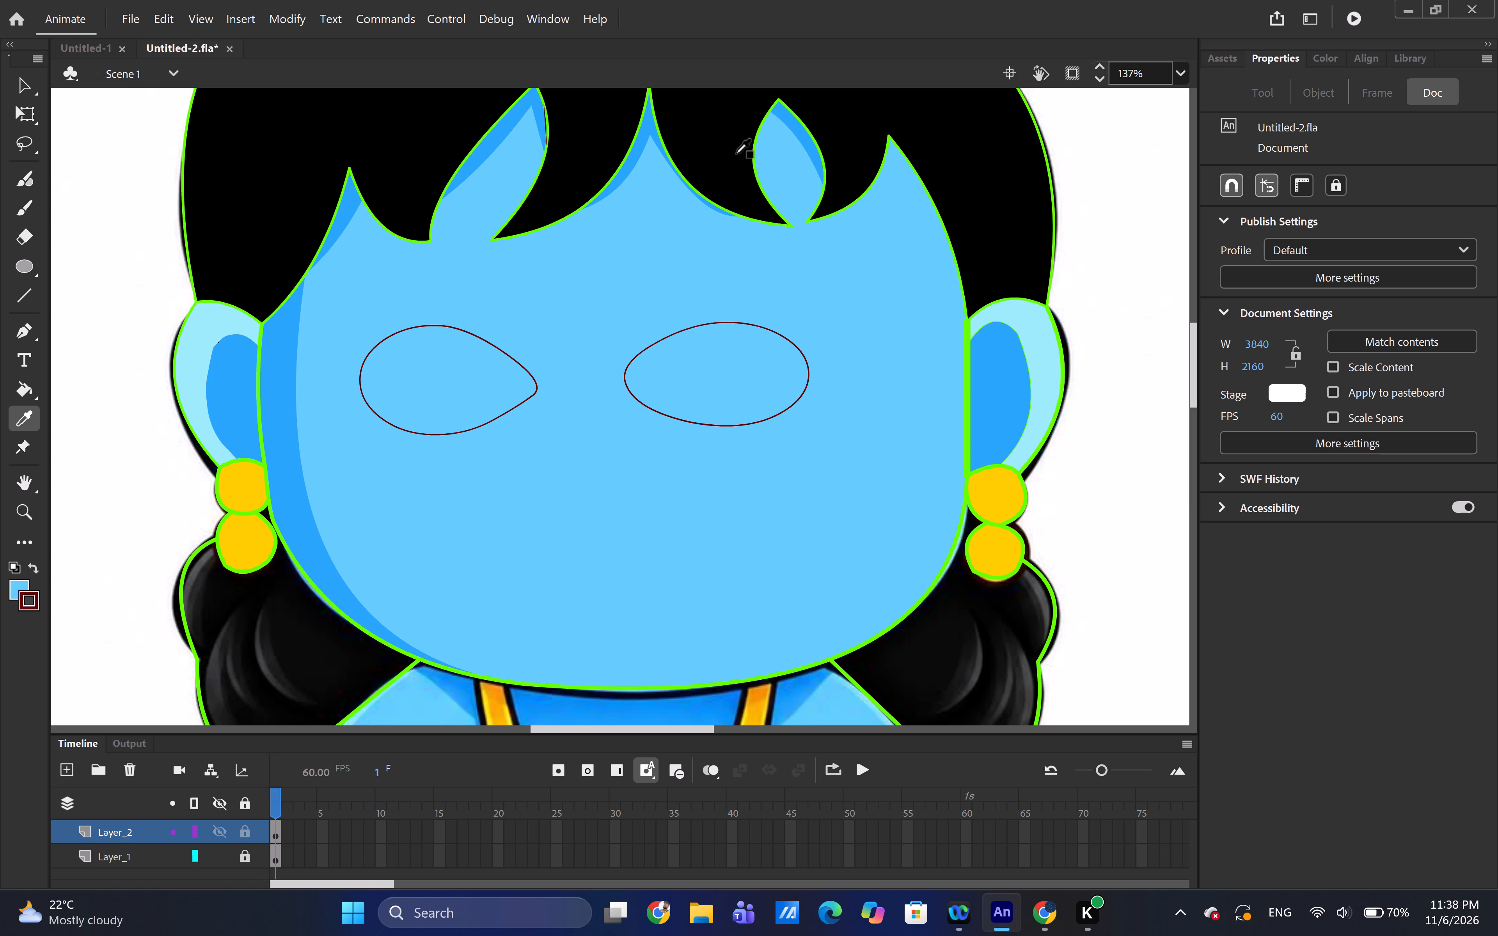
pyautogui.click(743, 154)
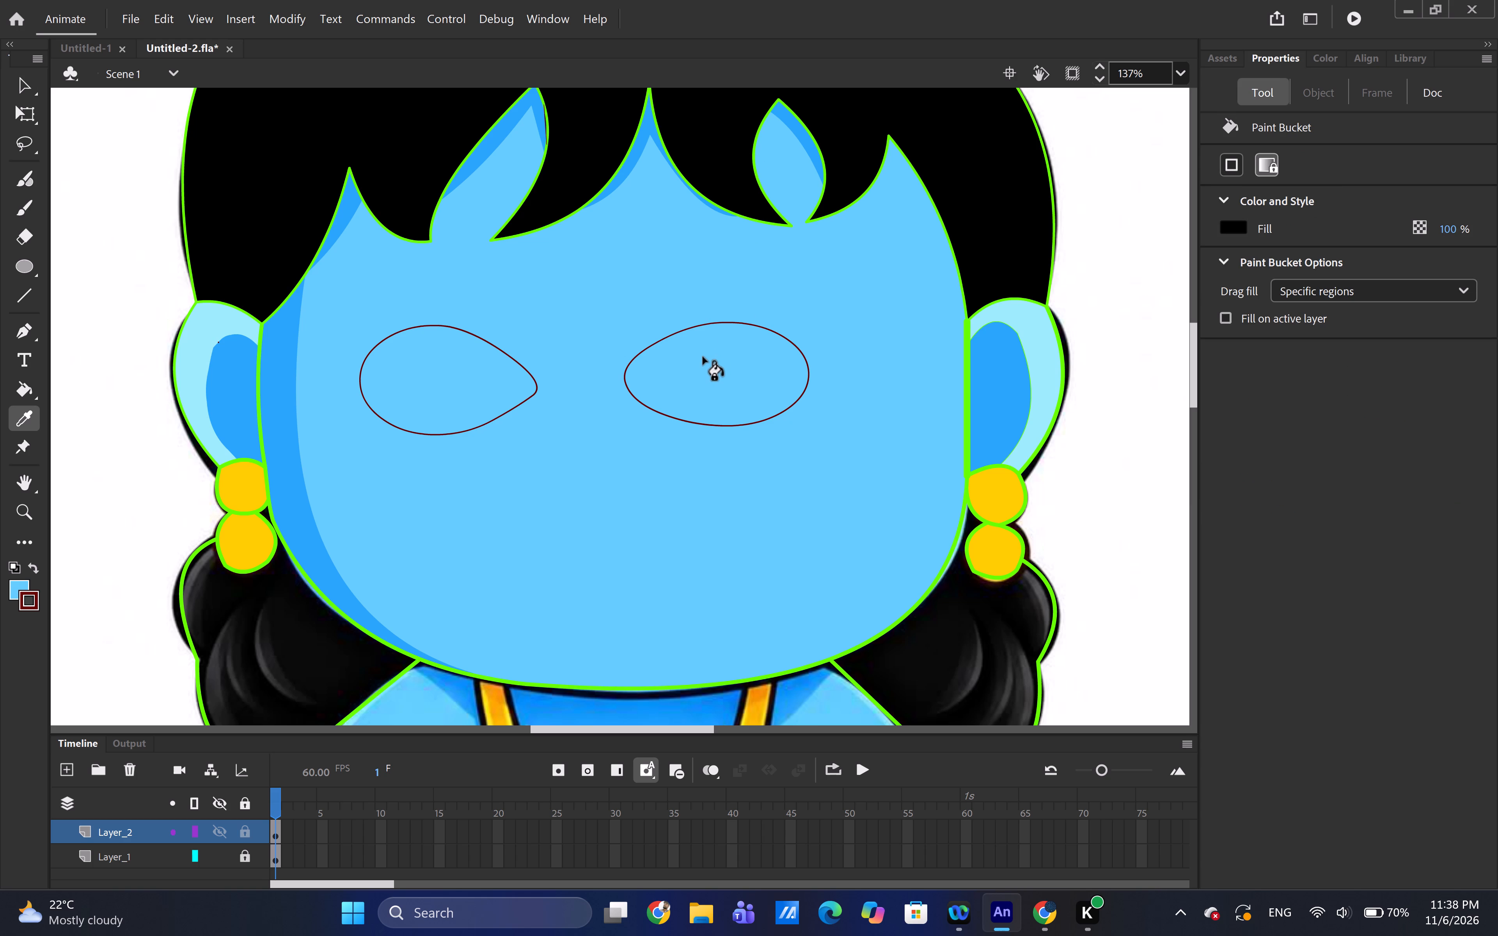
pyautogui.click(703, 357)
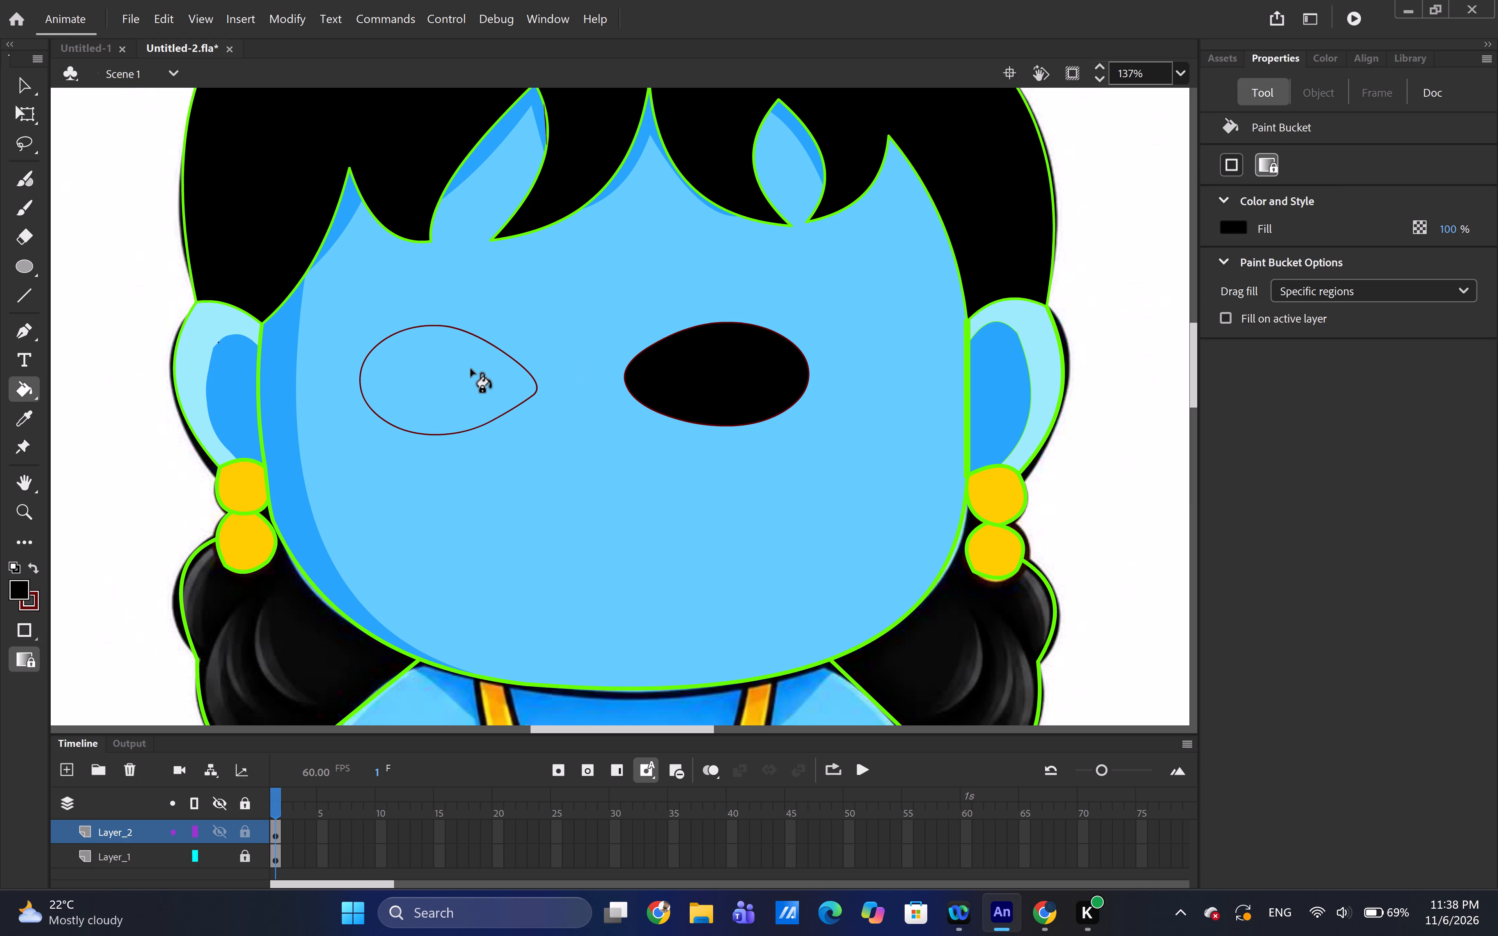
pyautogui.click(470, 369)
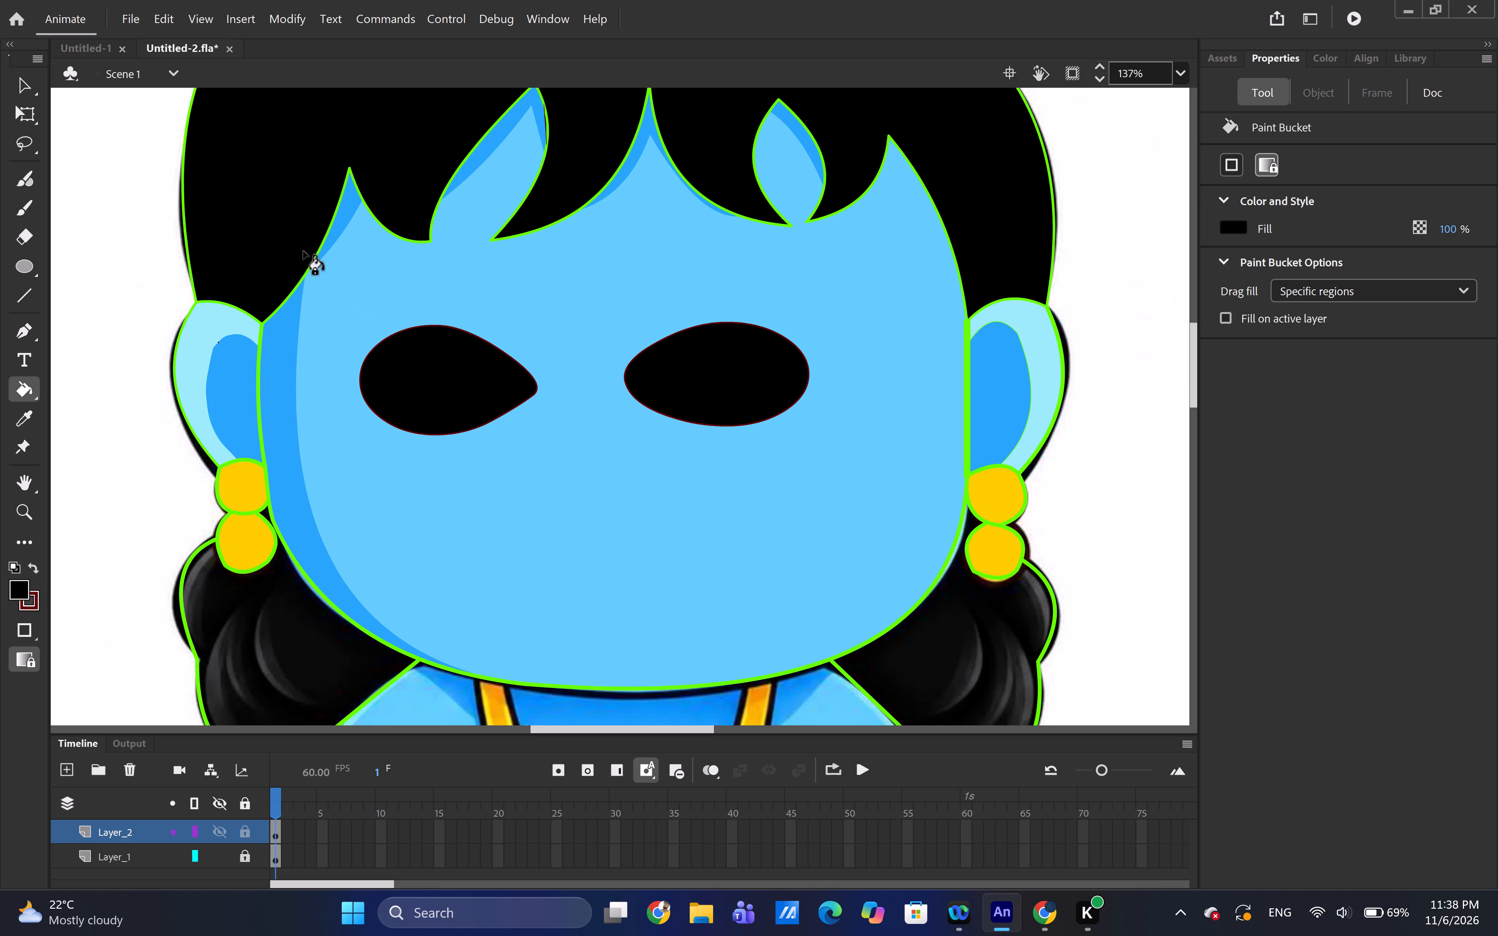
# Remove the dark red outline strokes from both eyes, leaving only their black fills.
pyautogui.click(28, 75)
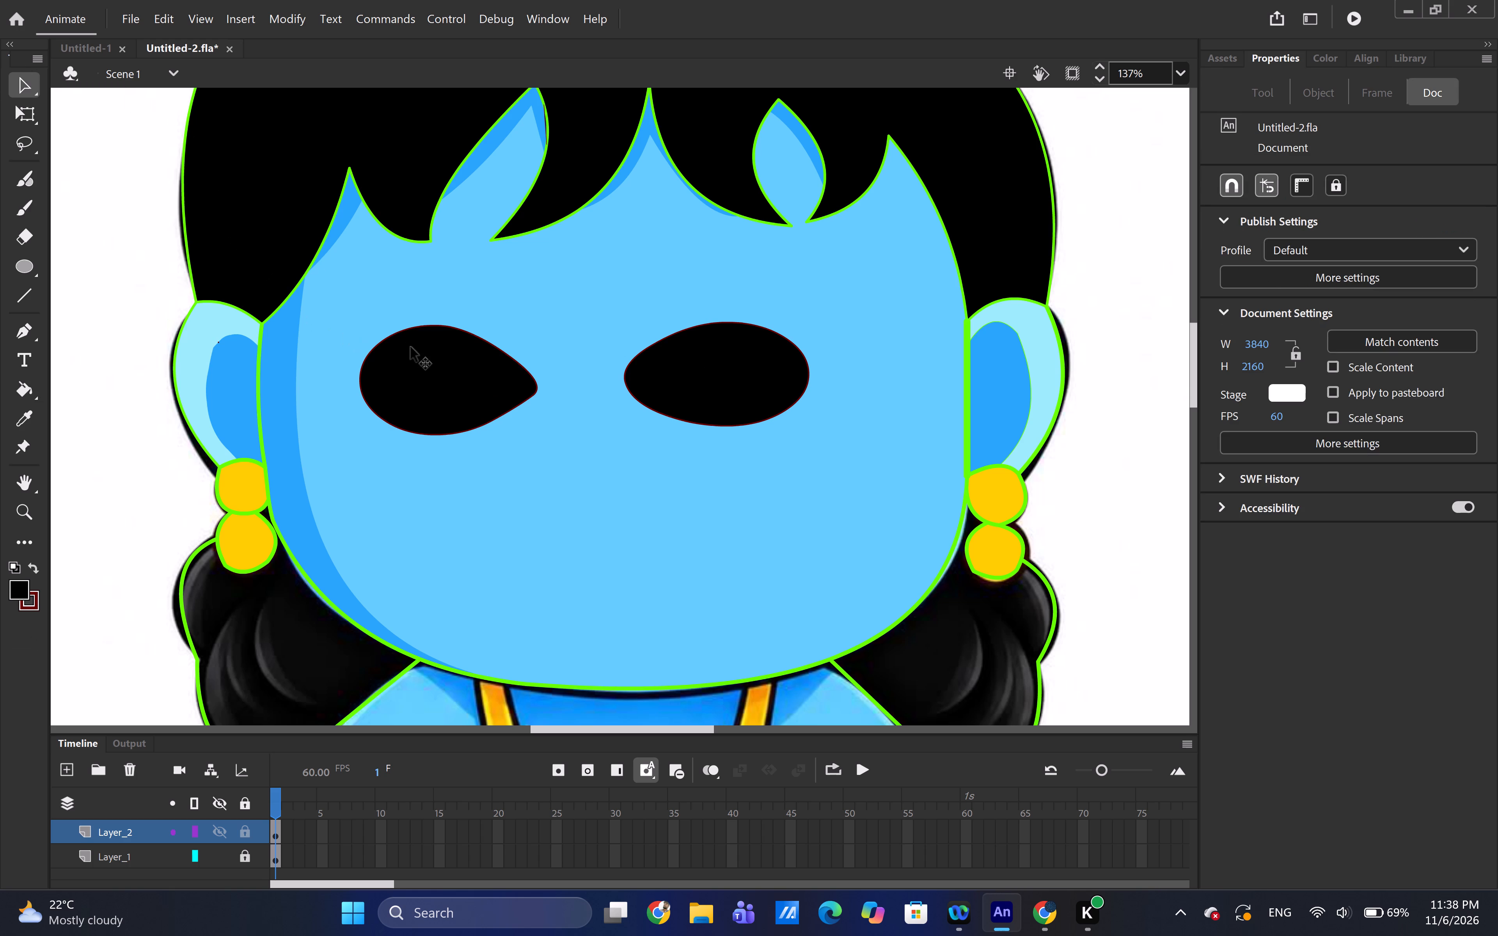
pyautogui.rightClick(444, 323)
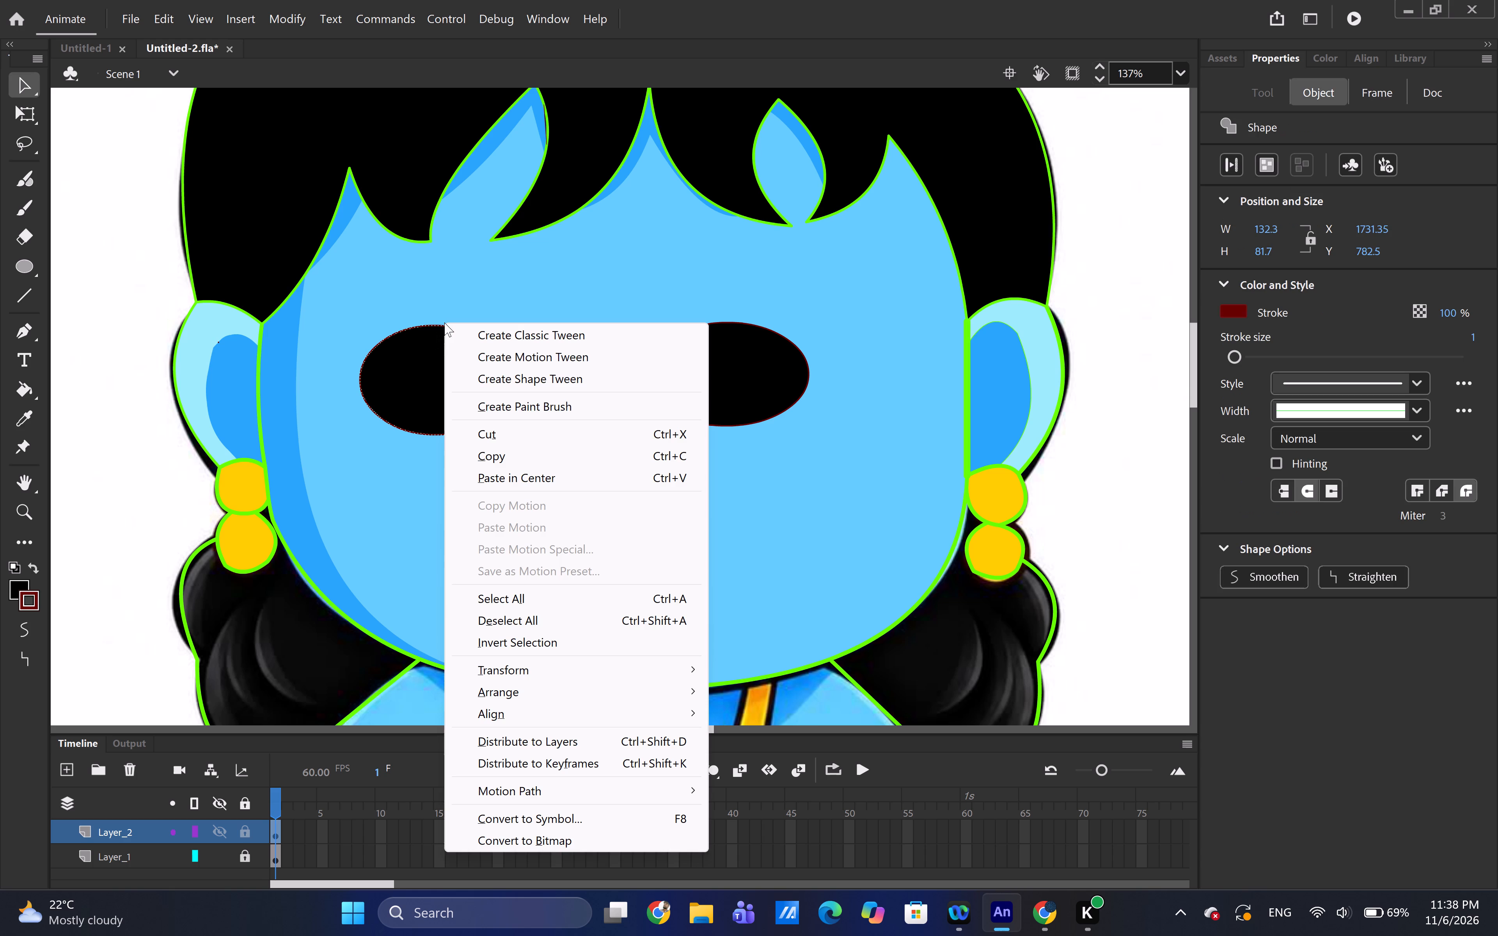
pyautogui.click(486, 434)
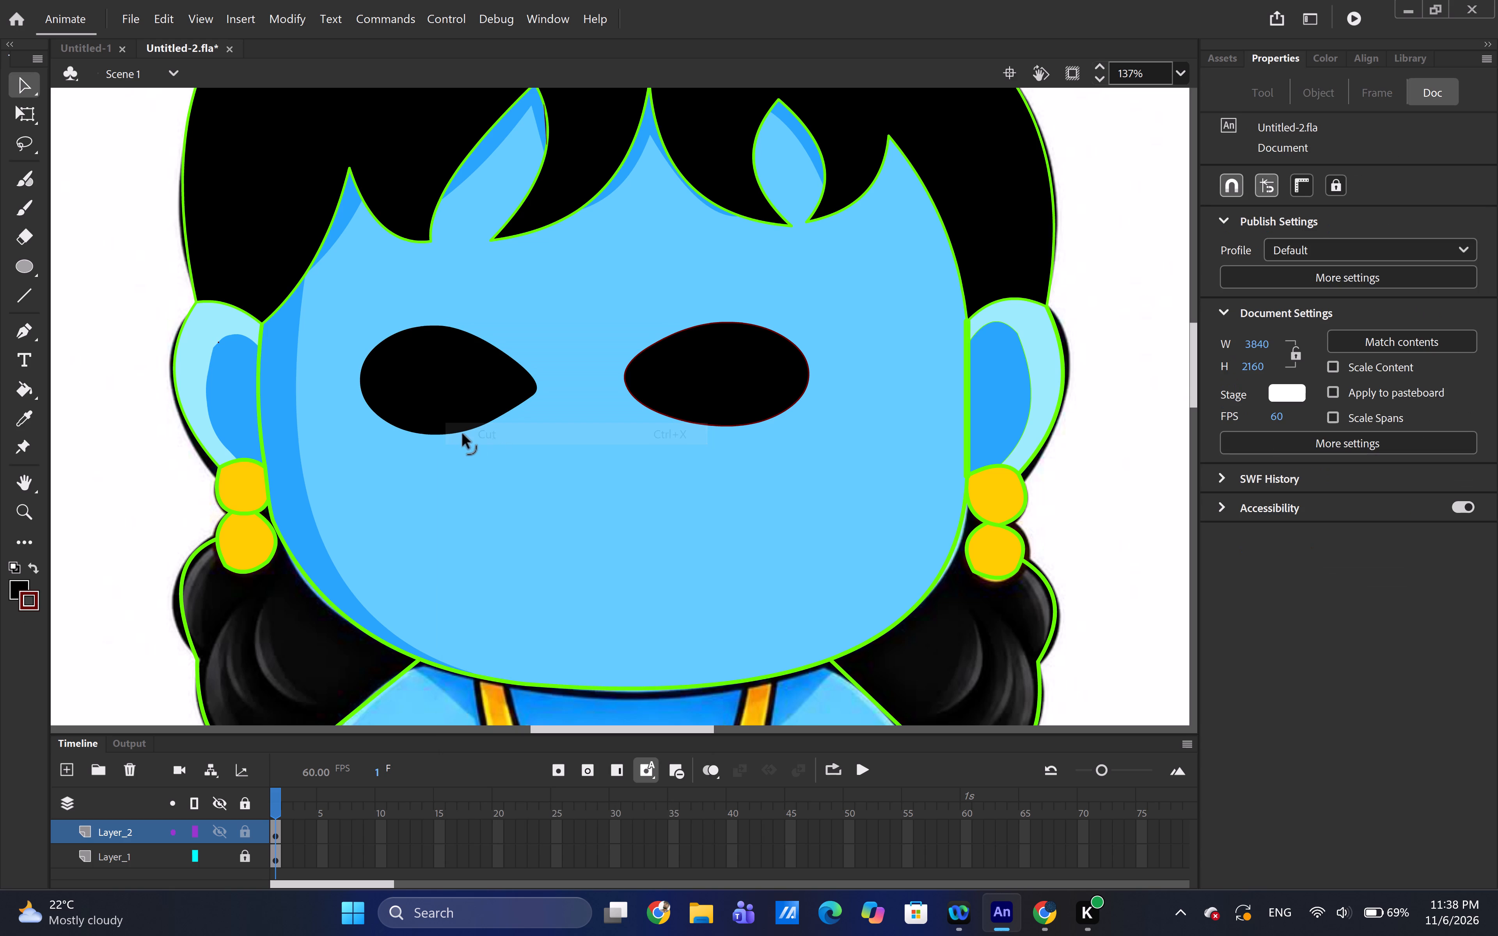
pyautogui.rightClick(702, 324)
pyautogui.click(762, 436)
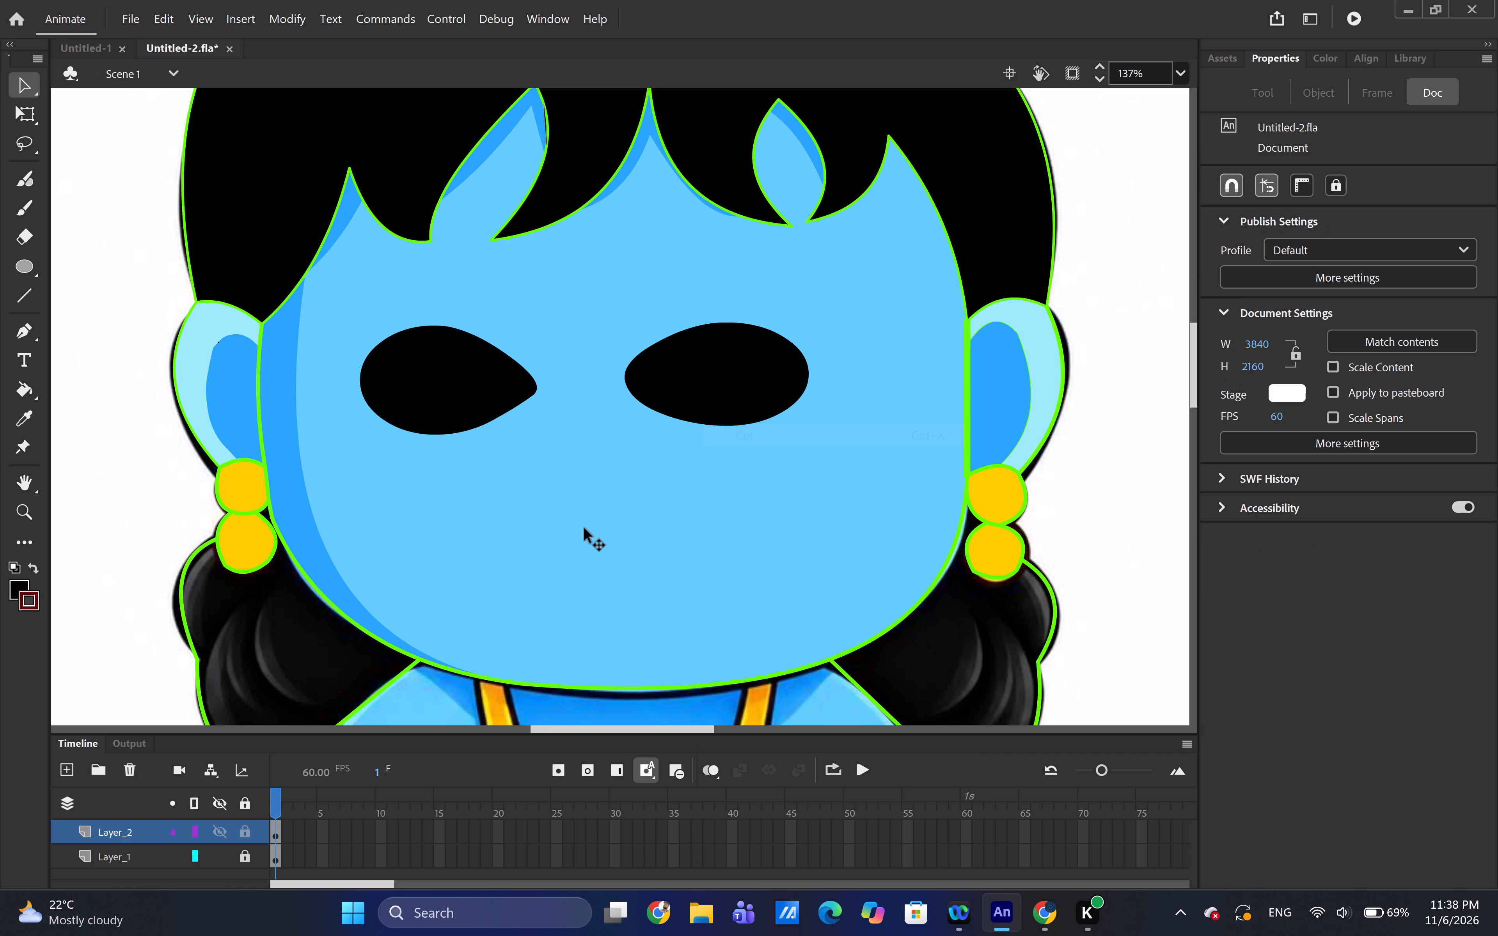
# Select all the traced head artwork on Layer_2, from the peacock feather down to the side curls.
pyautogui.keyDown('ctrl'); pyautogui.scroll(-4, 680, 436); pyautogui.keyUp('ctrl')
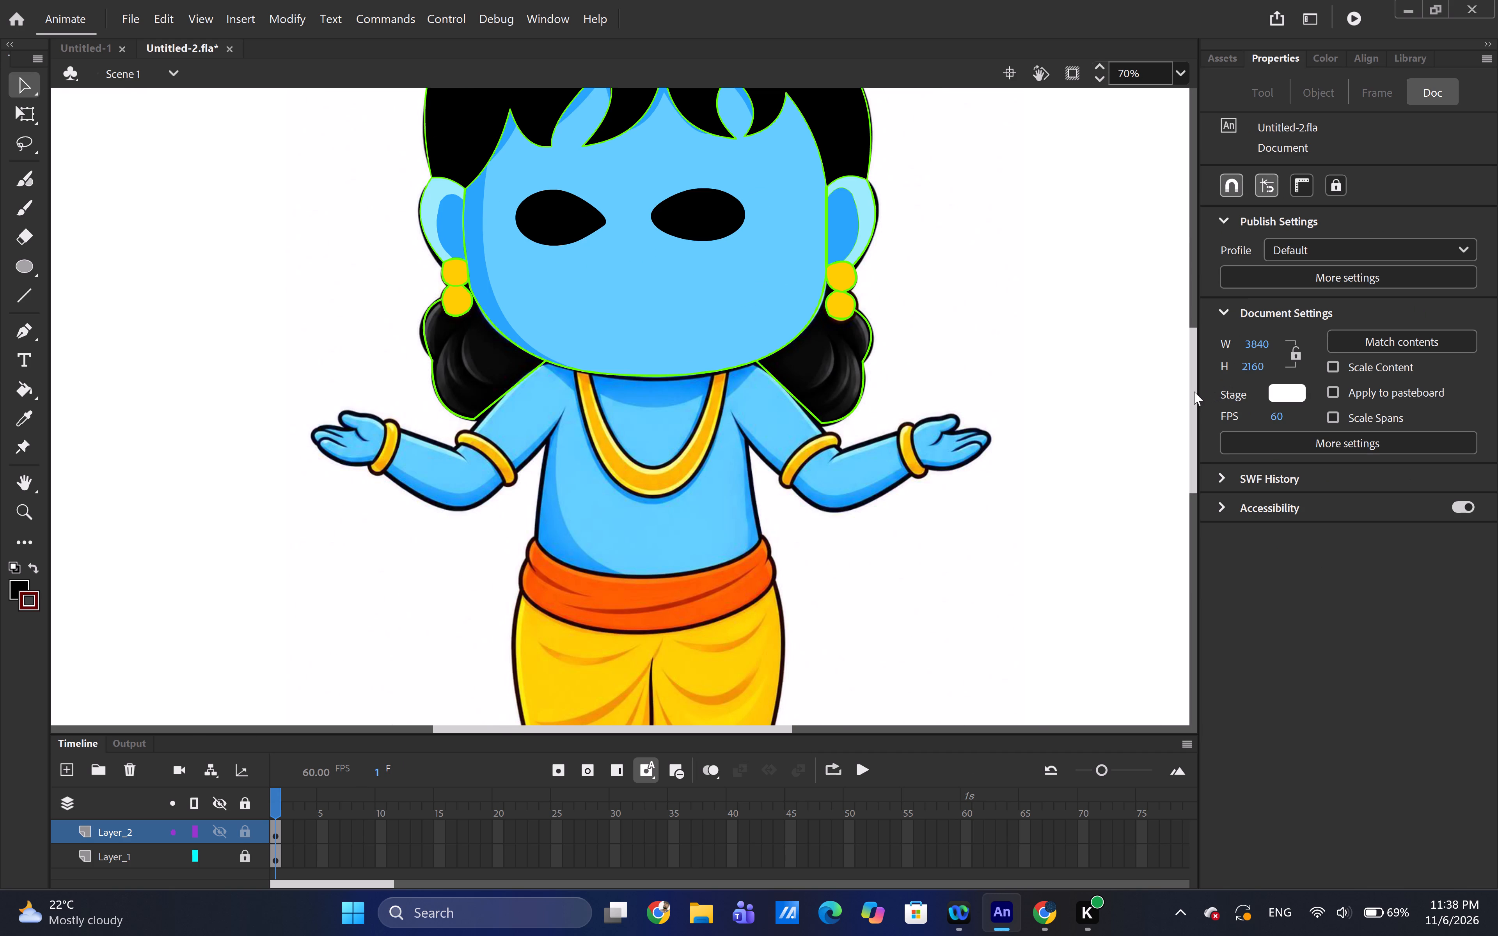
pyautogui.moveTo(1194, 392); pyautogui.dragTo(1194, 370)
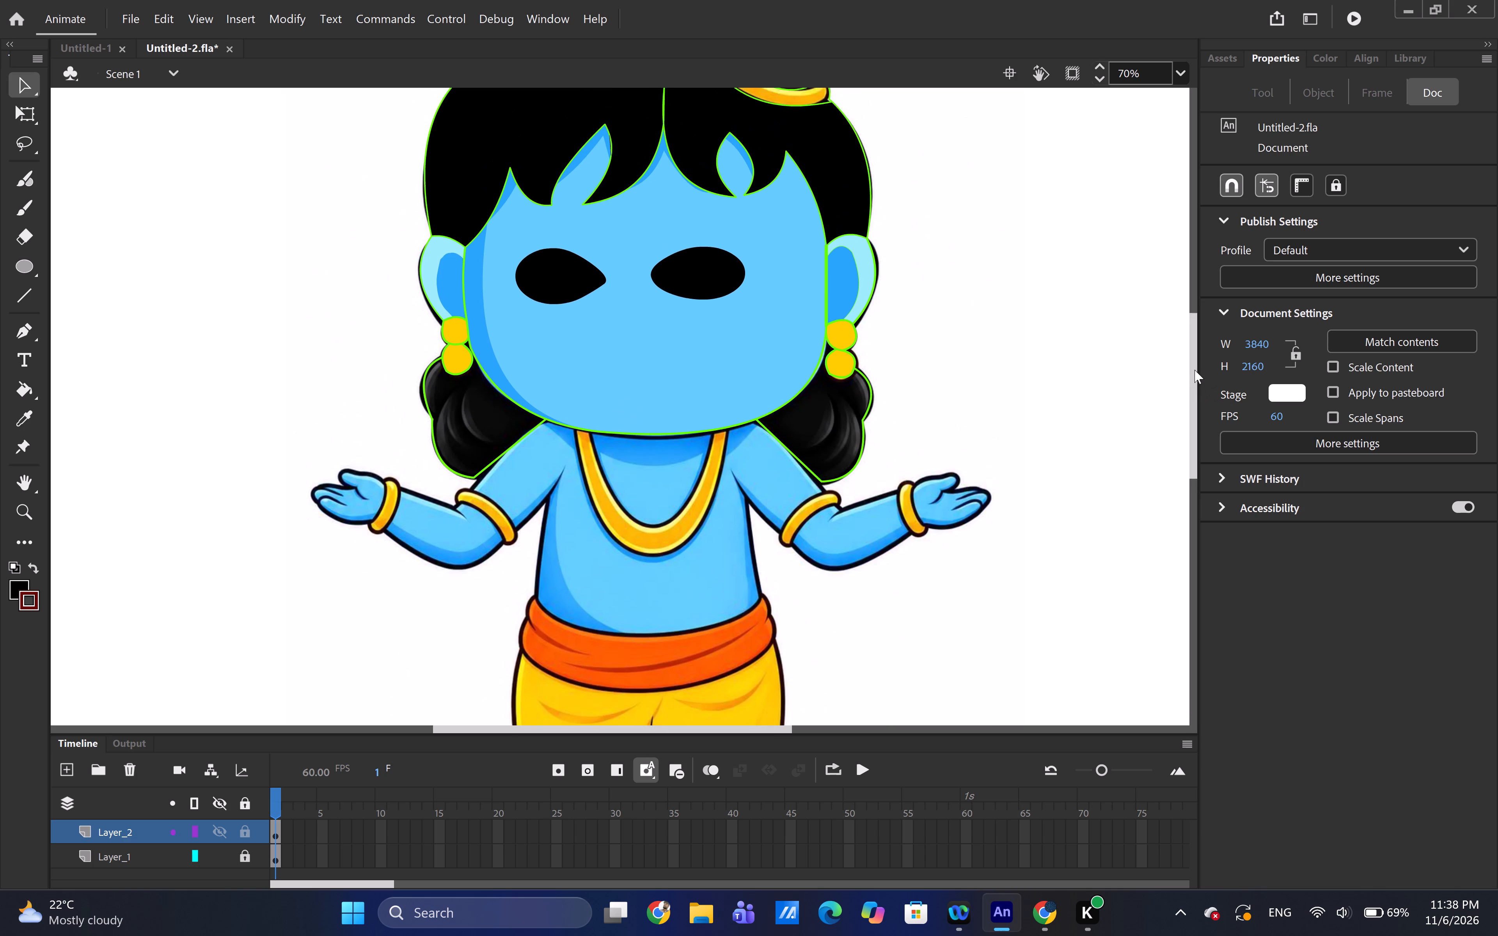
pyautogui.moveTo(1194, 370); pyautogui.dragTo(1196, 350)
pyautogui.click(1196, 319)
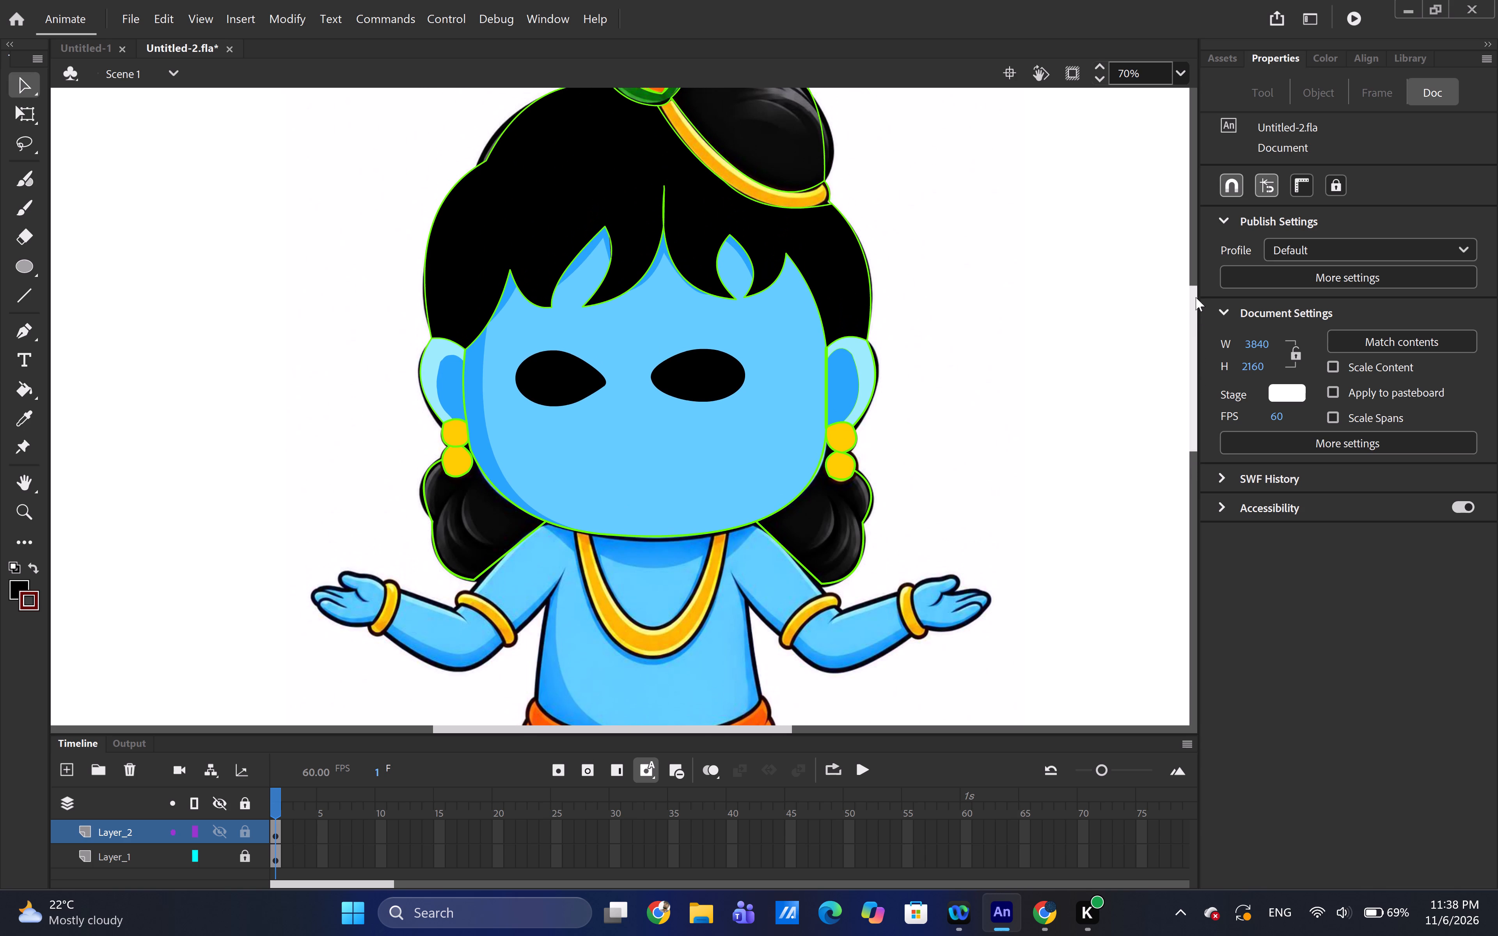
pyautogui.moveTo(1194, 291); pyautogui.dragTo(1194, 262)
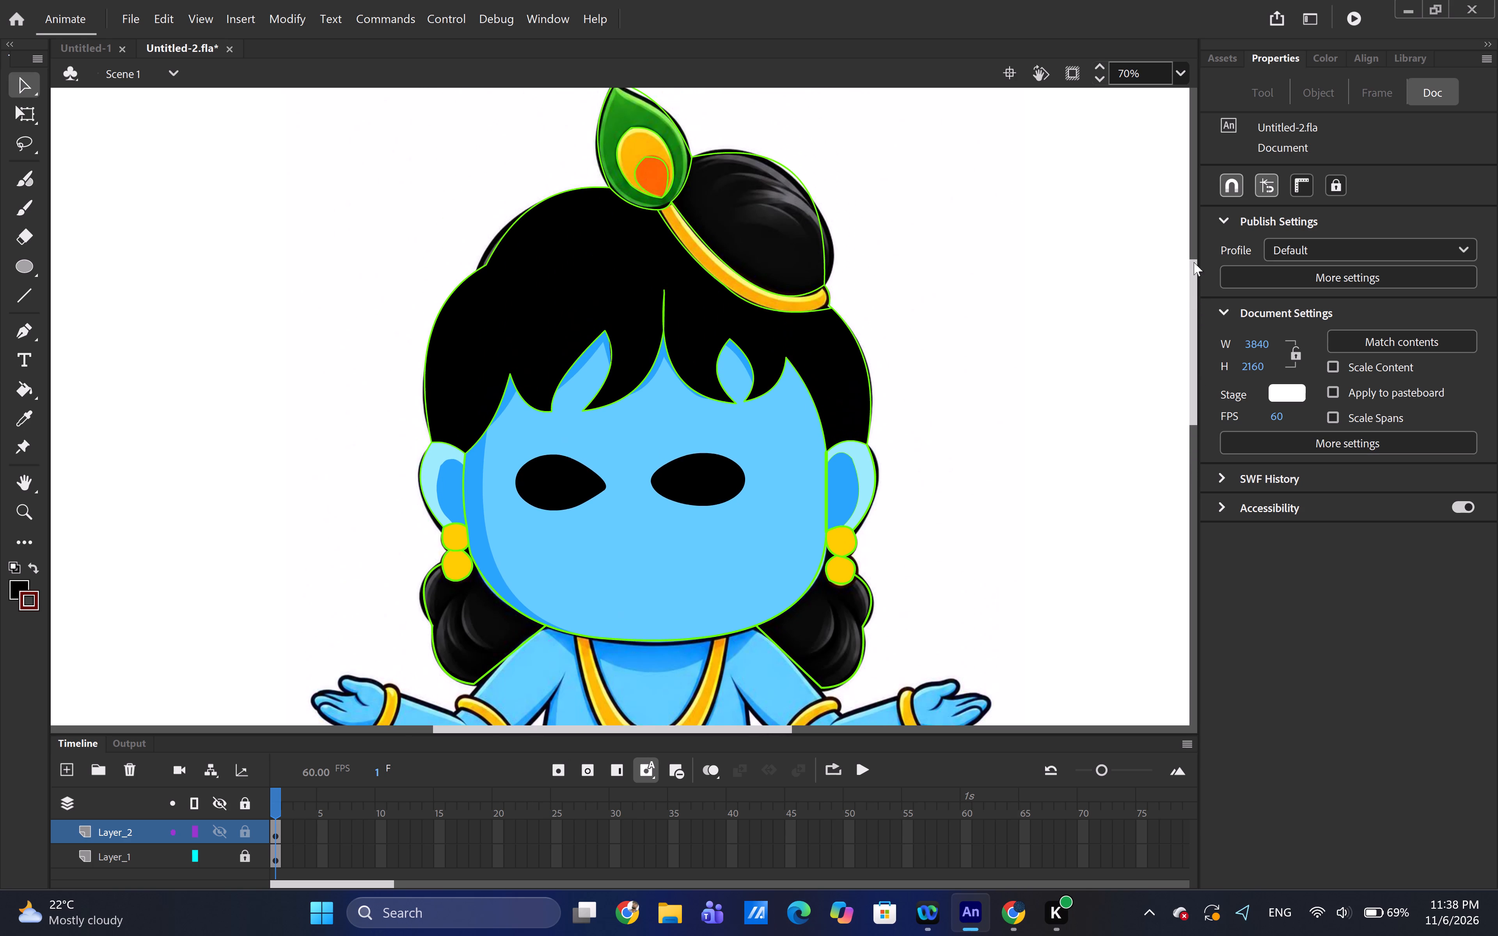
pyautogui.moveTo(1194, 262); pyautogui.dragTo(1193, 261)
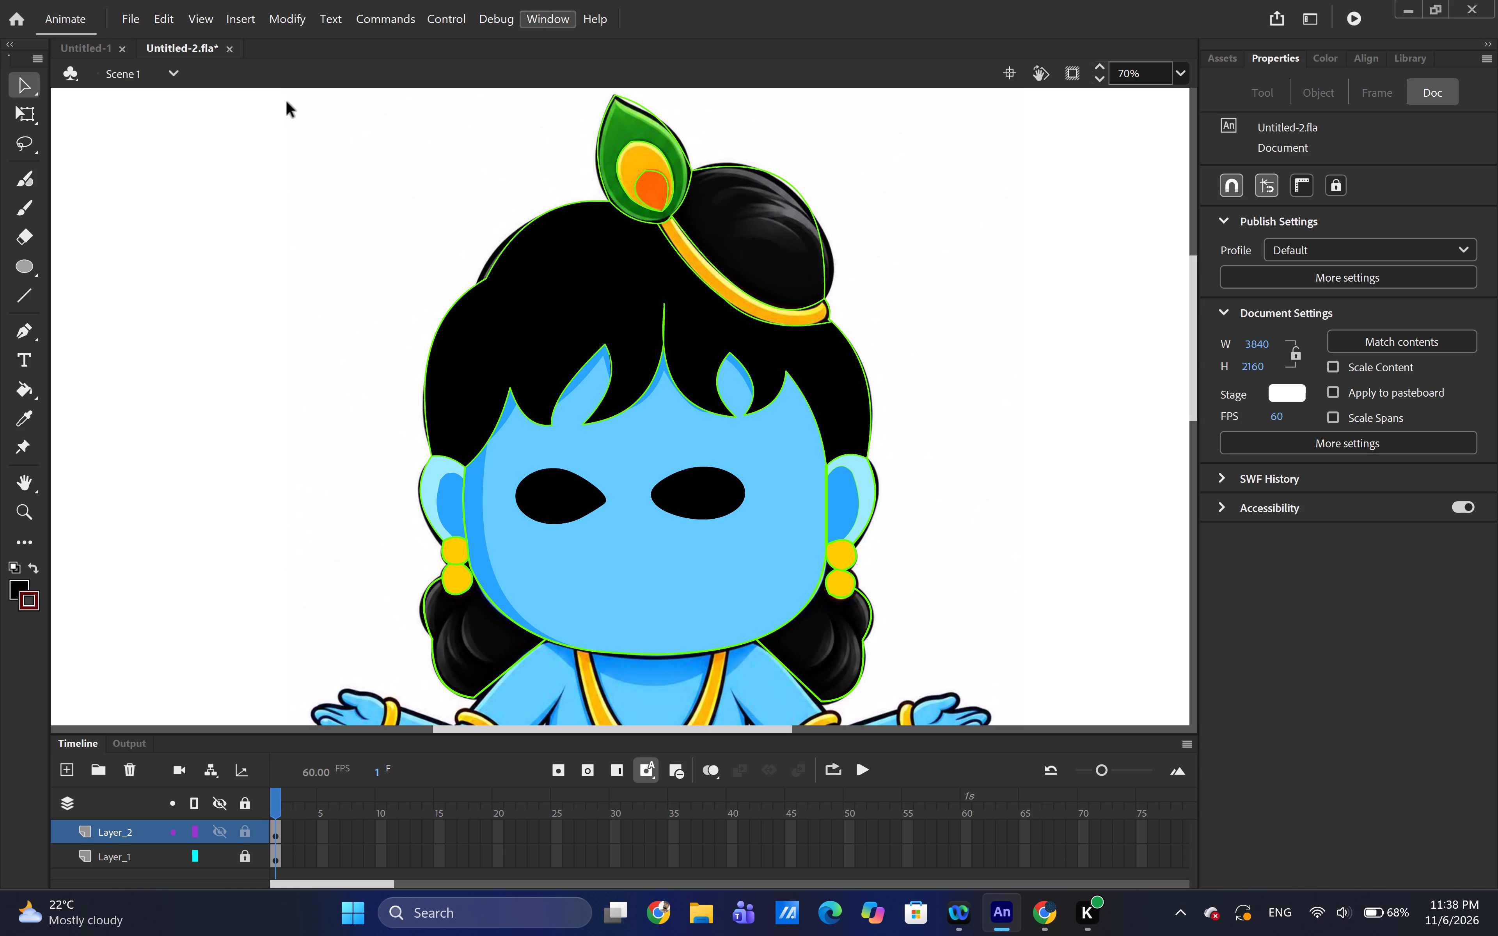
pyautogui.moveTo(286, 96); pyautogui.dragTo(735, 572)
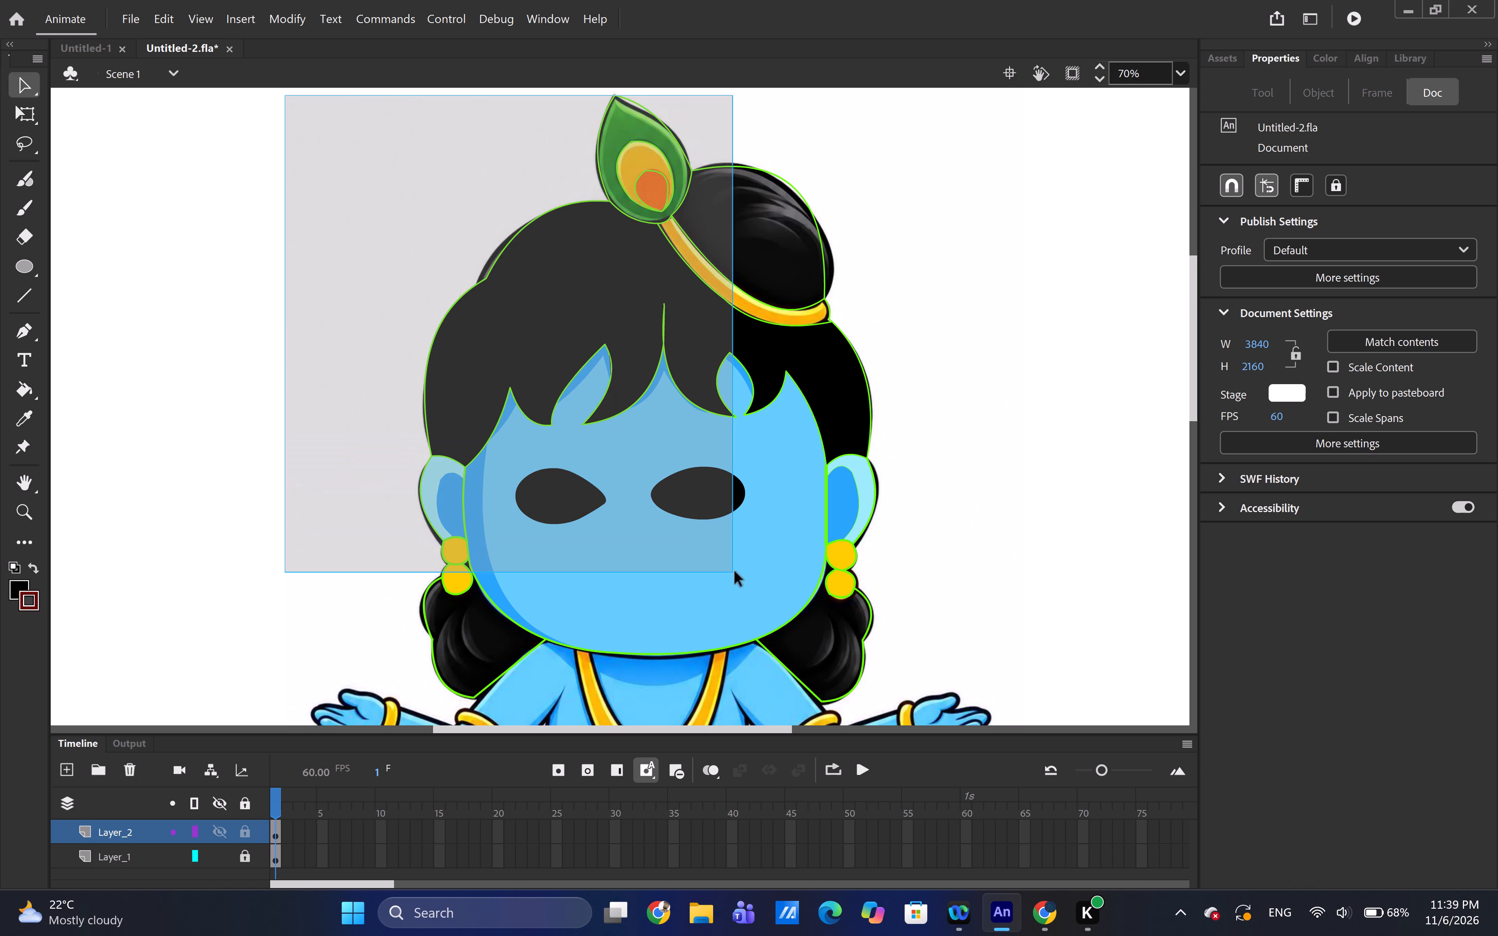
pyautogui.moveTo(735, 572); pyautogui.dragTo(881, 659)
pyautogui.moveTo(881, 659); pyautogui.dragTo(935, 696)
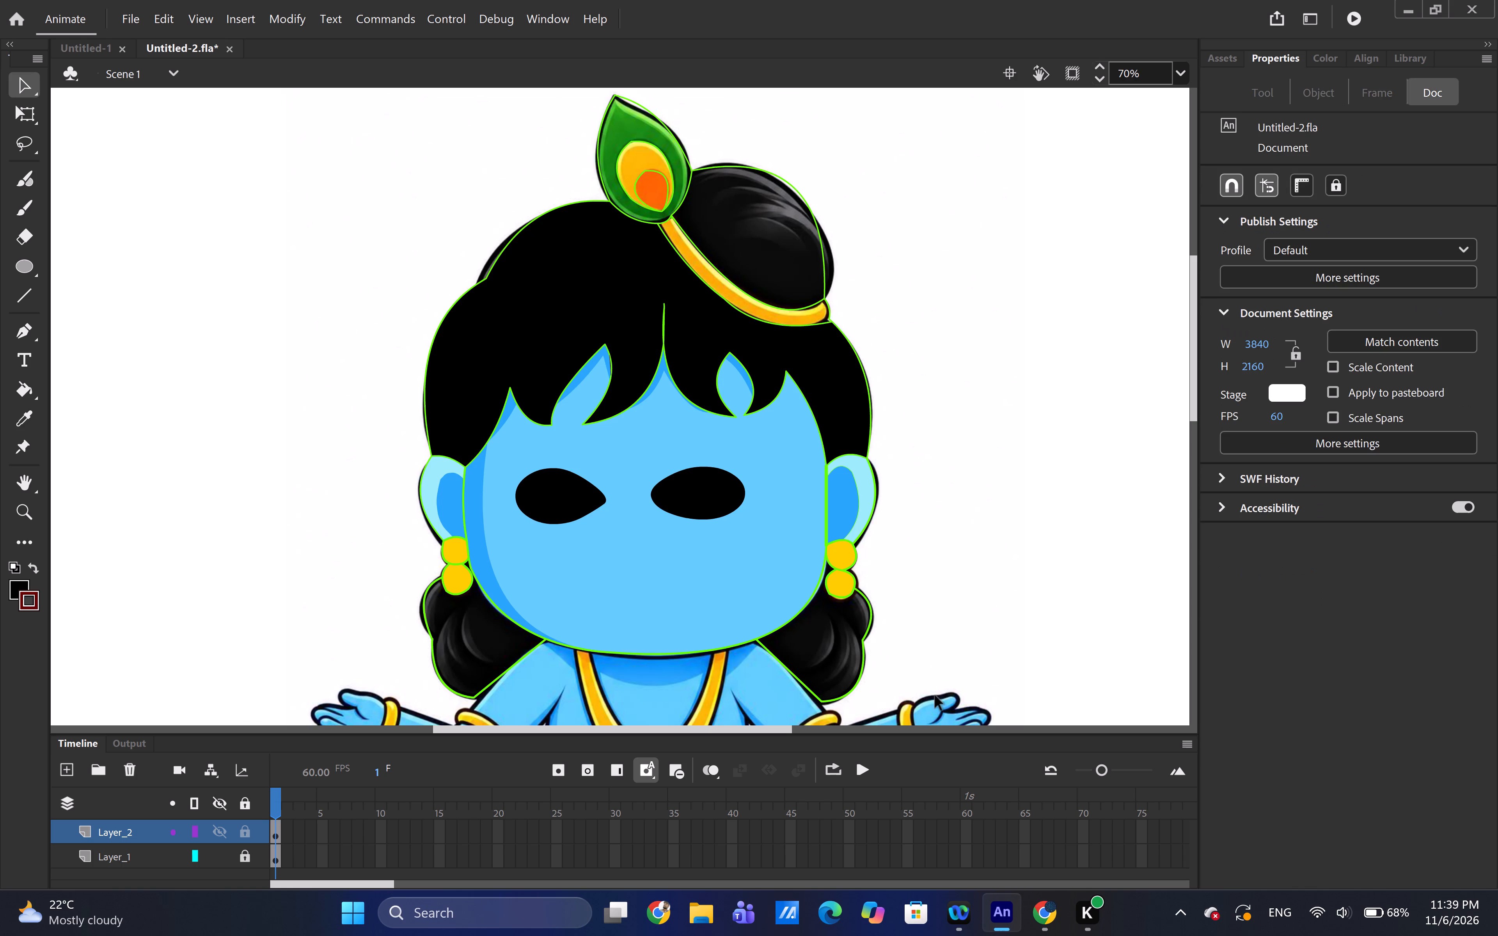
pyautogui.moveTo(372, 79); pyautogui.dragTo(371, 82)
pyautogui.moveTo(337, 90); pyautogui.dragTo(472, 261)
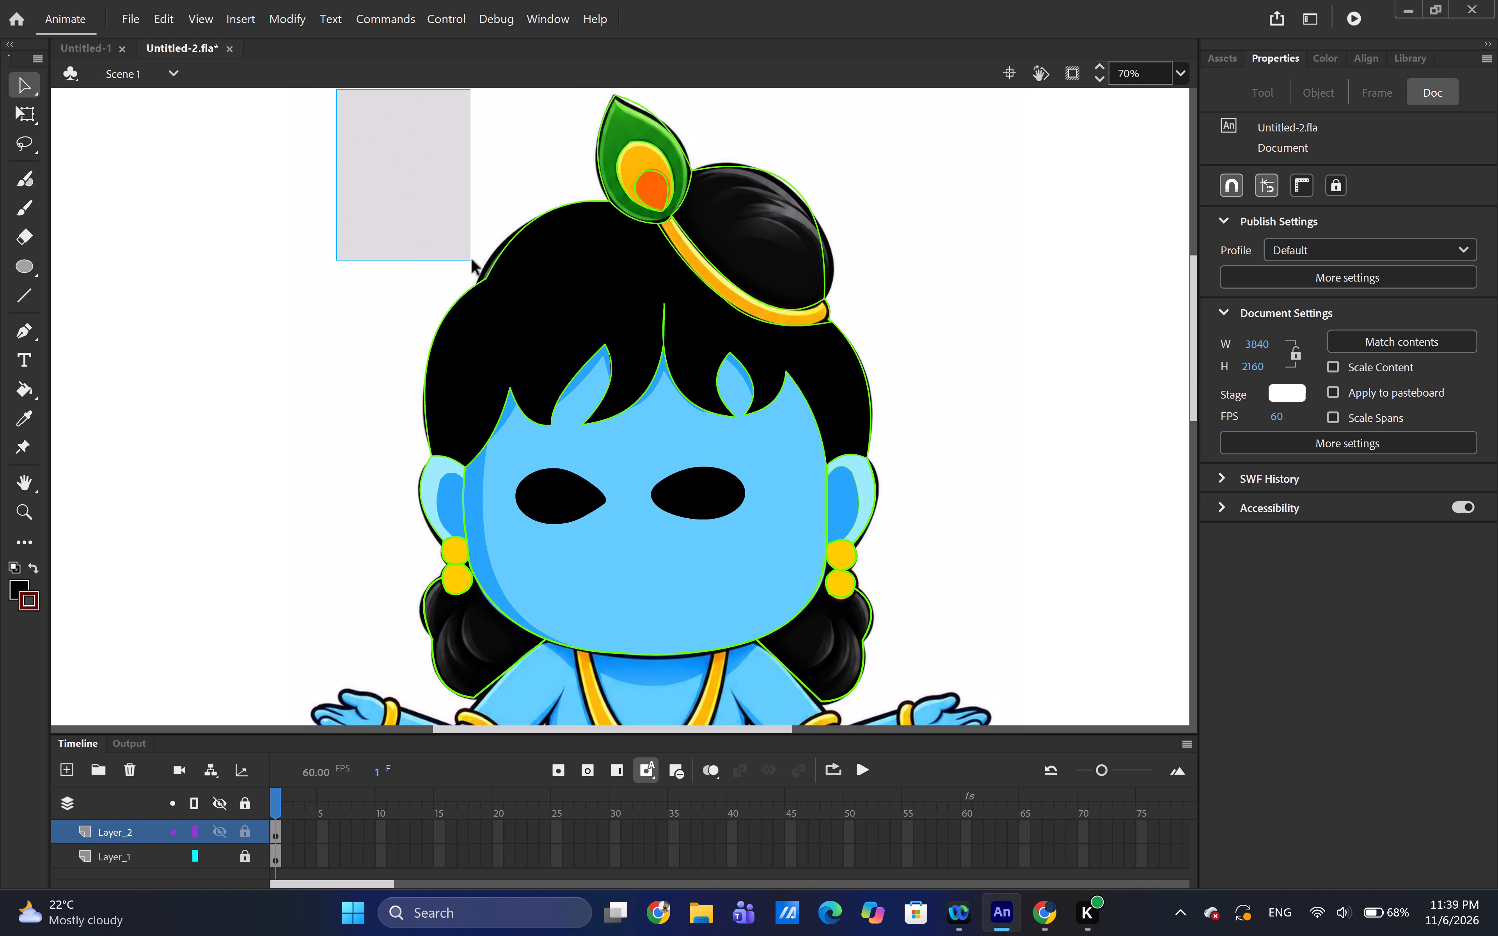
pyautogui.moveTo(472, 261); pyautogui.dragTo(901, 692)
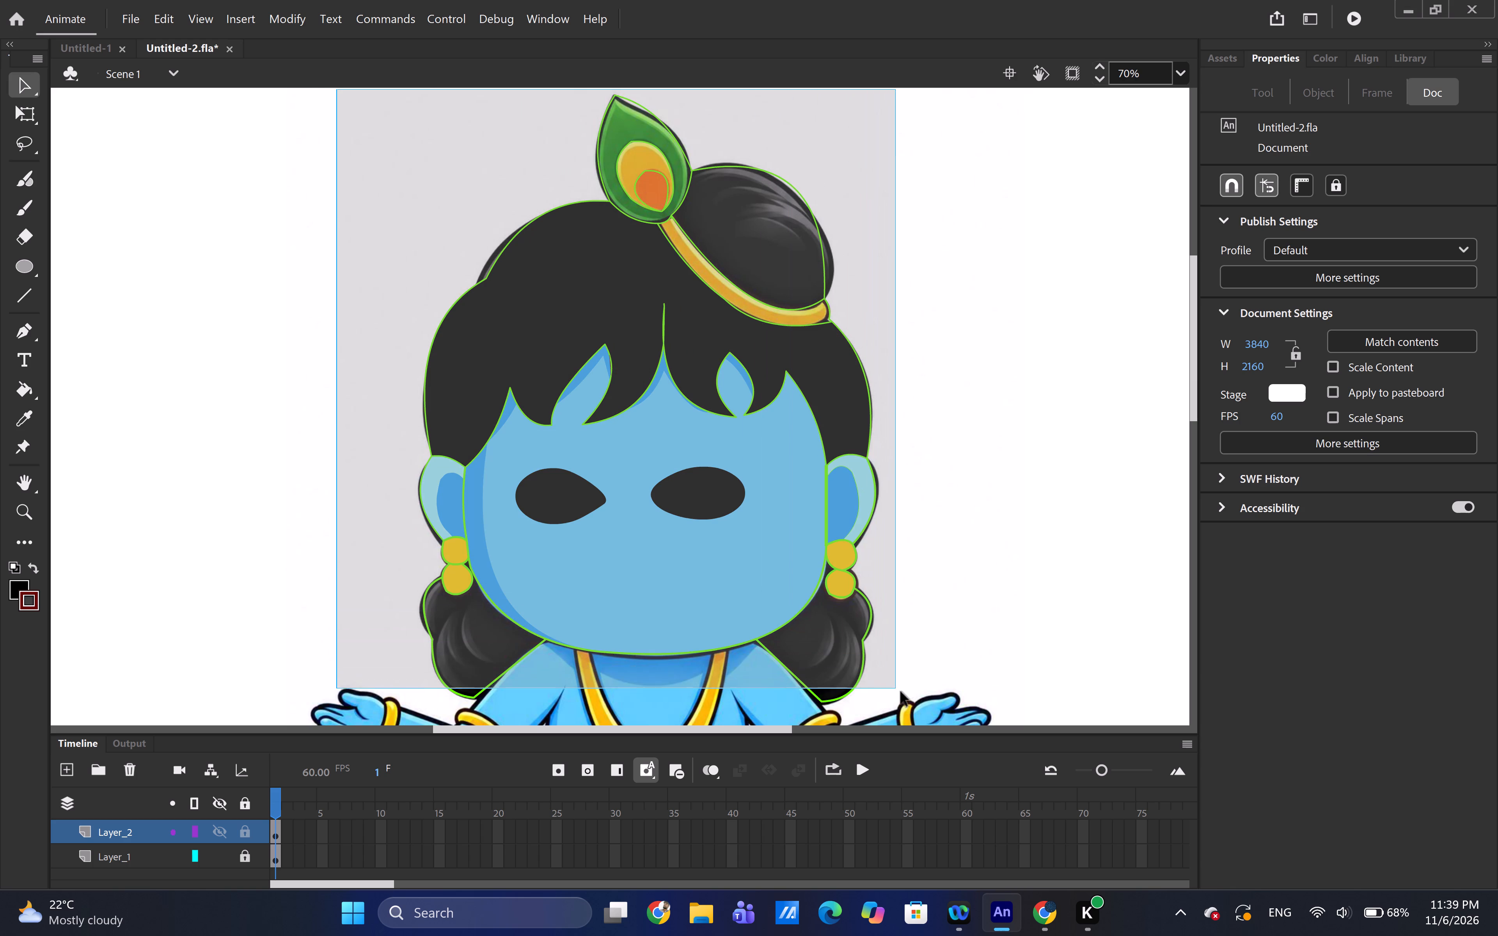
pyautogui.moveTo(901, 692); pyautogui.dragTo(935, 709)
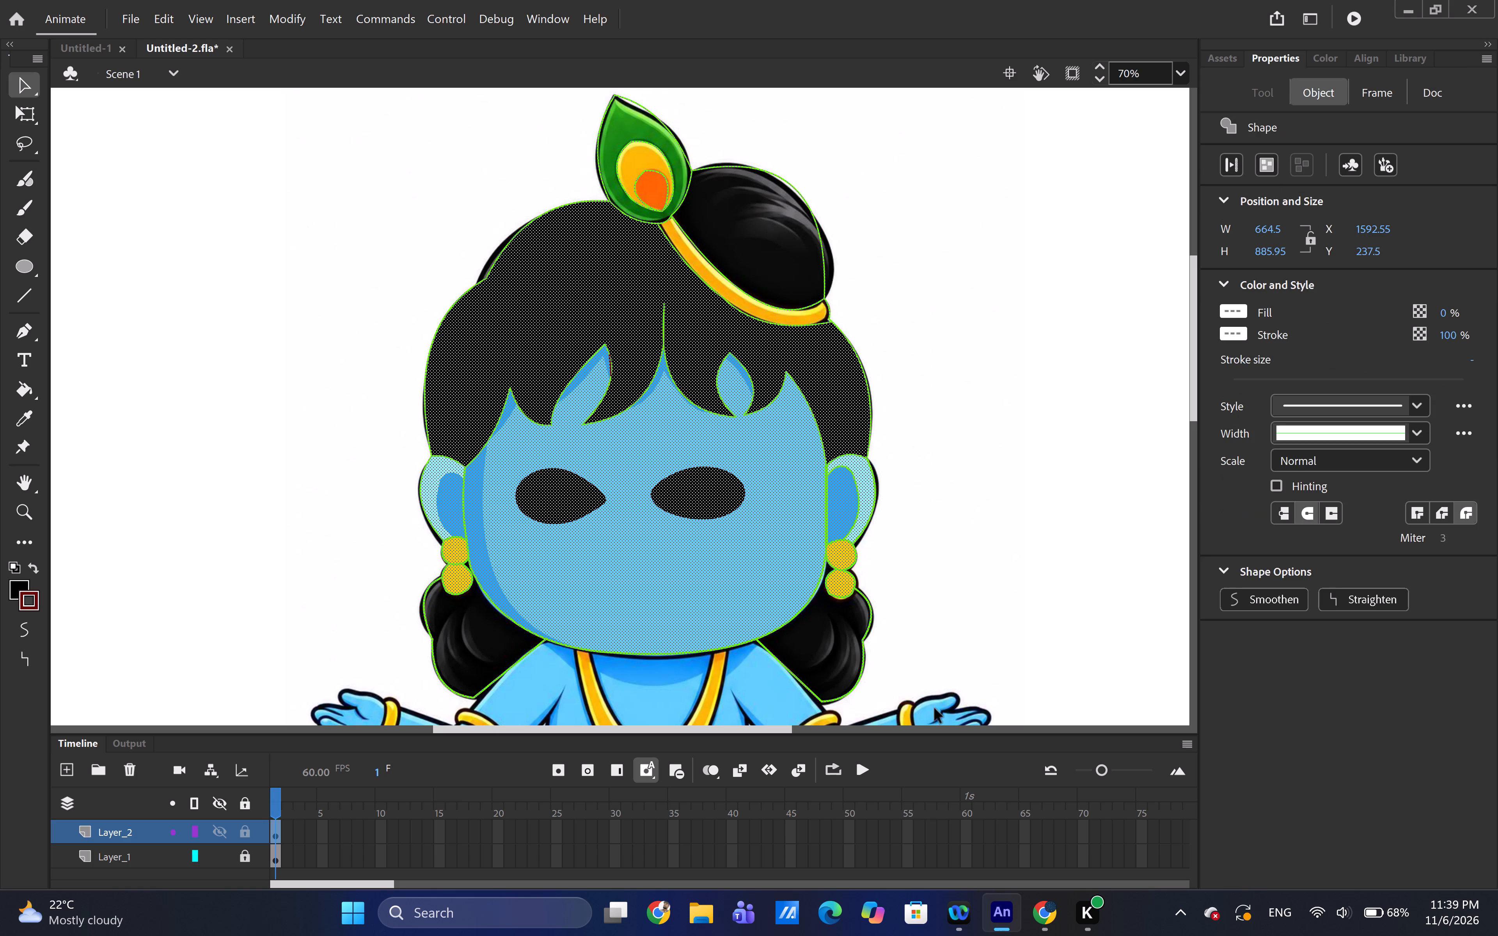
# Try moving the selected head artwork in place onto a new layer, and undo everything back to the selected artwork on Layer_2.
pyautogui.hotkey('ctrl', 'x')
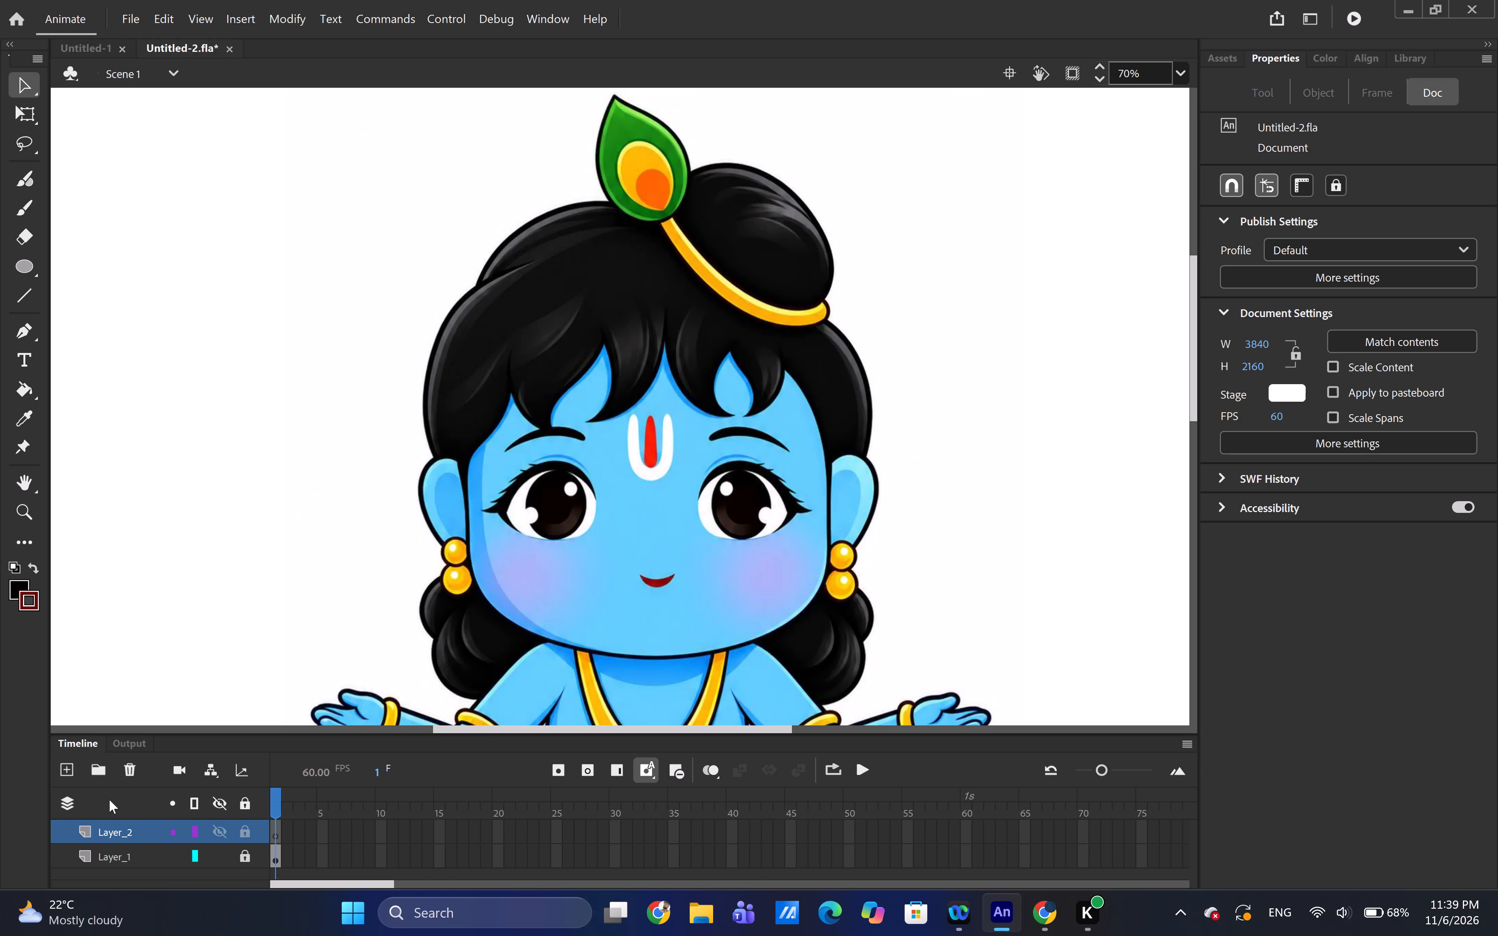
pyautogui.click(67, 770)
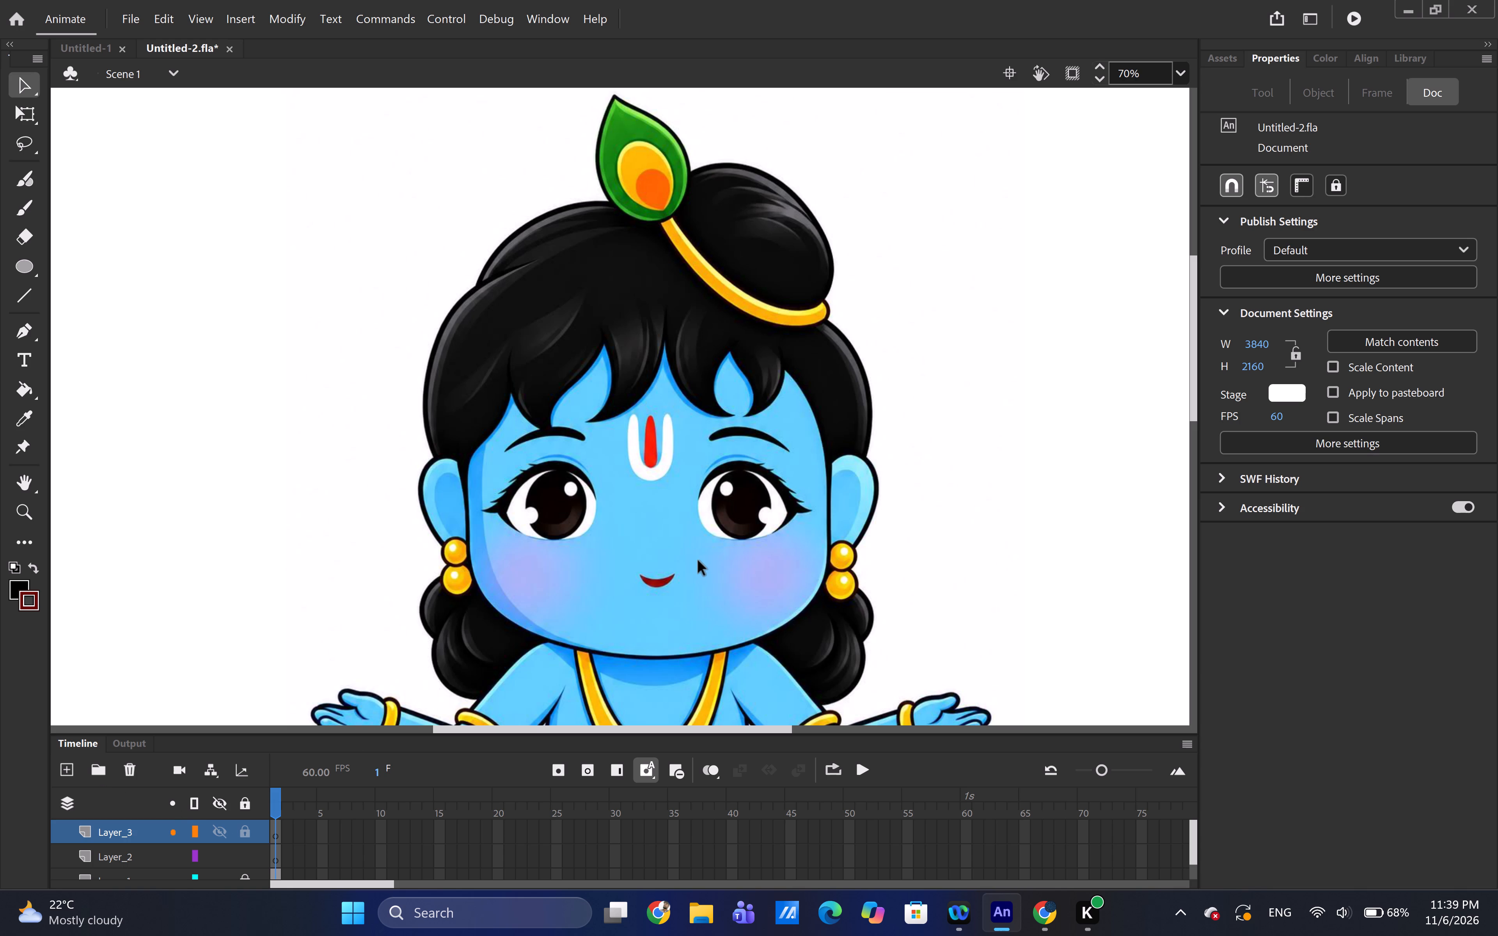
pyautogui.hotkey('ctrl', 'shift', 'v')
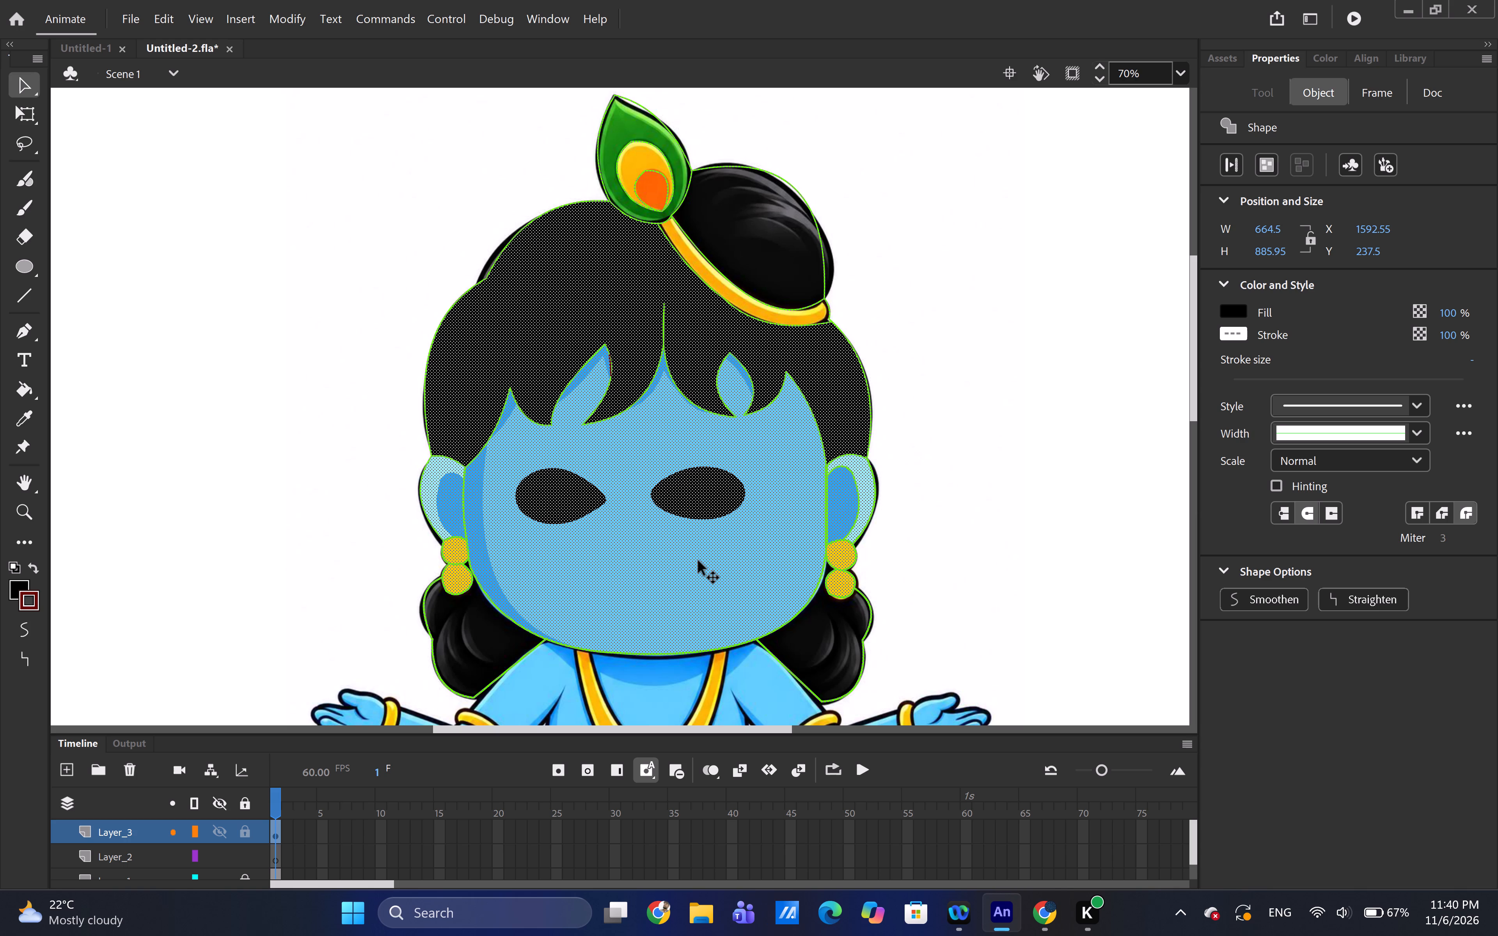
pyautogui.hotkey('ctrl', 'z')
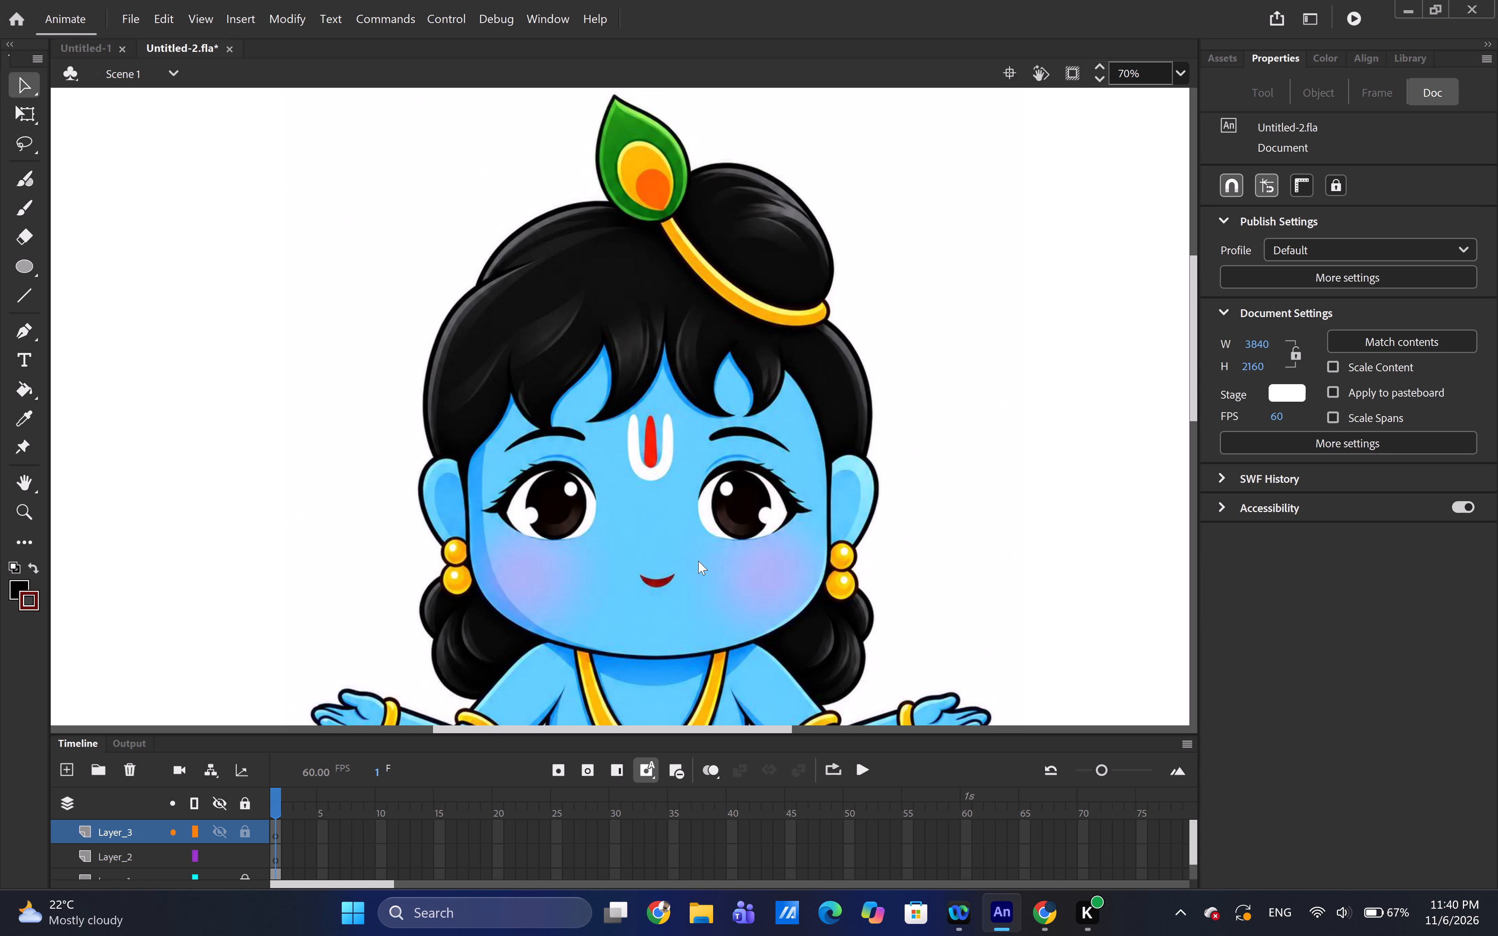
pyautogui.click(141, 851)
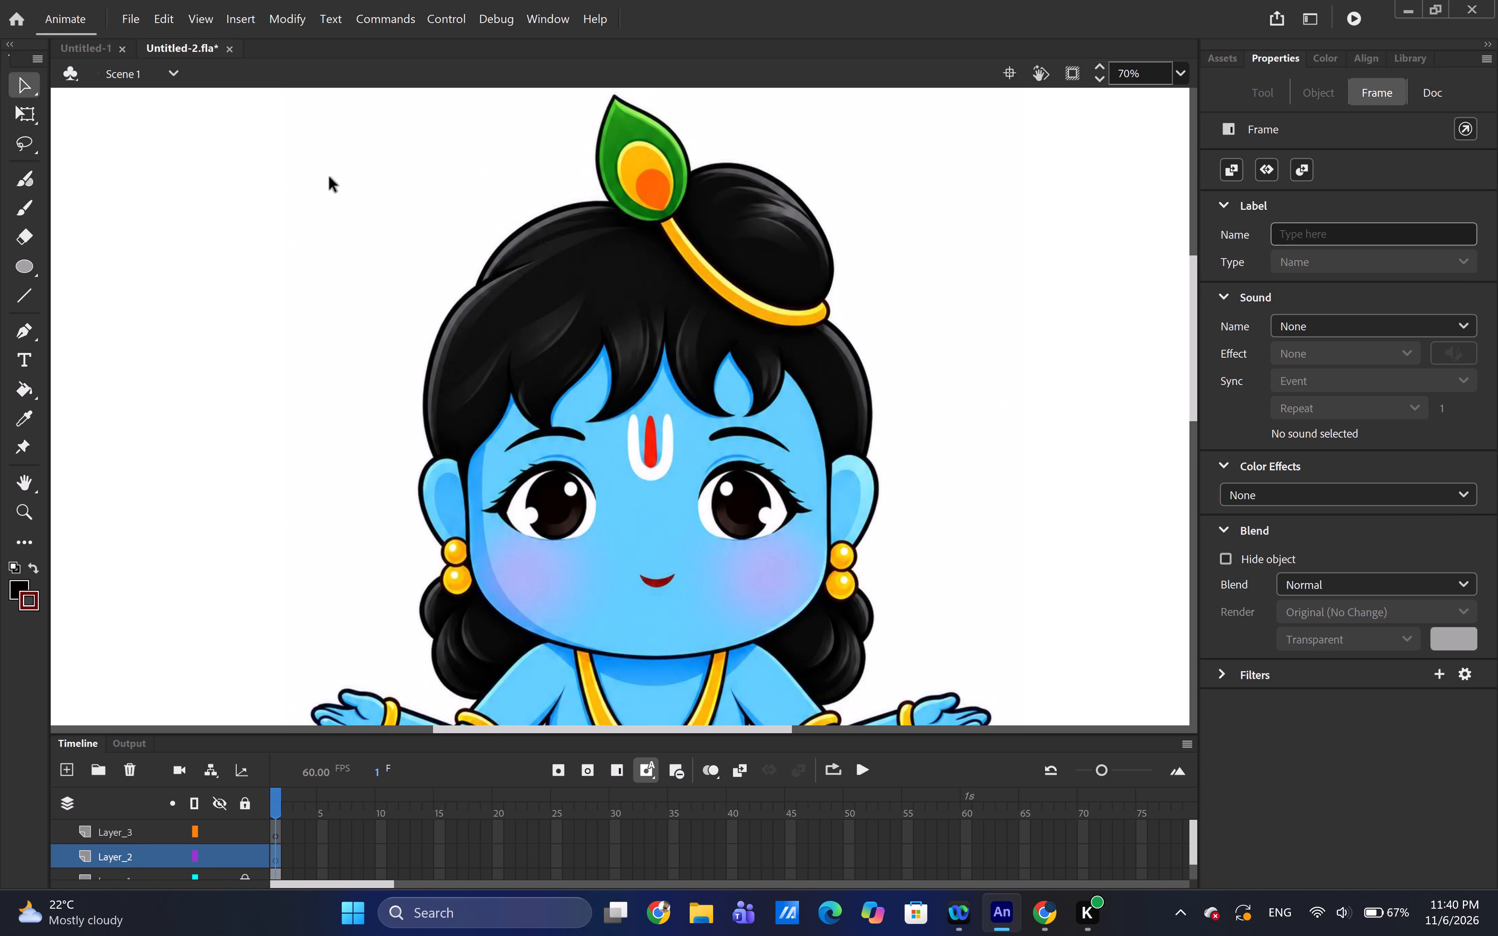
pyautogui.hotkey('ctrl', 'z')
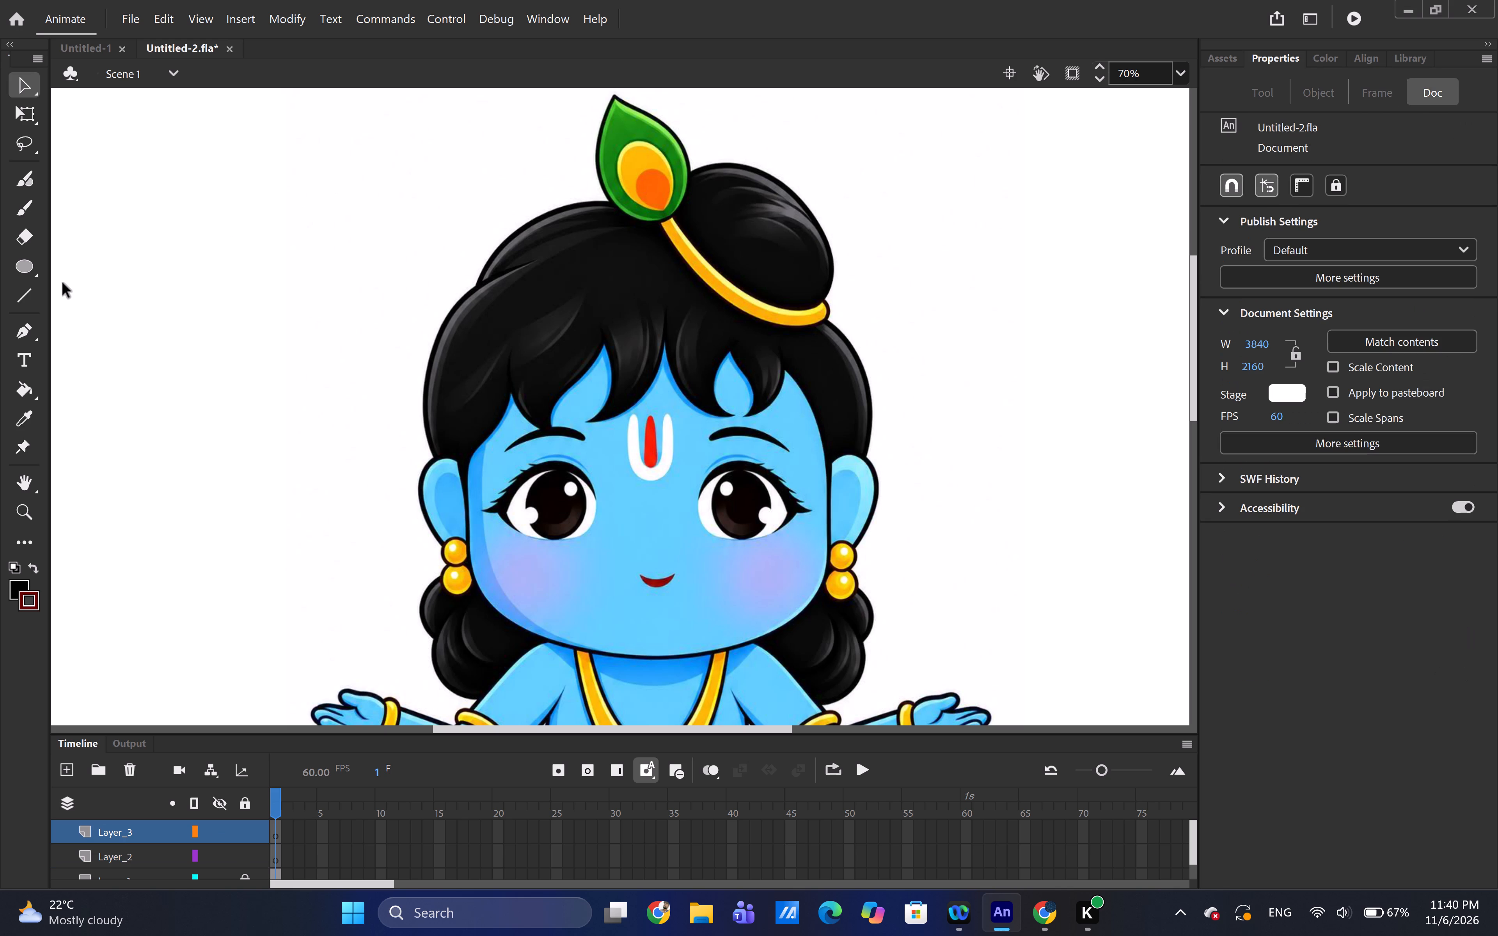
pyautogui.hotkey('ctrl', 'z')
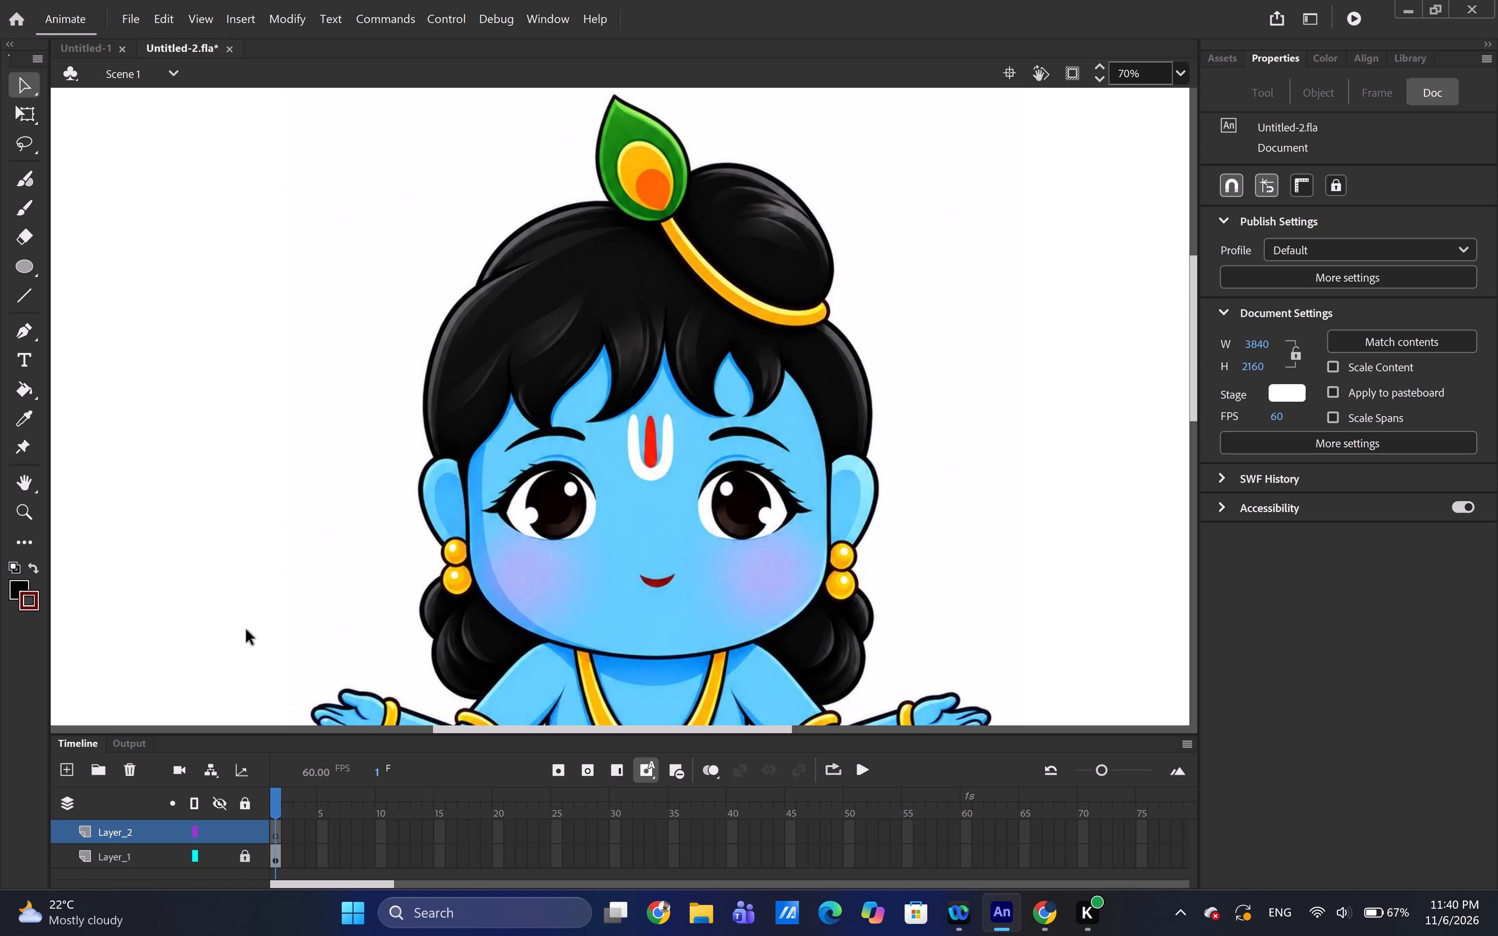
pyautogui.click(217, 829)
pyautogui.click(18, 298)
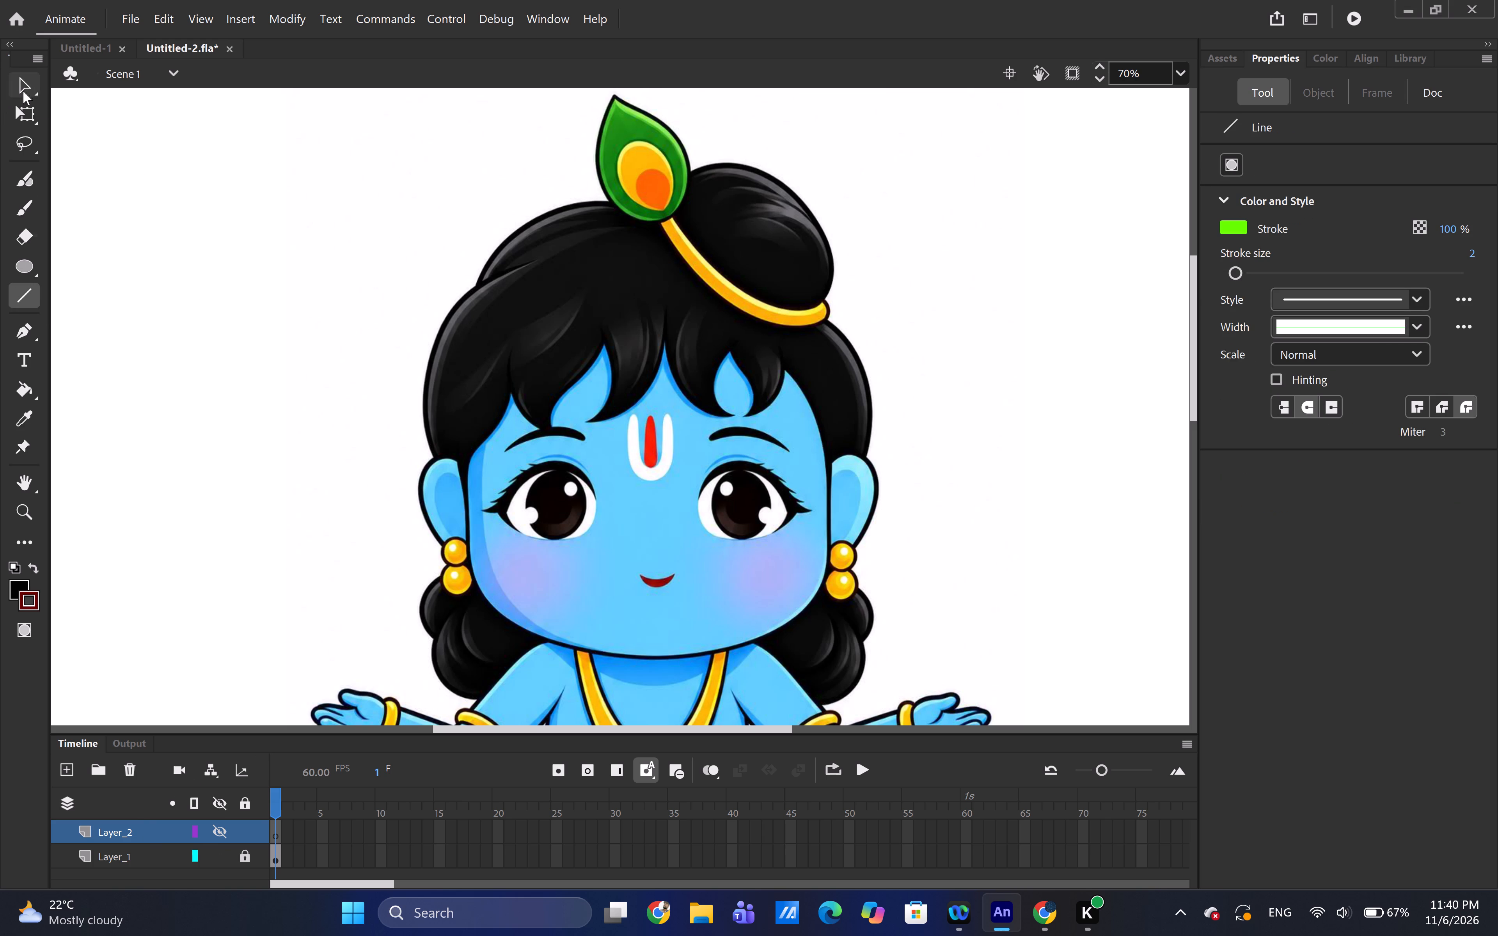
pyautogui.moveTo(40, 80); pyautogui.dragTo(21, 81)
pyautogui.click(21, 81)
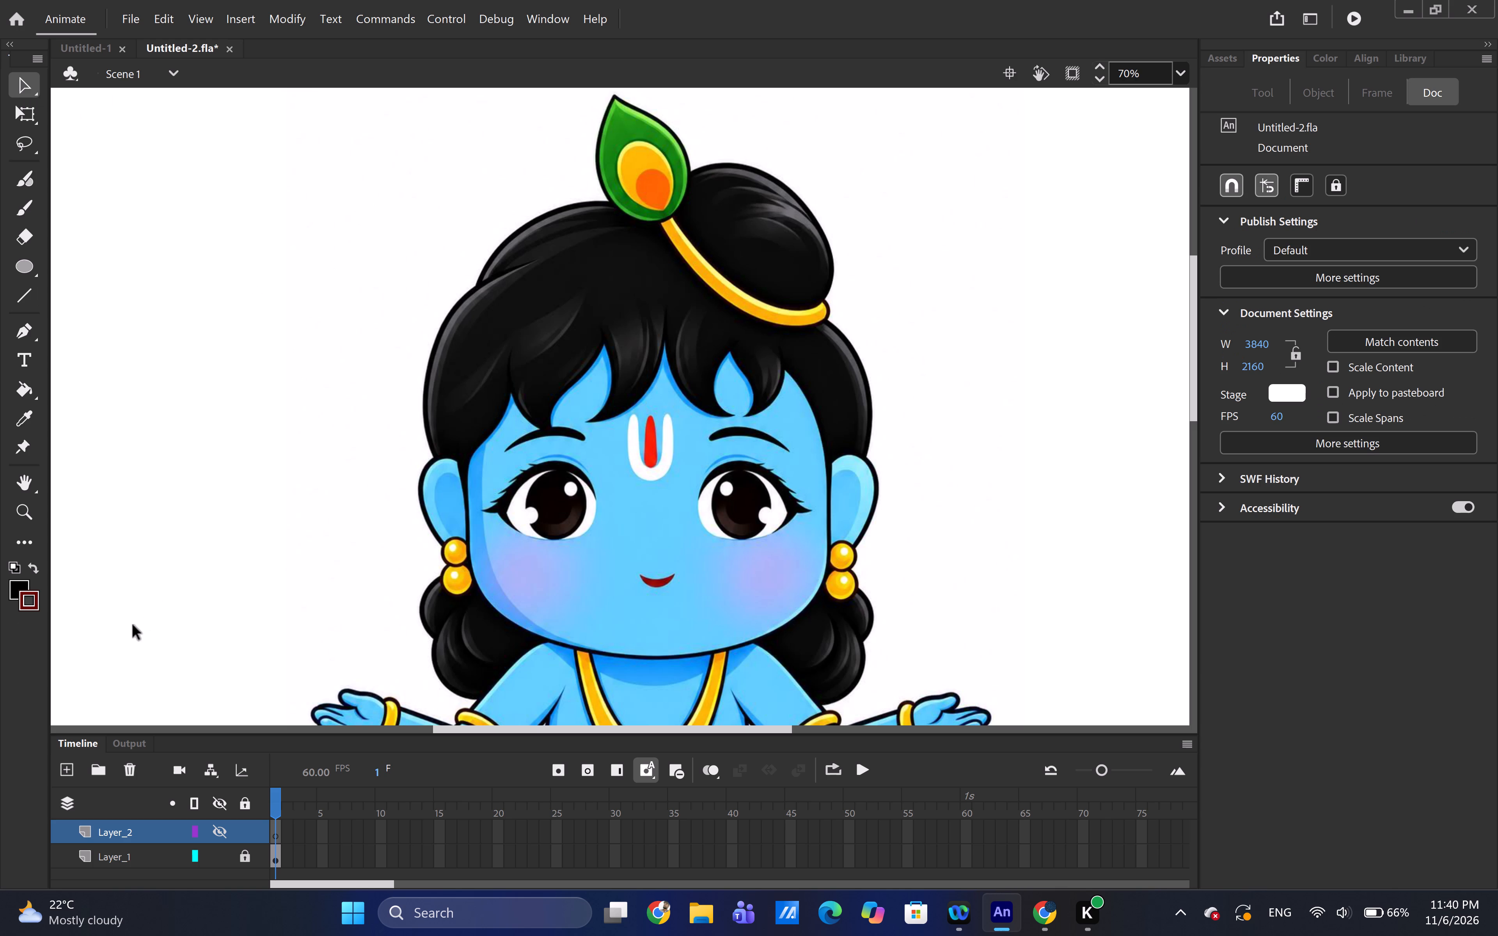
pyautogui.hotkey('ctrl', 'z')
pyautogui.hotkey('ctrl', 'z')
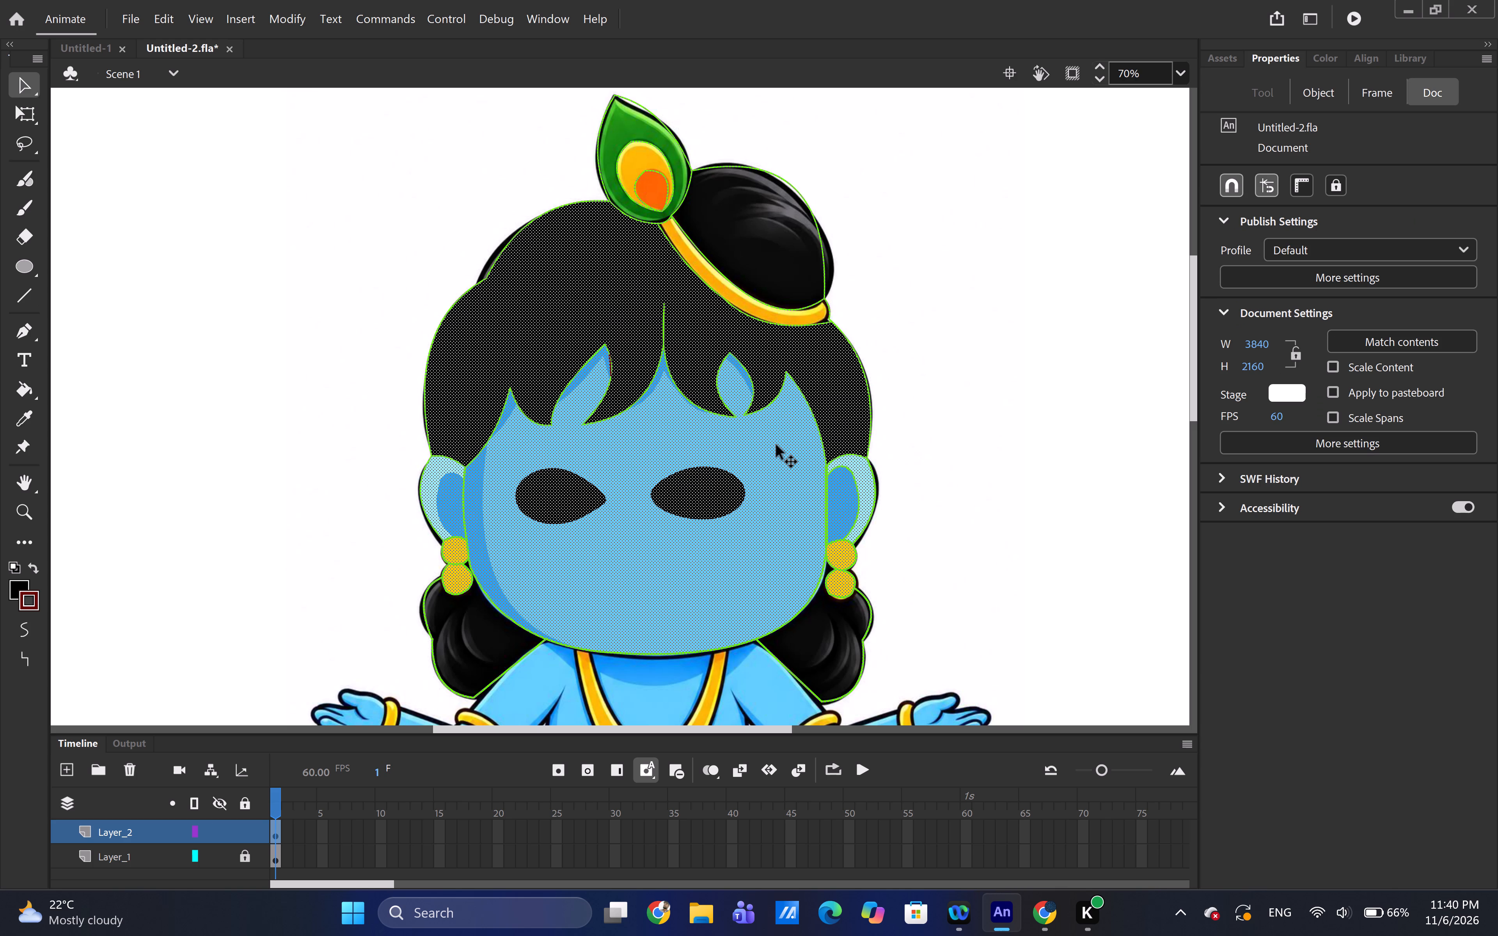
# Group the selected head artwork on Layer_2.
pyautogui.hotkey('ctrl', 'g')
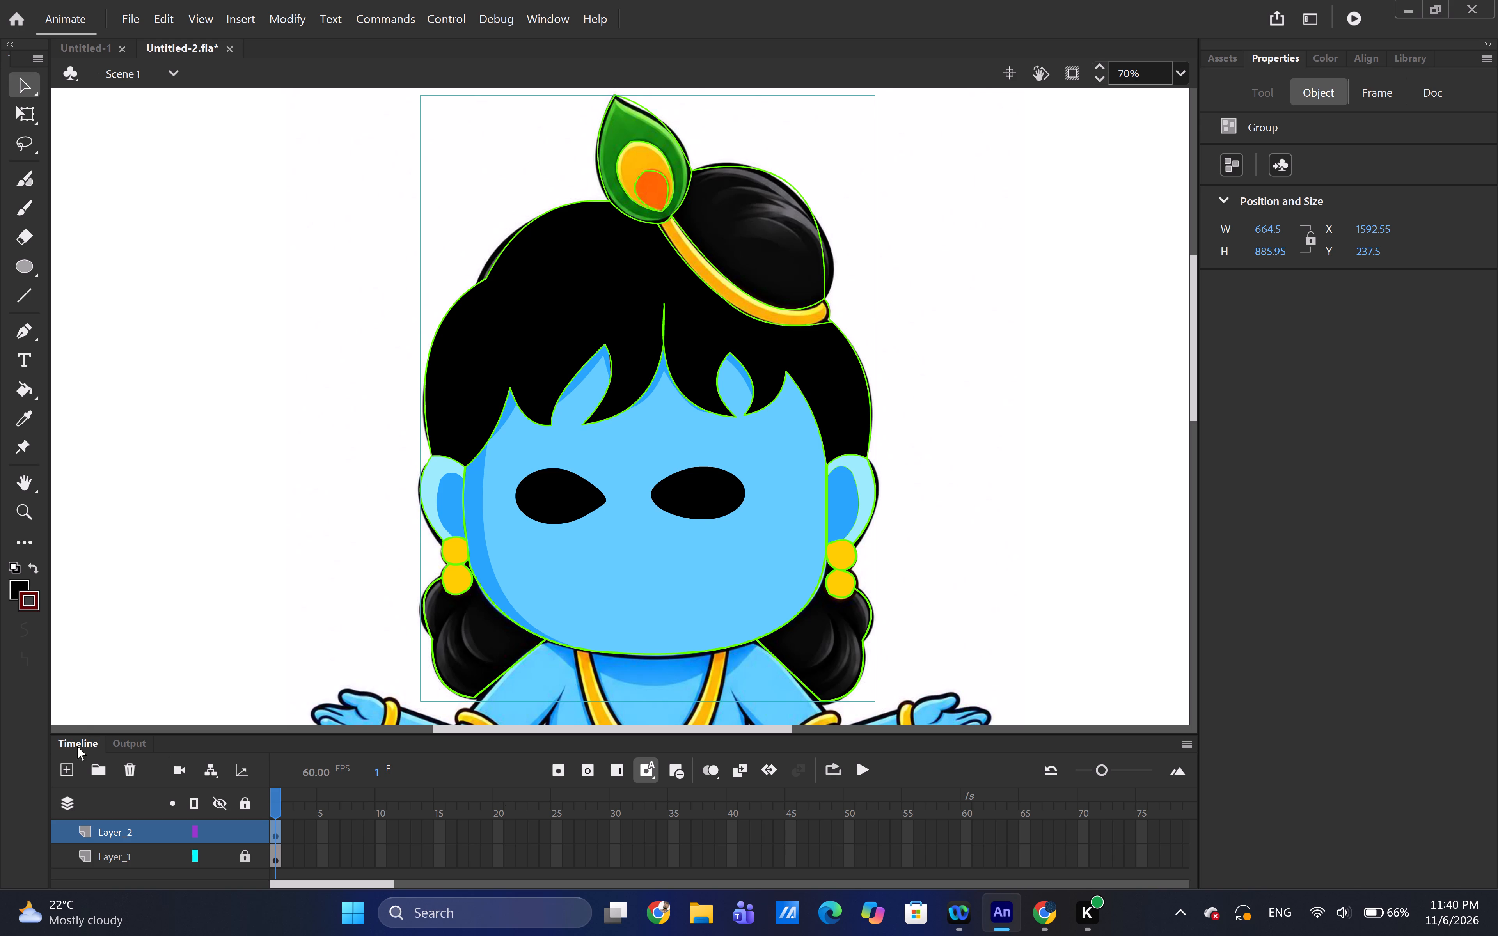
# Add a new empty layer above Layer_2.
pyautogui.click(70, 766)
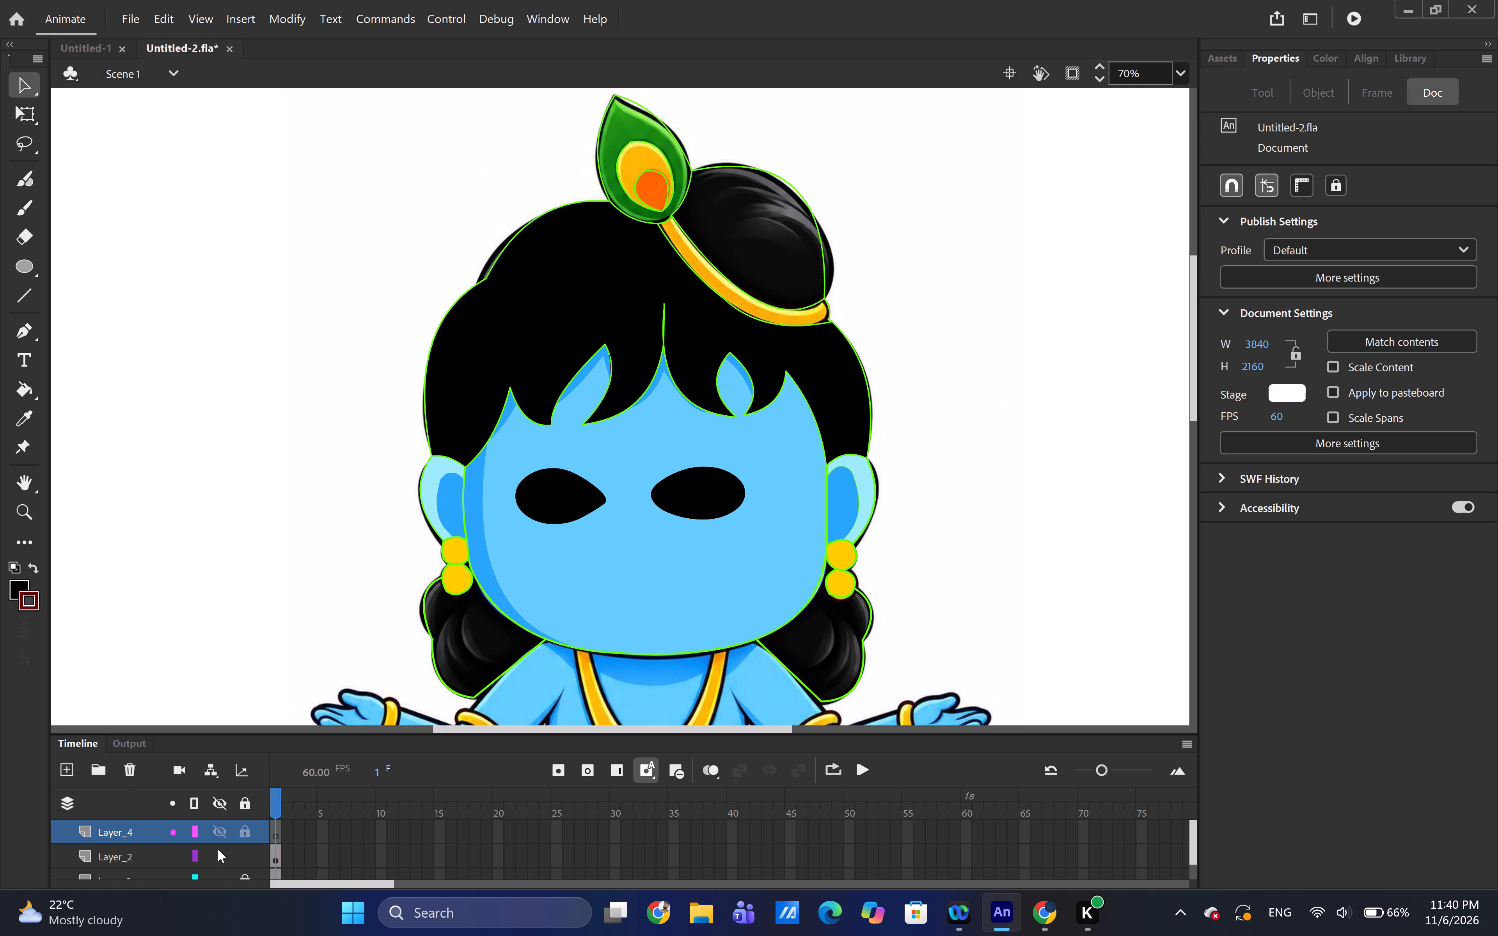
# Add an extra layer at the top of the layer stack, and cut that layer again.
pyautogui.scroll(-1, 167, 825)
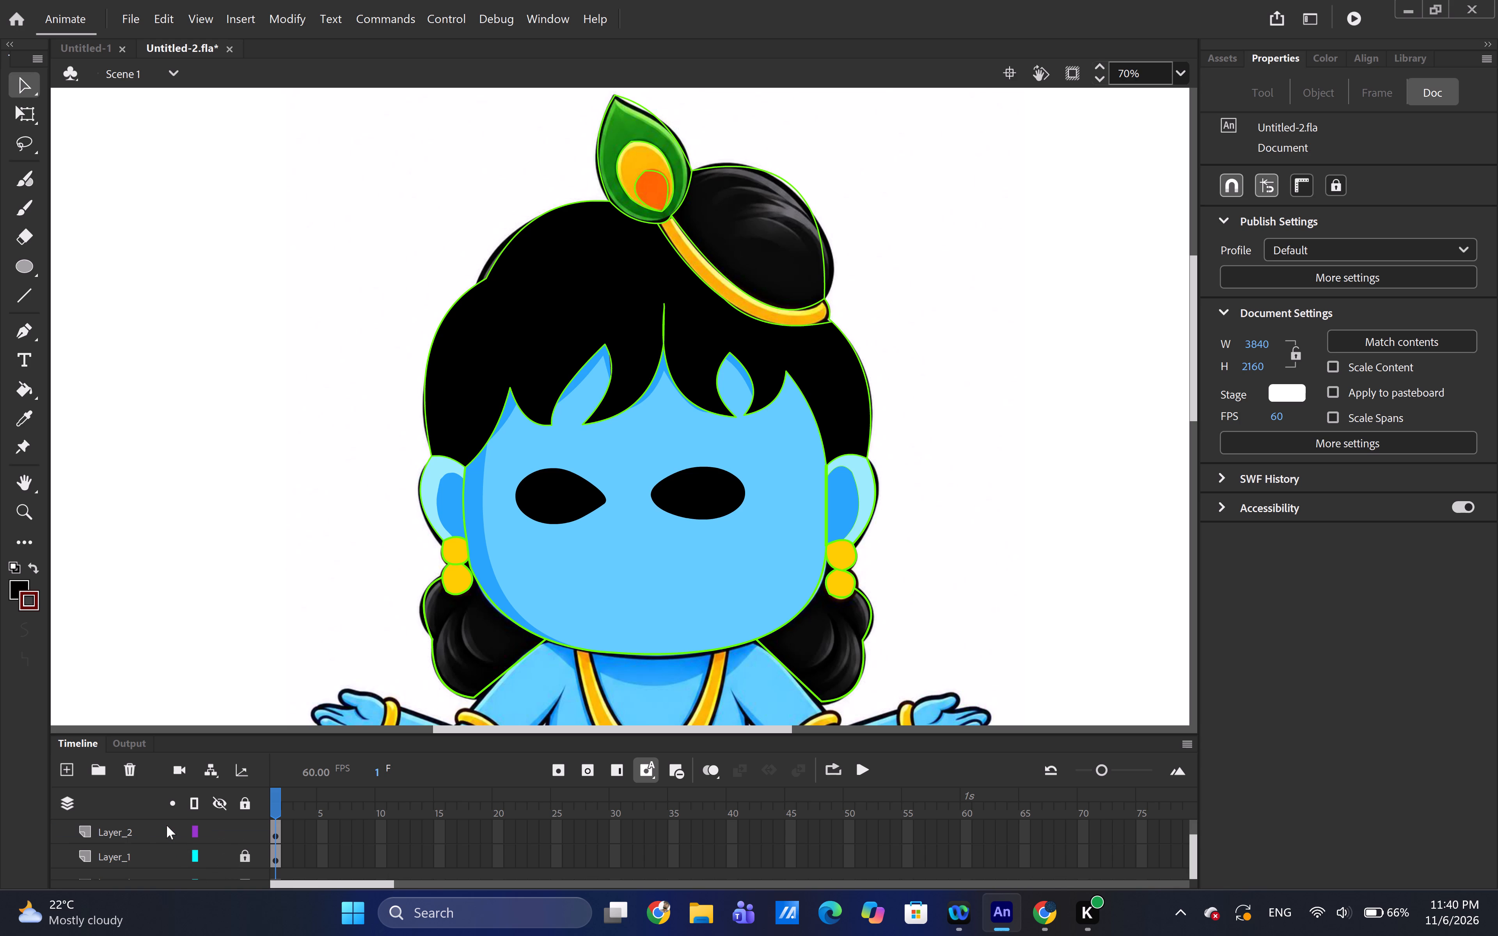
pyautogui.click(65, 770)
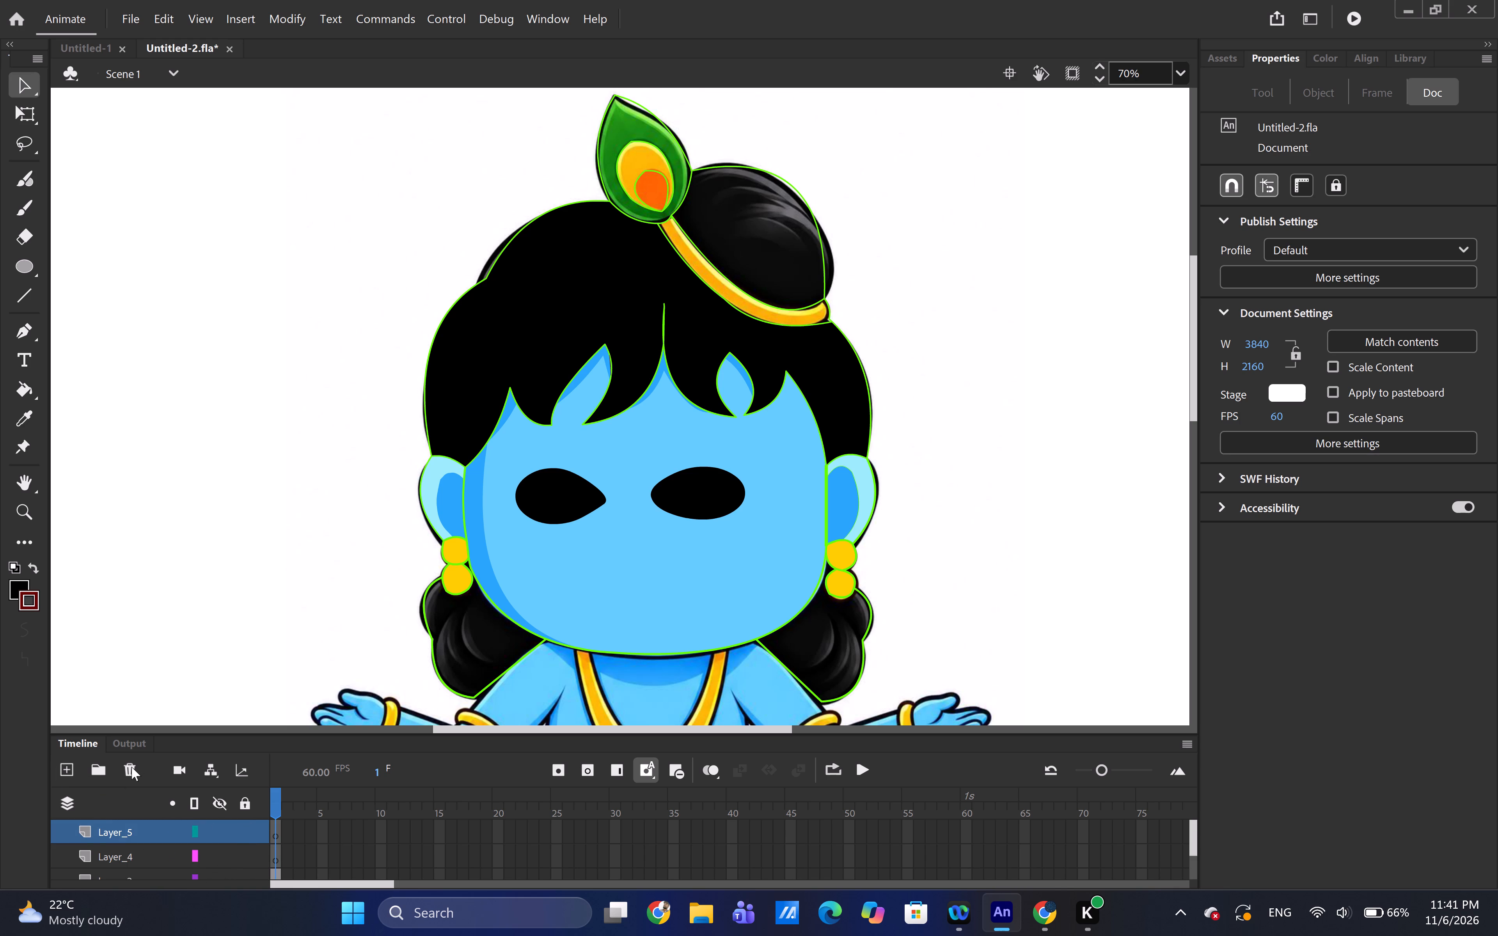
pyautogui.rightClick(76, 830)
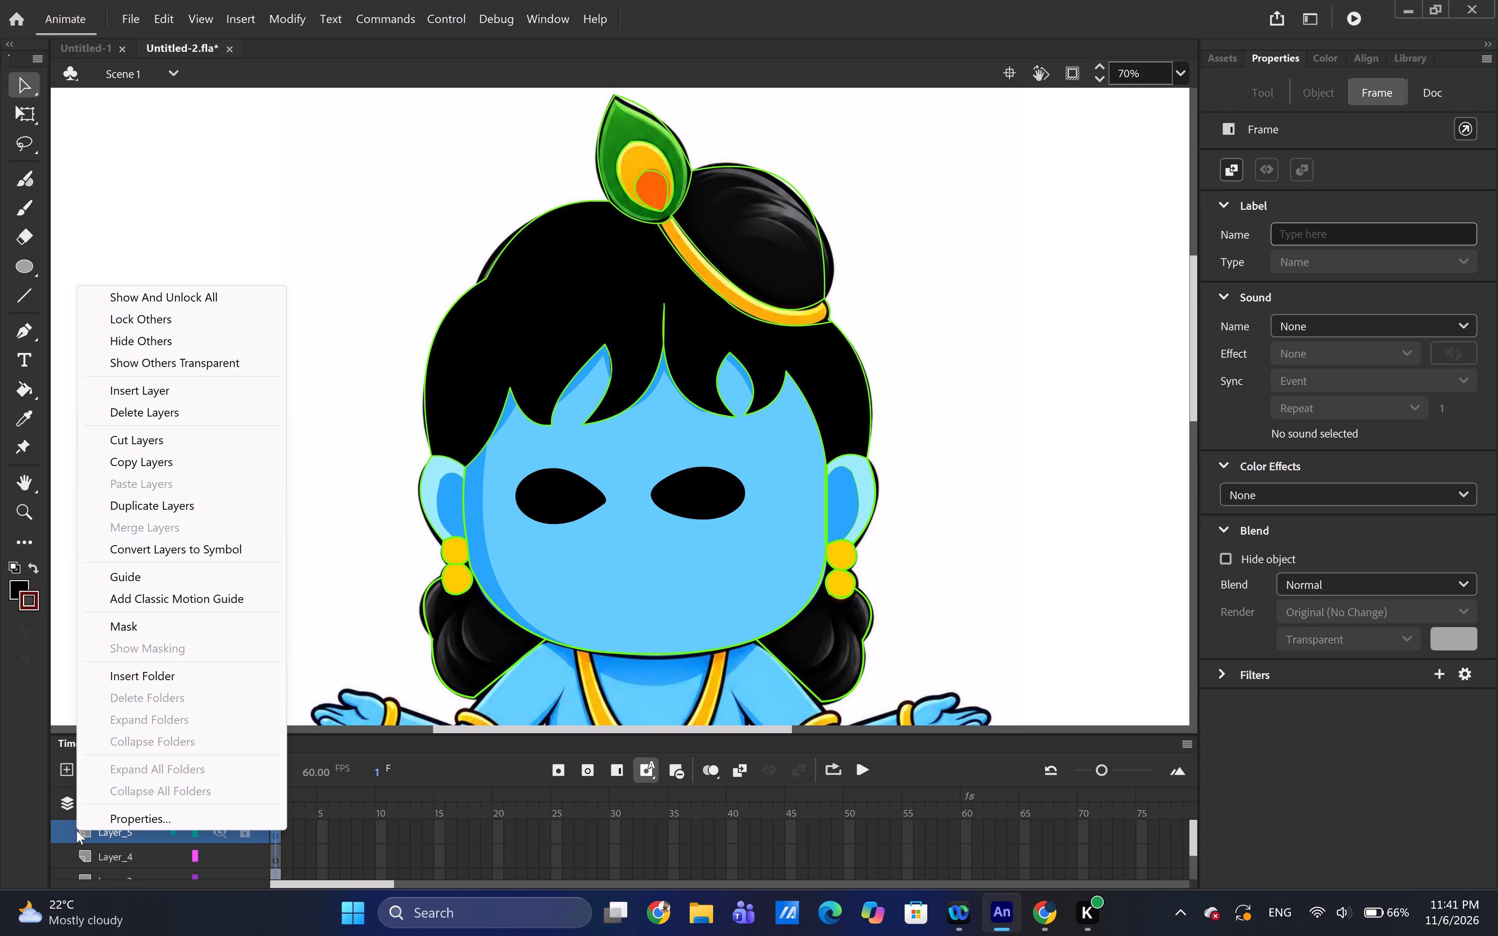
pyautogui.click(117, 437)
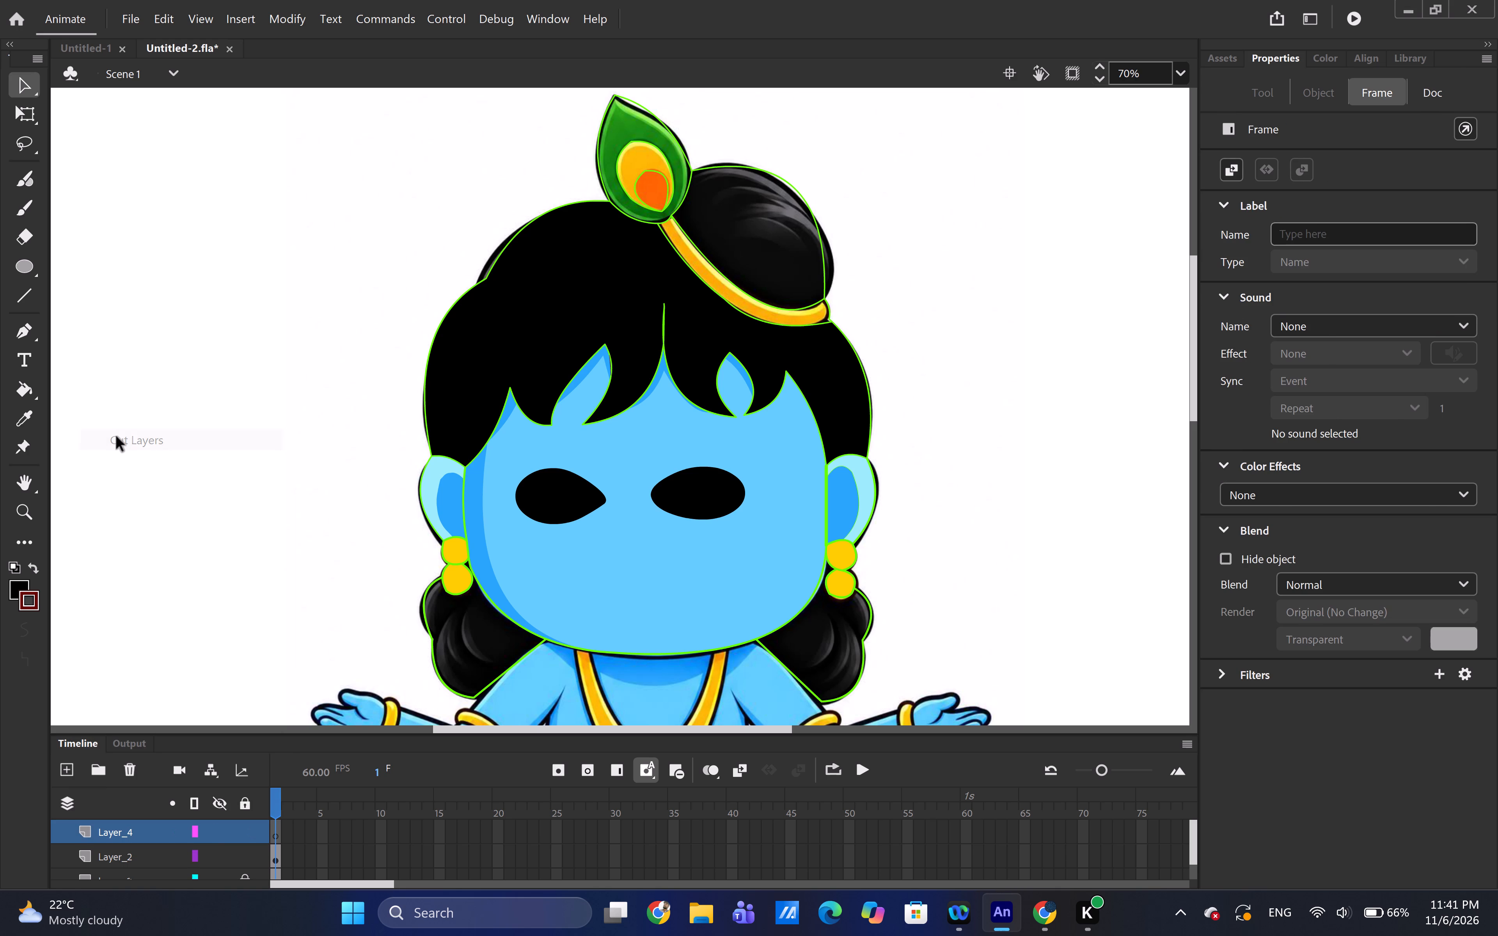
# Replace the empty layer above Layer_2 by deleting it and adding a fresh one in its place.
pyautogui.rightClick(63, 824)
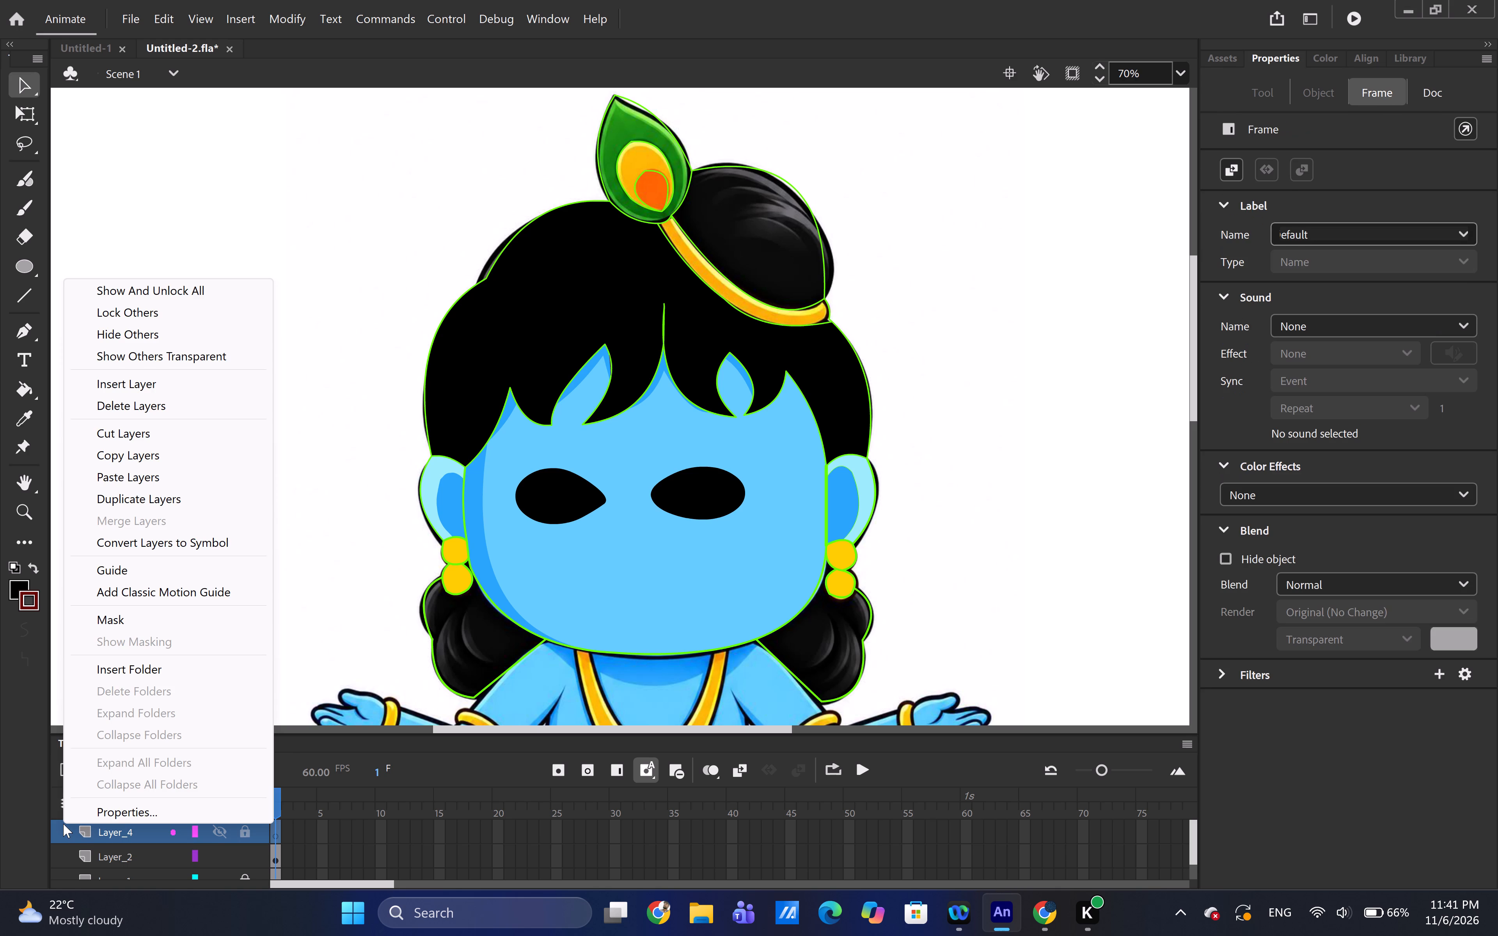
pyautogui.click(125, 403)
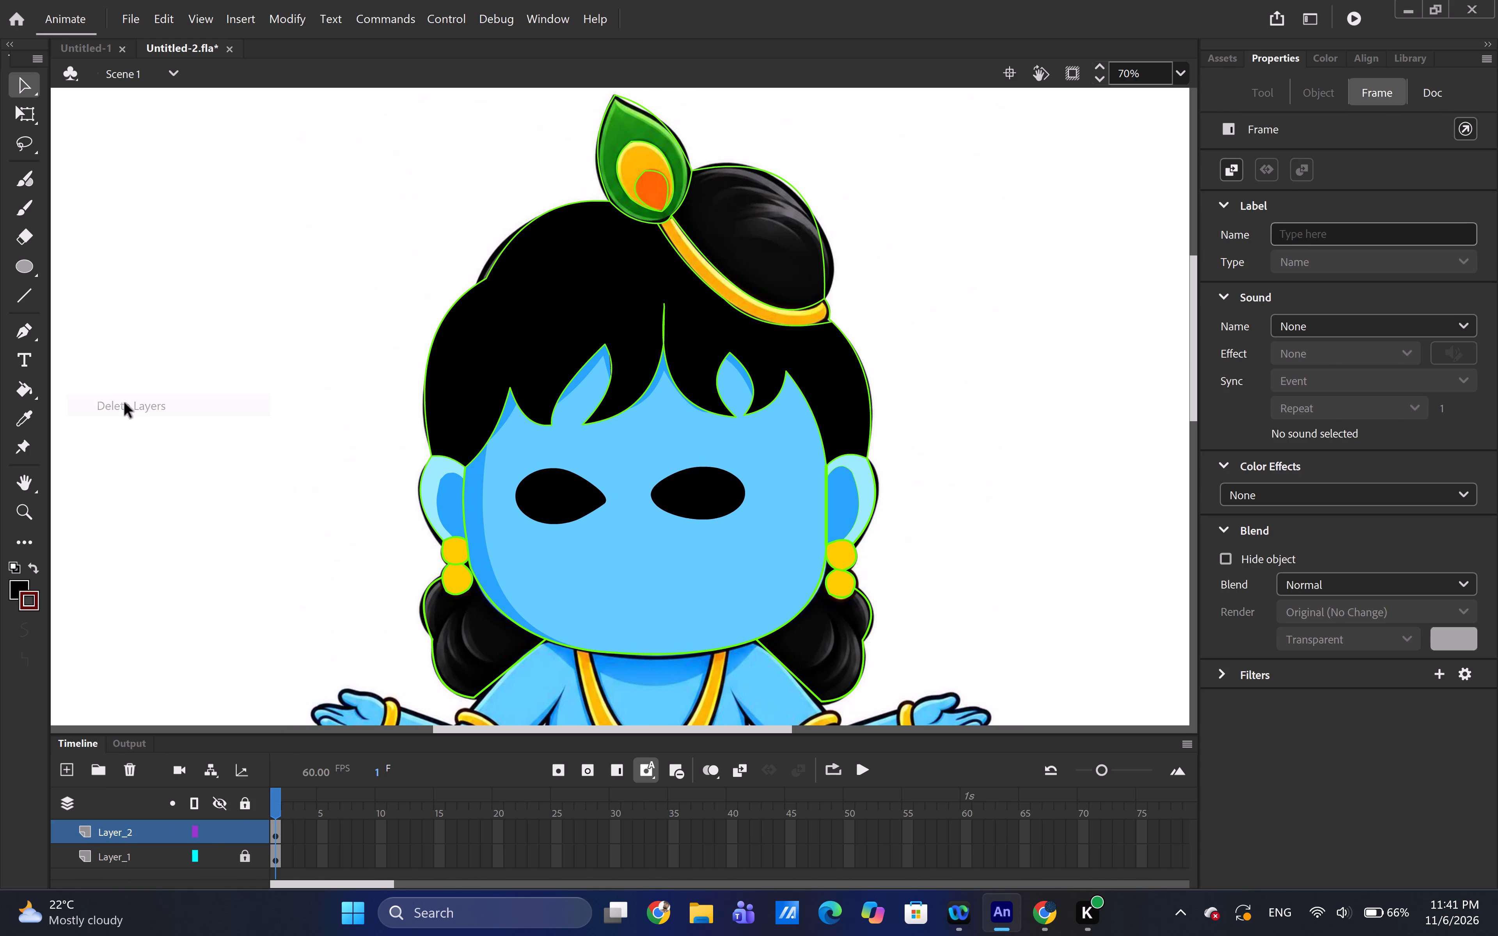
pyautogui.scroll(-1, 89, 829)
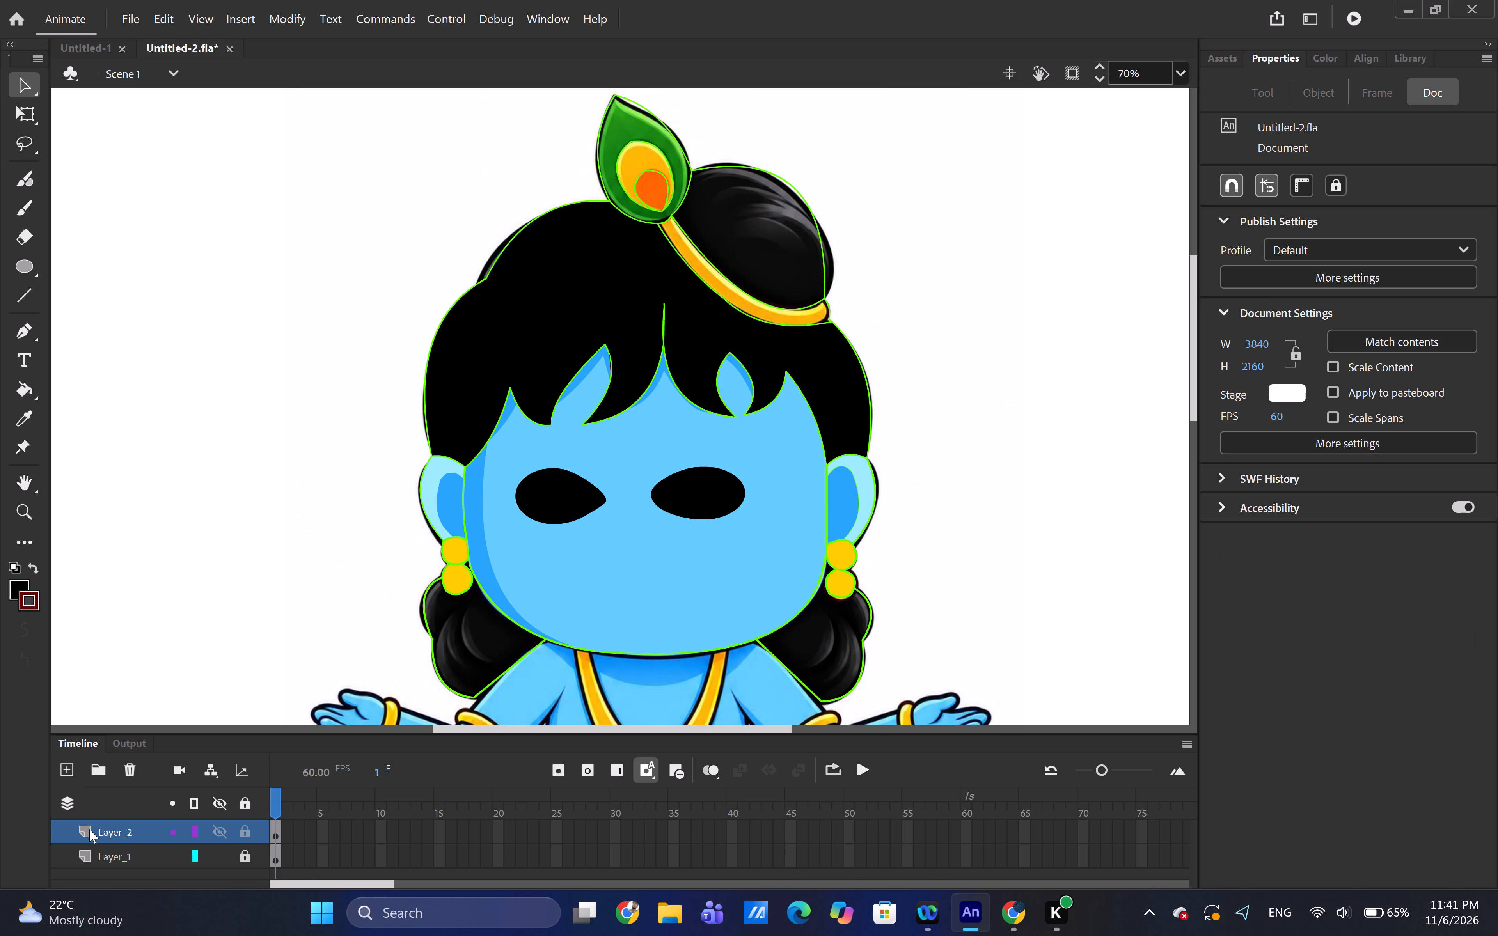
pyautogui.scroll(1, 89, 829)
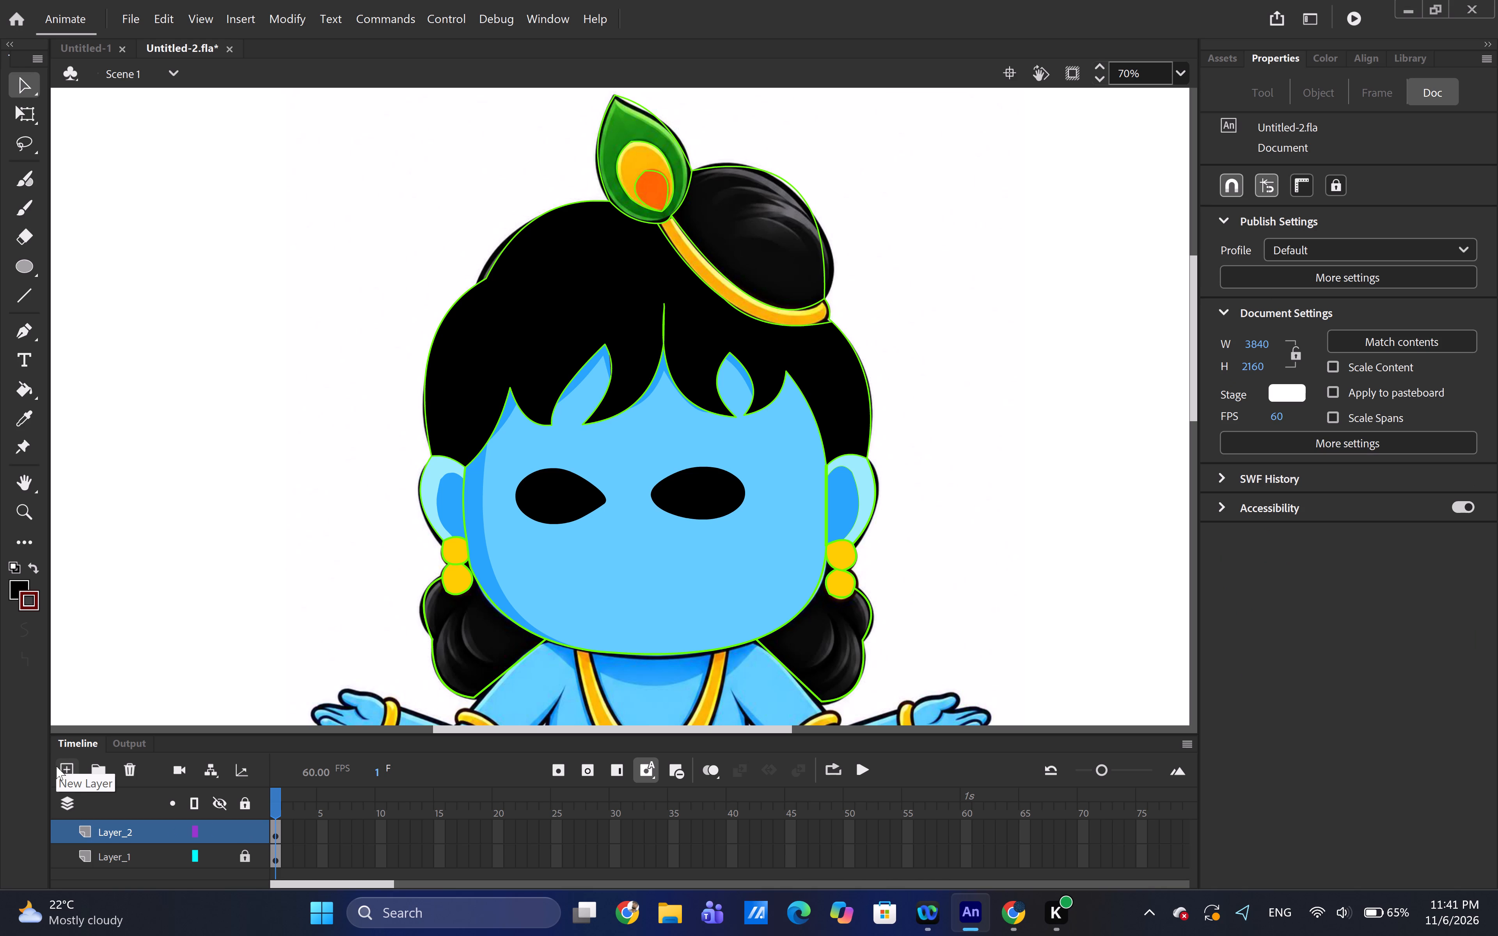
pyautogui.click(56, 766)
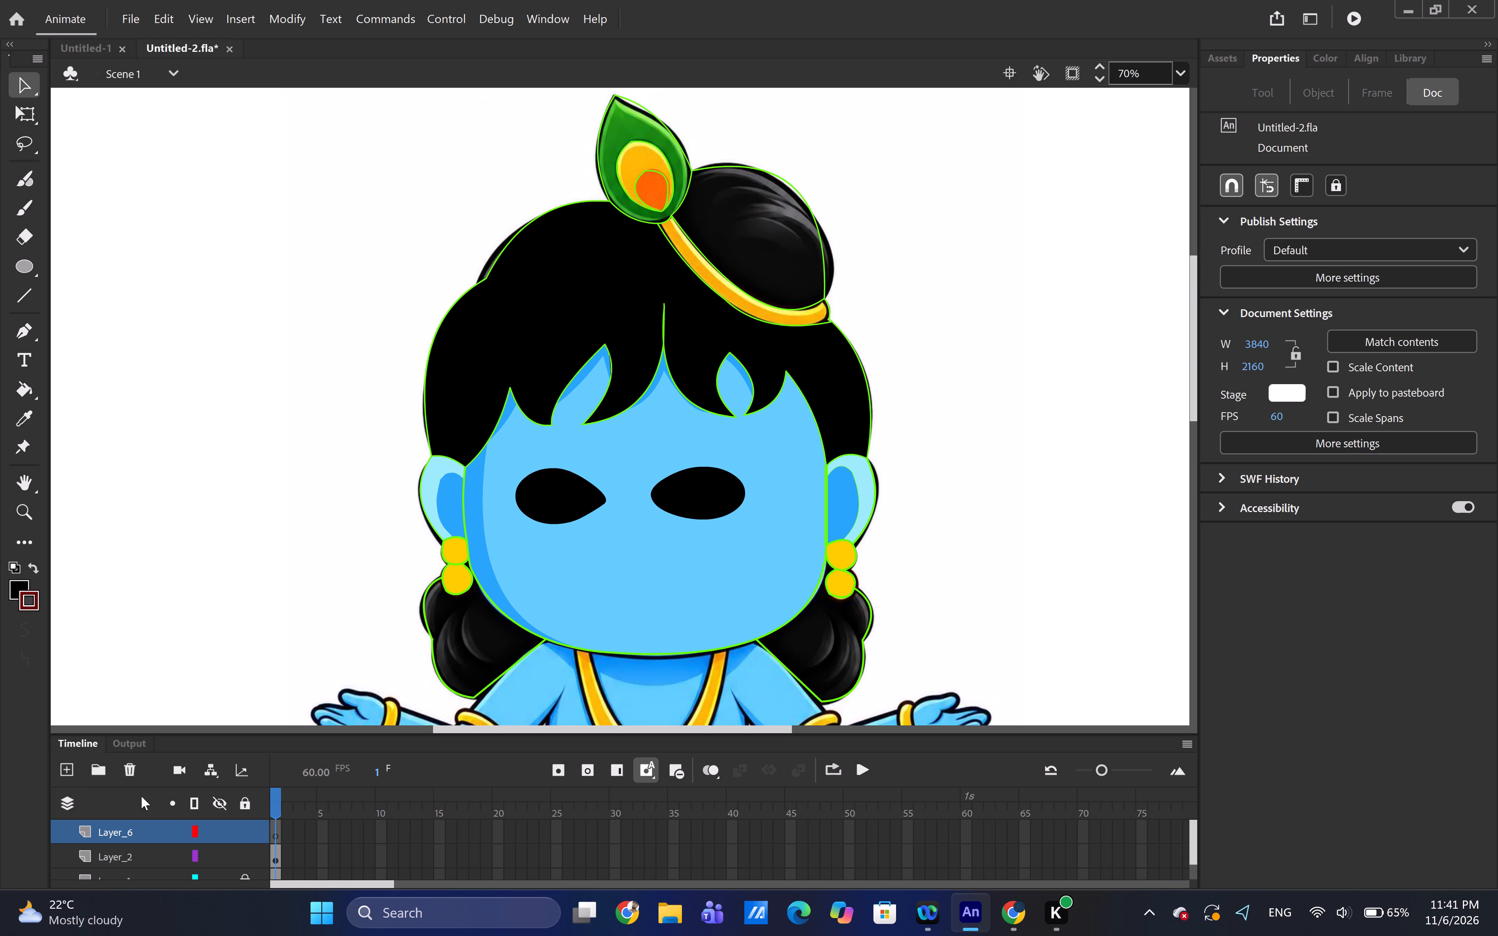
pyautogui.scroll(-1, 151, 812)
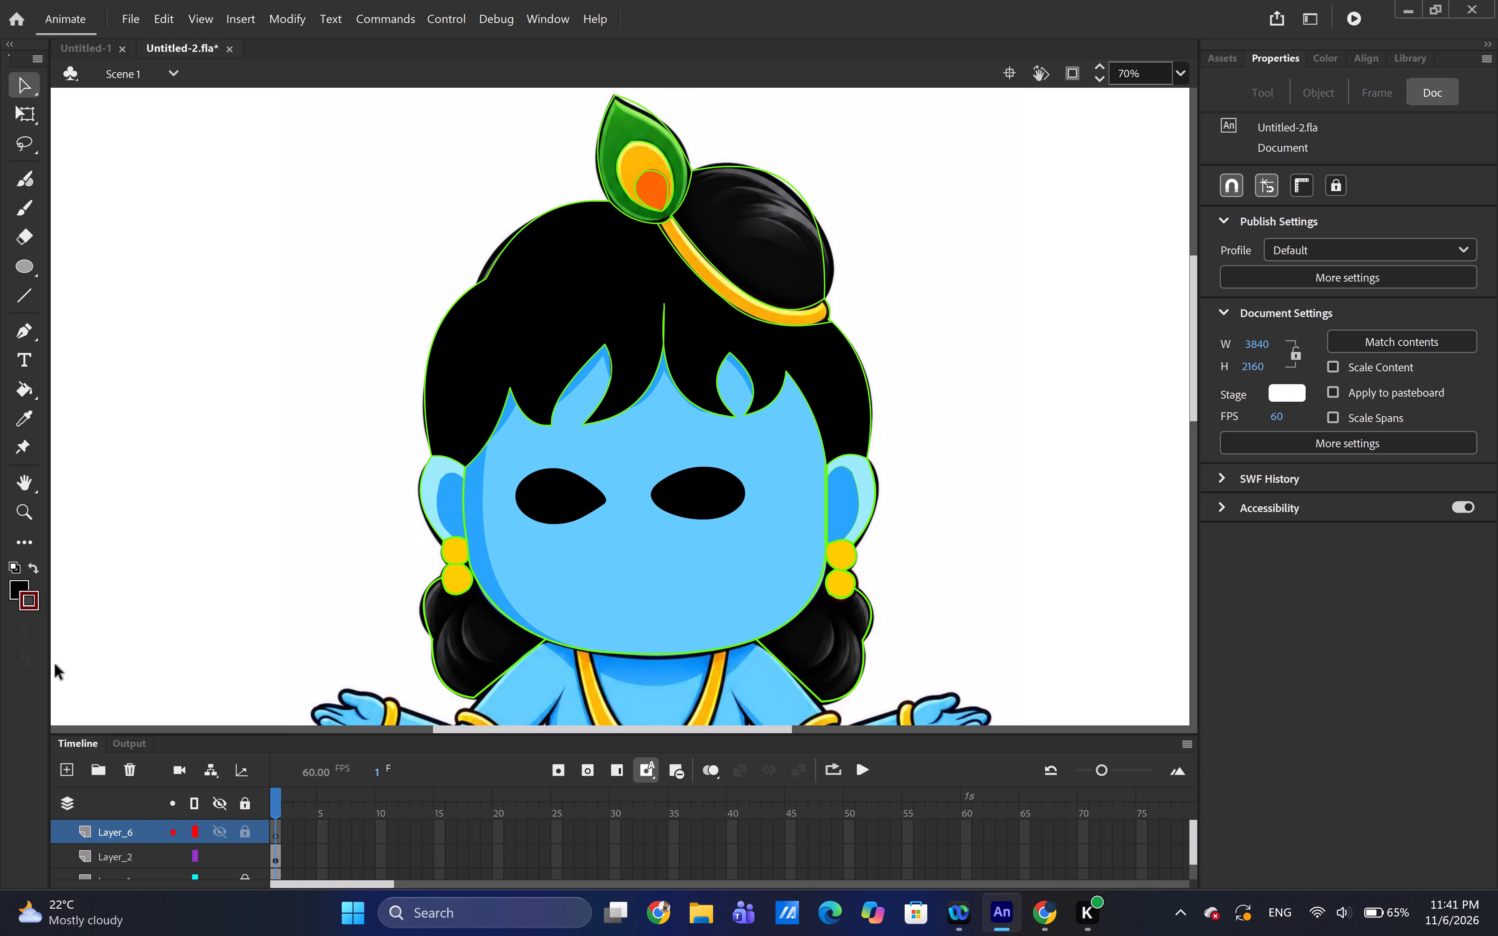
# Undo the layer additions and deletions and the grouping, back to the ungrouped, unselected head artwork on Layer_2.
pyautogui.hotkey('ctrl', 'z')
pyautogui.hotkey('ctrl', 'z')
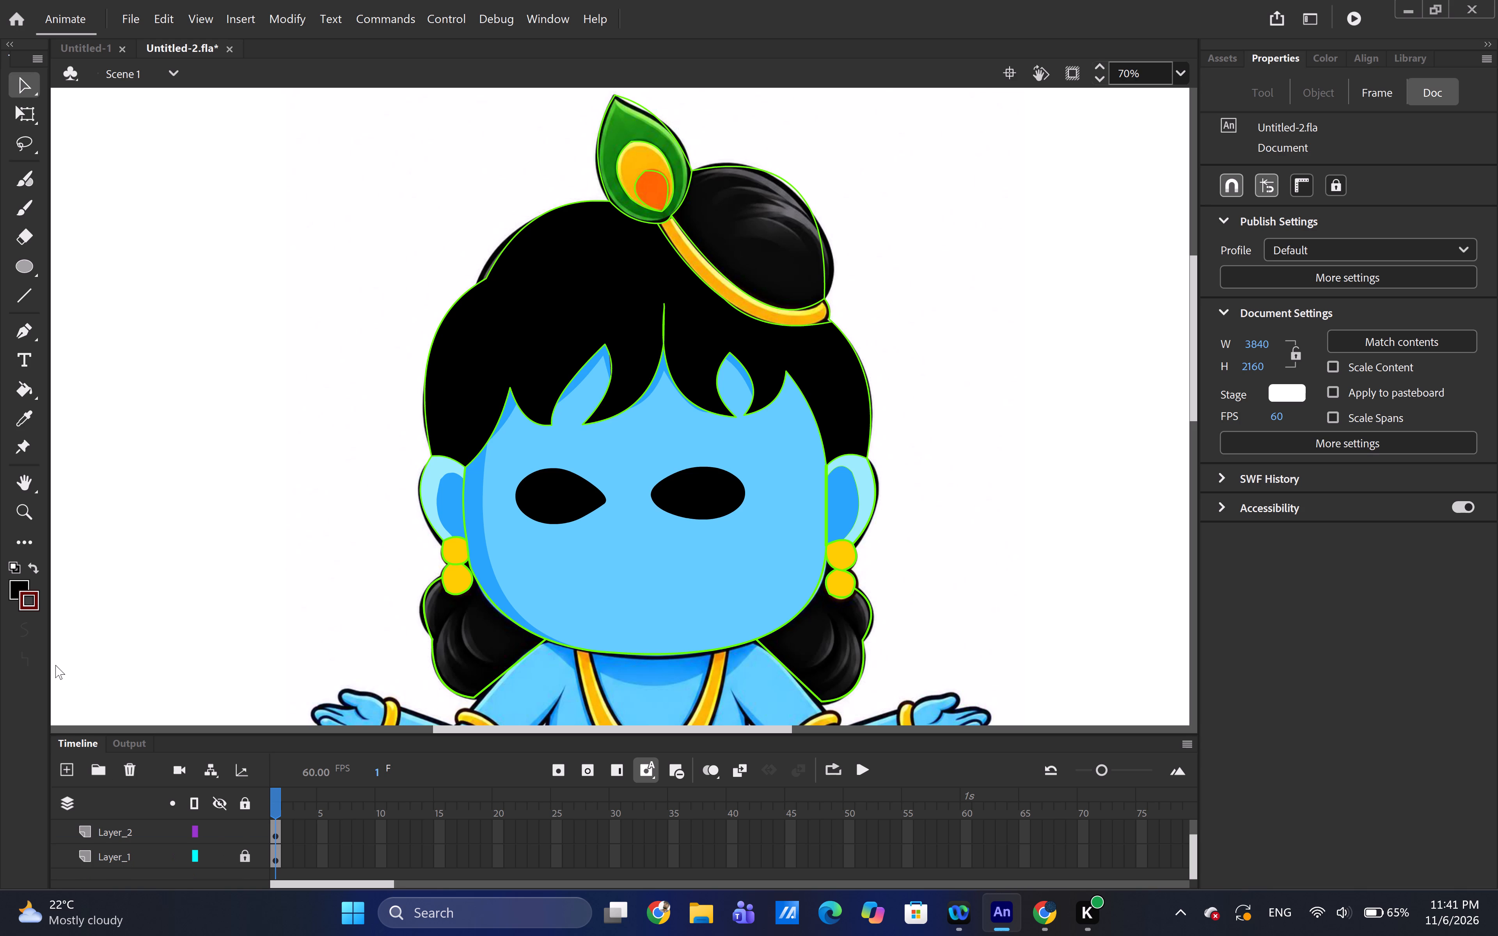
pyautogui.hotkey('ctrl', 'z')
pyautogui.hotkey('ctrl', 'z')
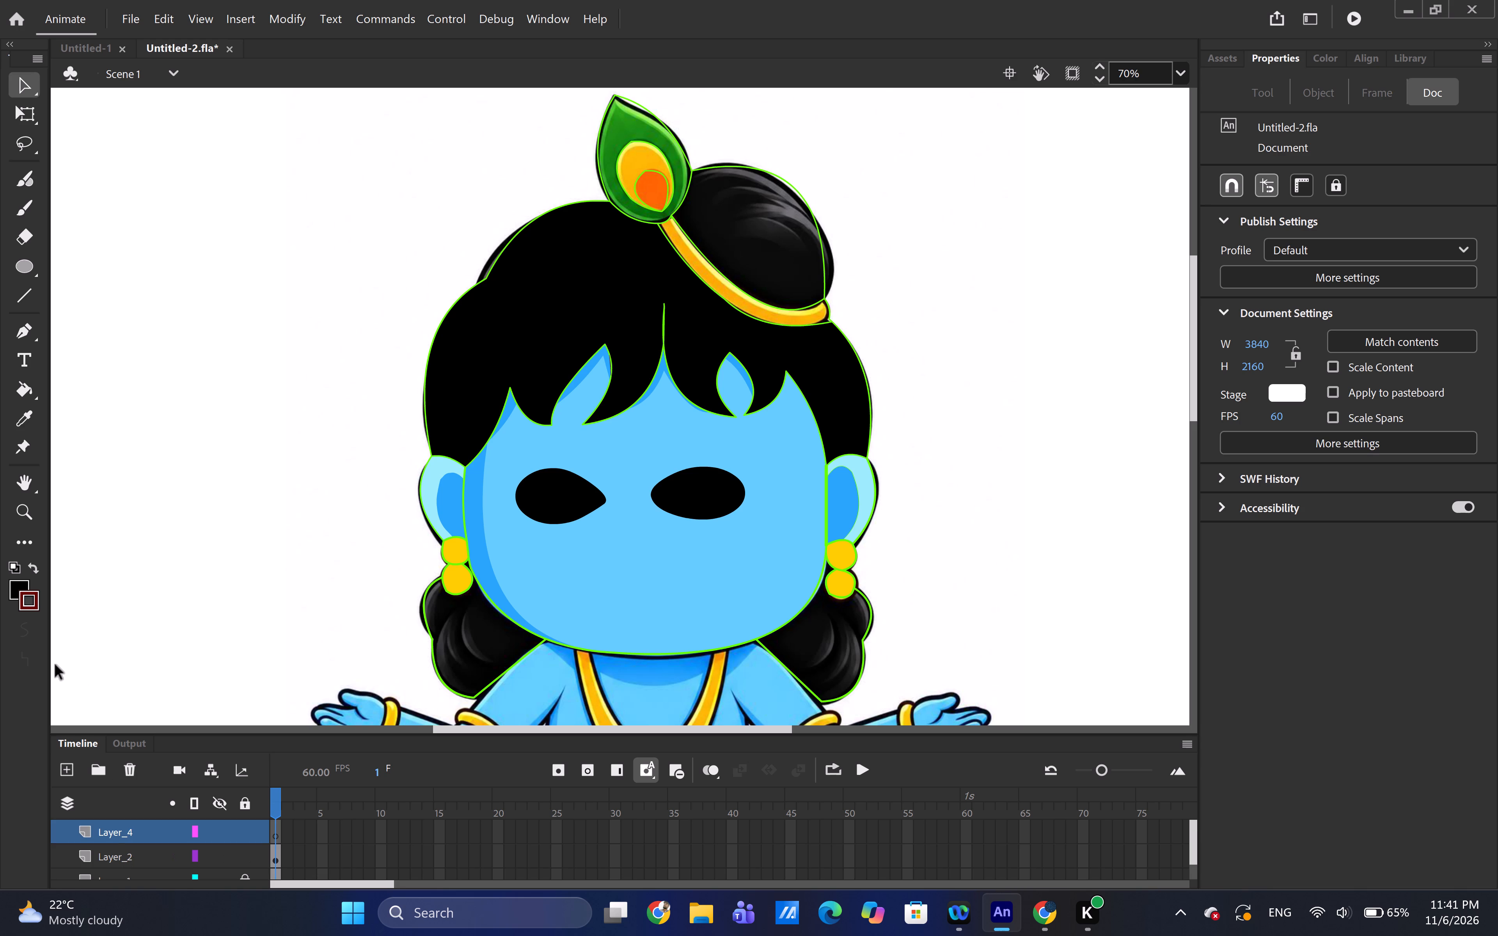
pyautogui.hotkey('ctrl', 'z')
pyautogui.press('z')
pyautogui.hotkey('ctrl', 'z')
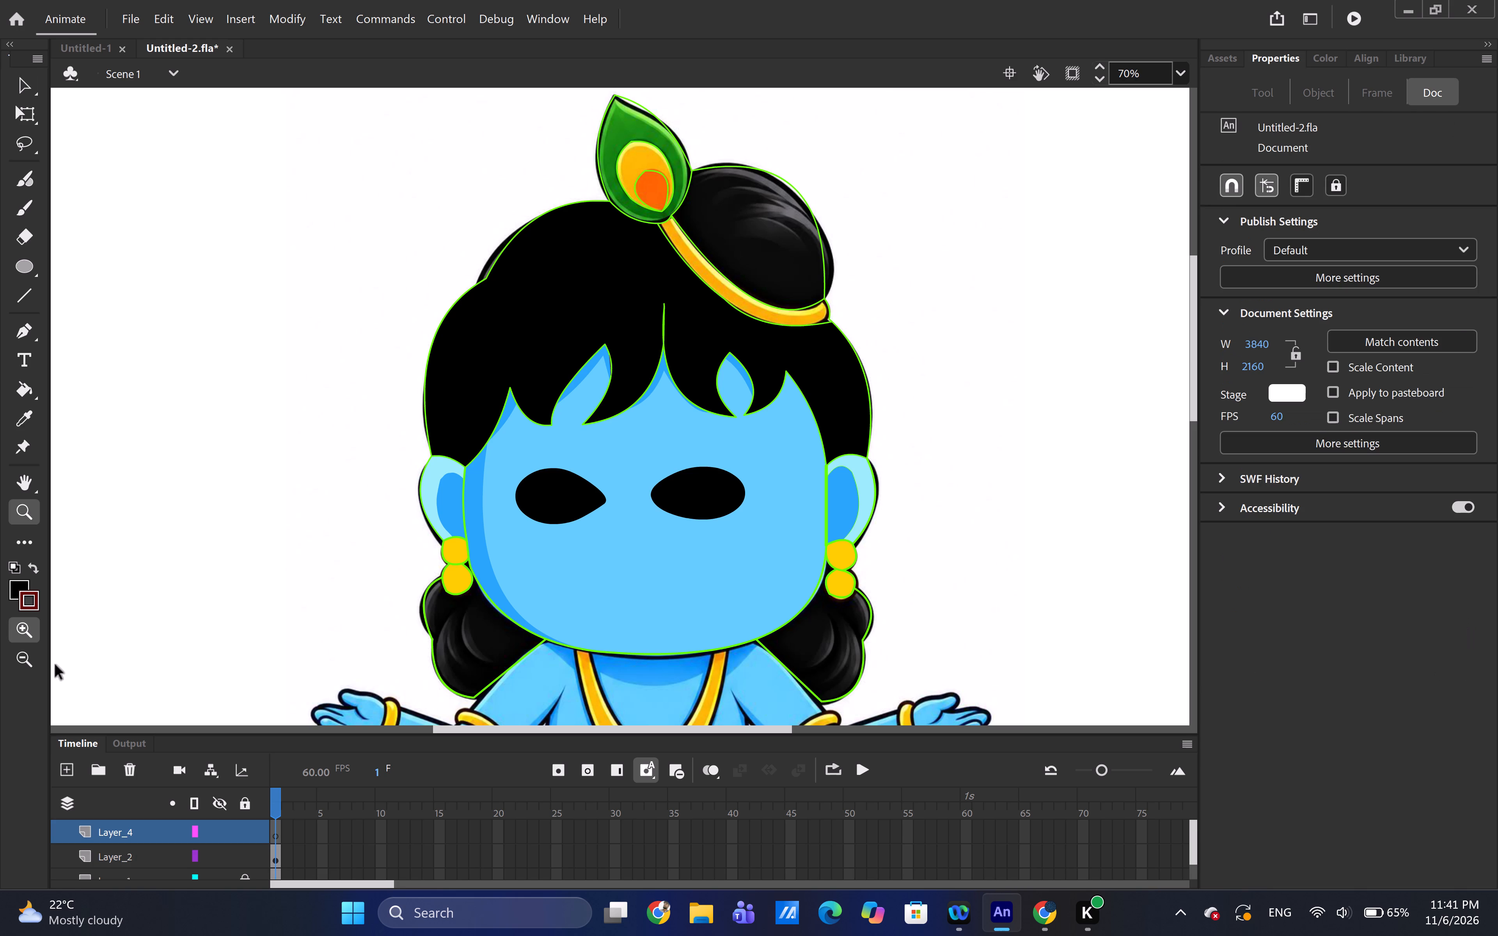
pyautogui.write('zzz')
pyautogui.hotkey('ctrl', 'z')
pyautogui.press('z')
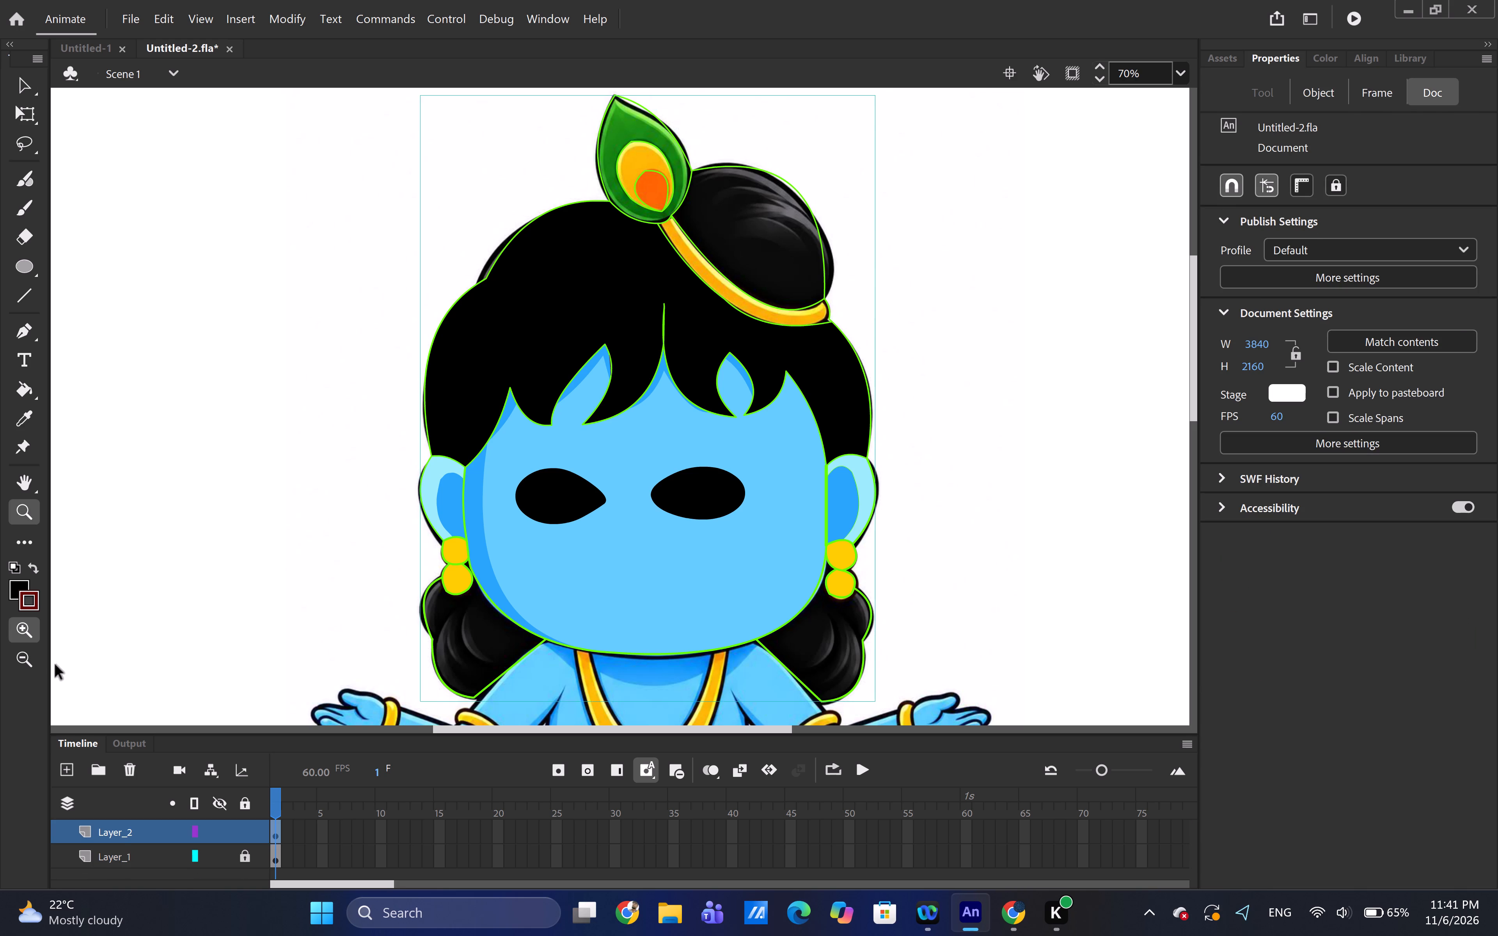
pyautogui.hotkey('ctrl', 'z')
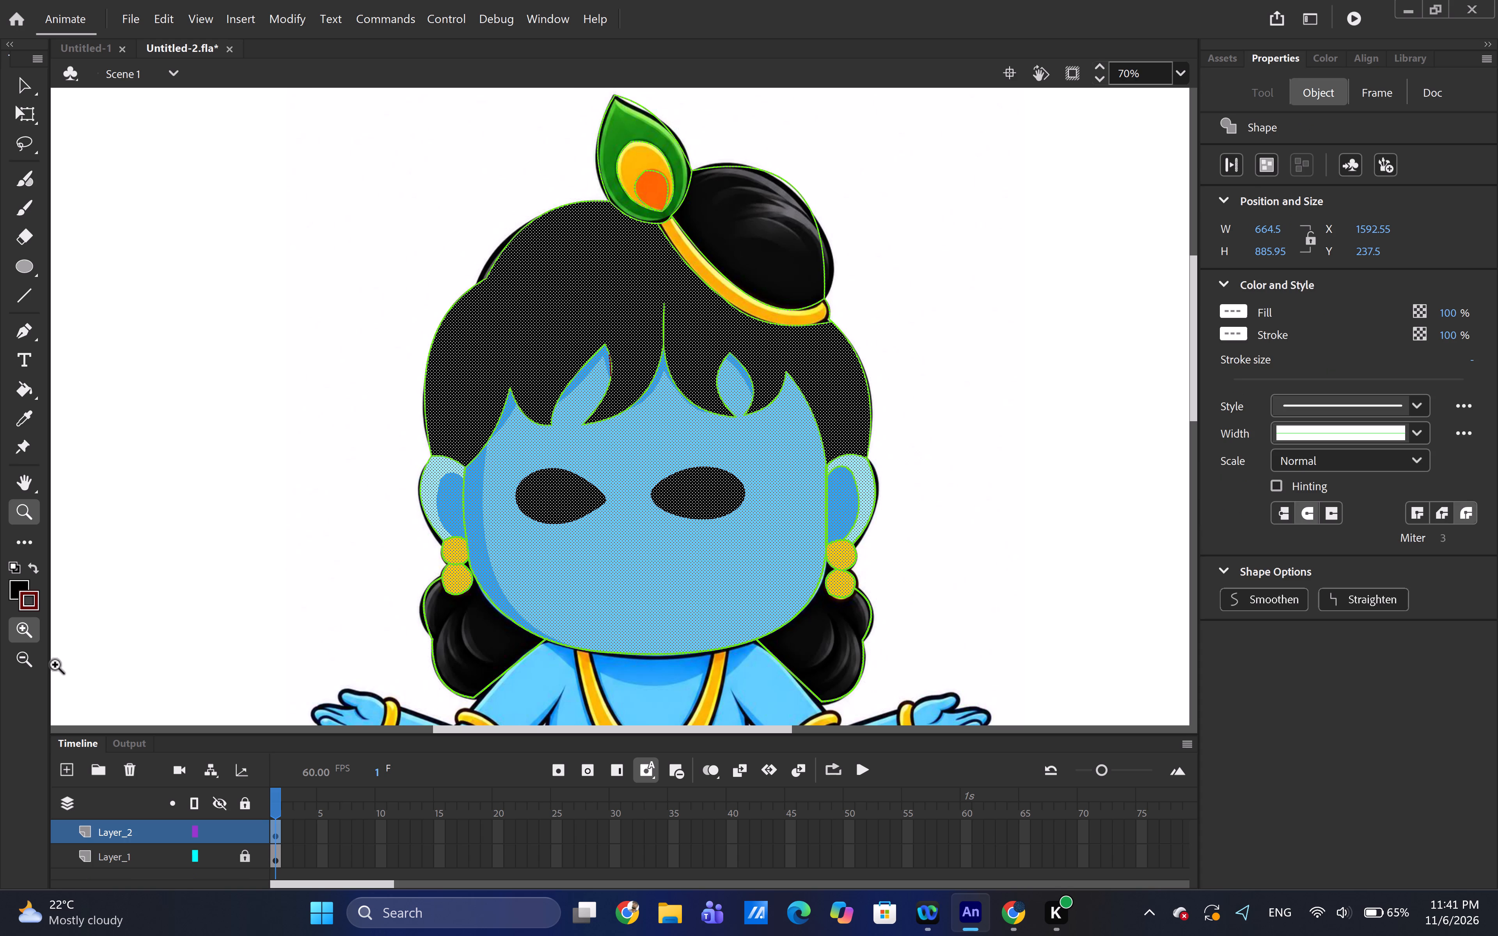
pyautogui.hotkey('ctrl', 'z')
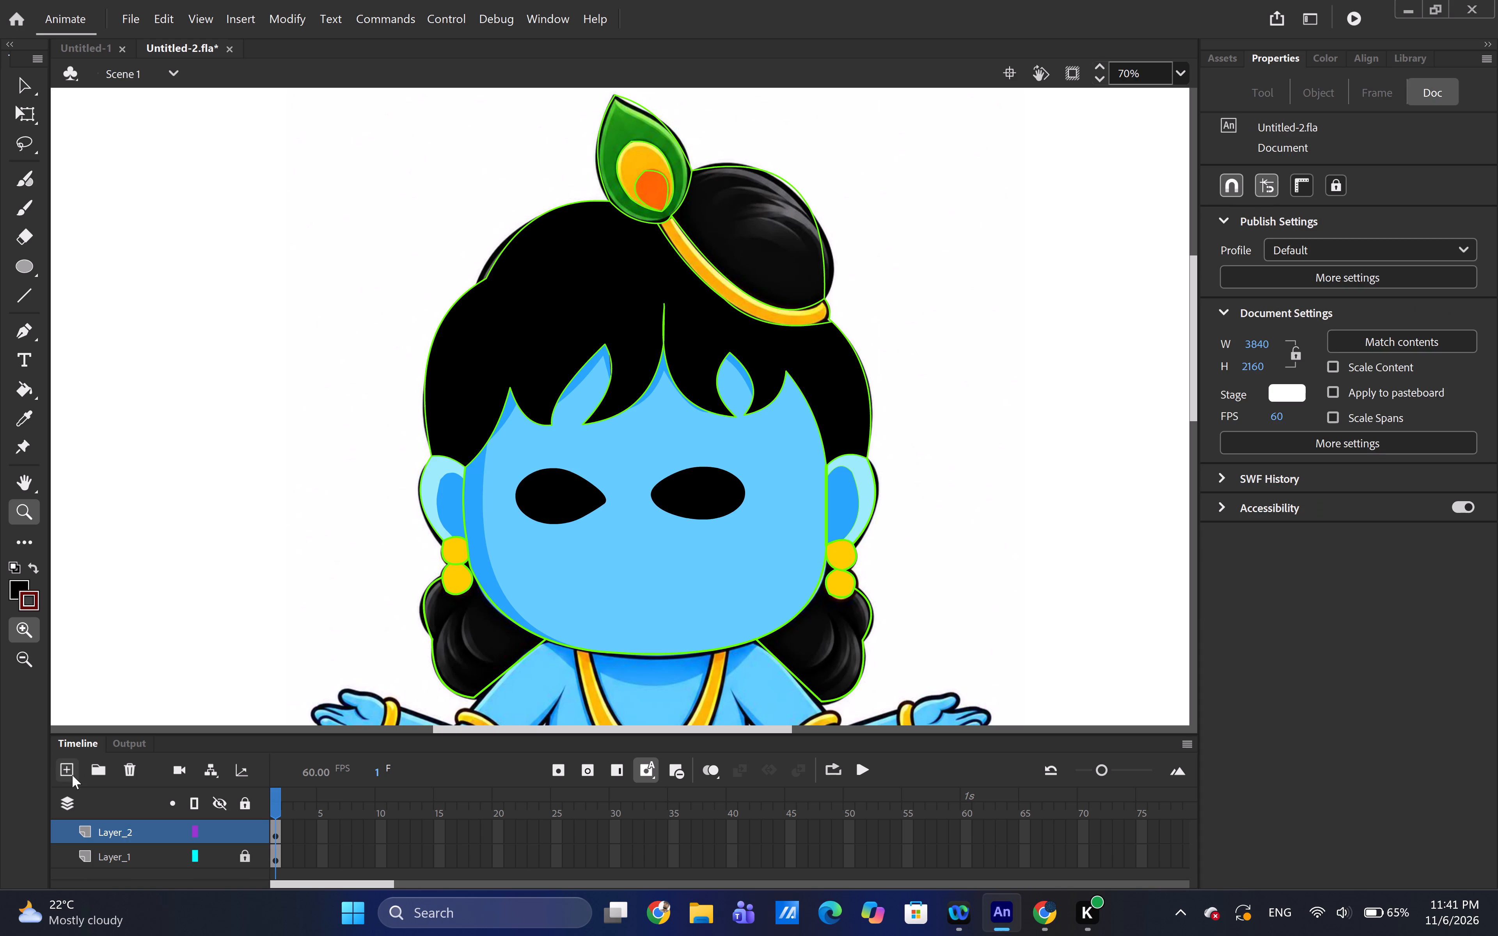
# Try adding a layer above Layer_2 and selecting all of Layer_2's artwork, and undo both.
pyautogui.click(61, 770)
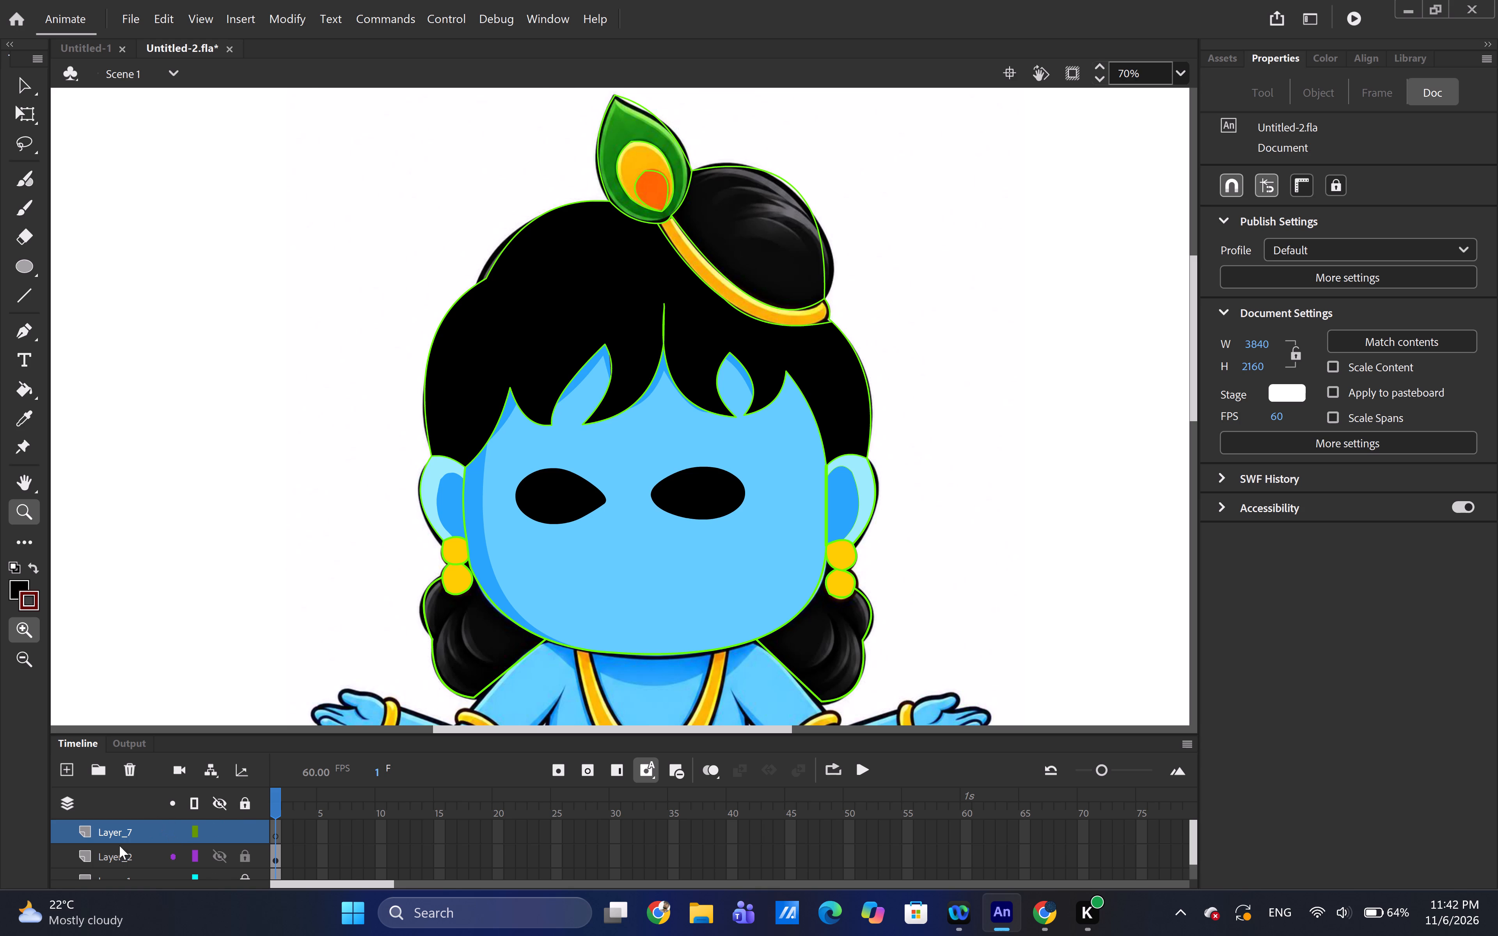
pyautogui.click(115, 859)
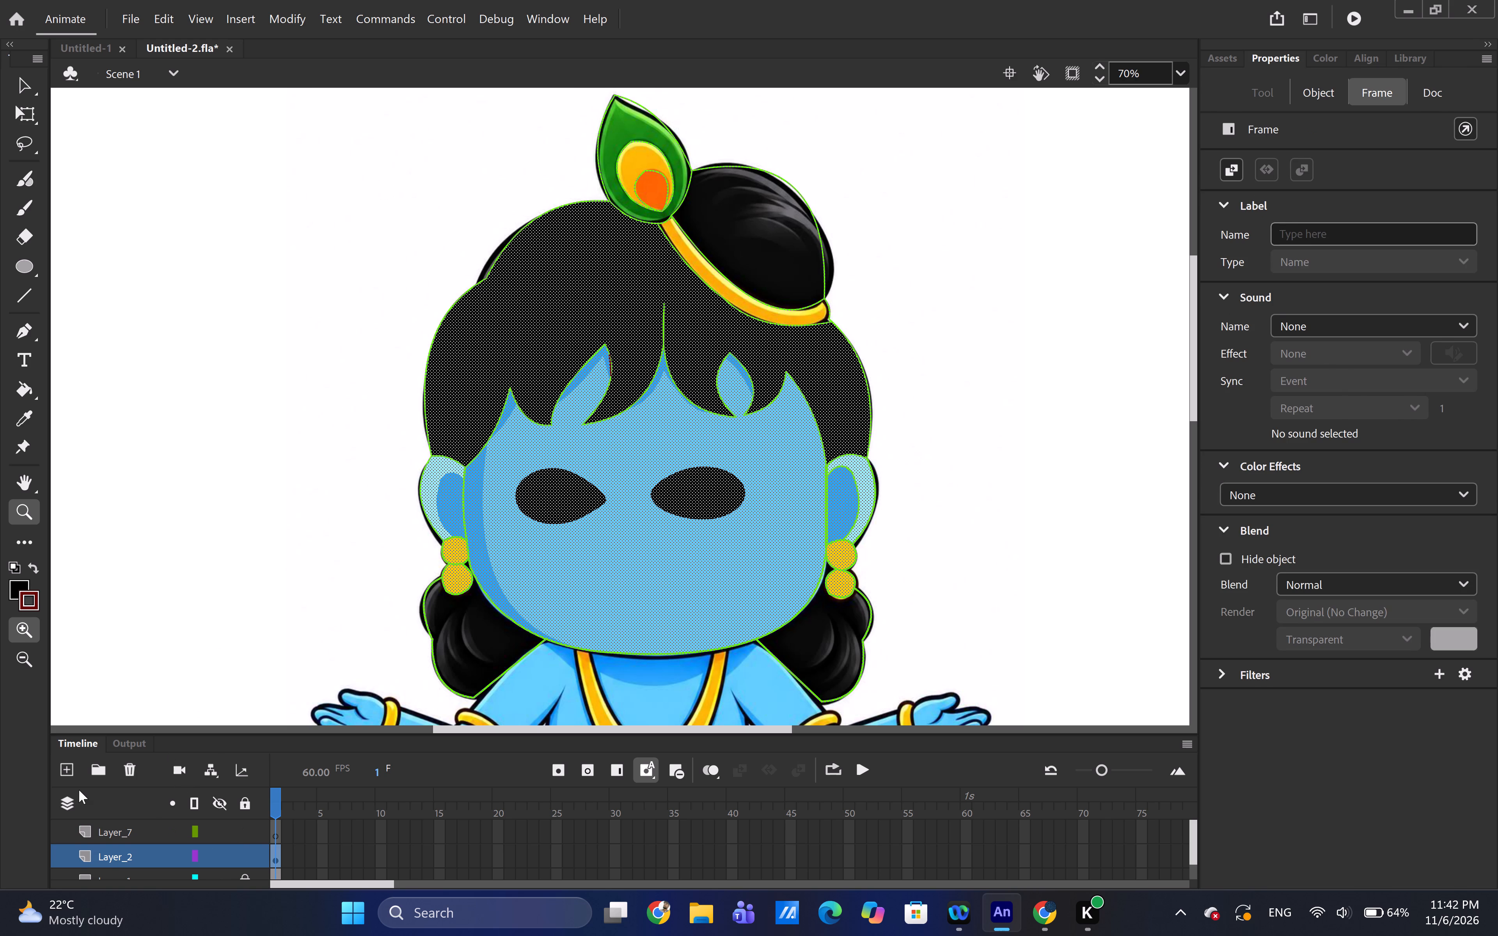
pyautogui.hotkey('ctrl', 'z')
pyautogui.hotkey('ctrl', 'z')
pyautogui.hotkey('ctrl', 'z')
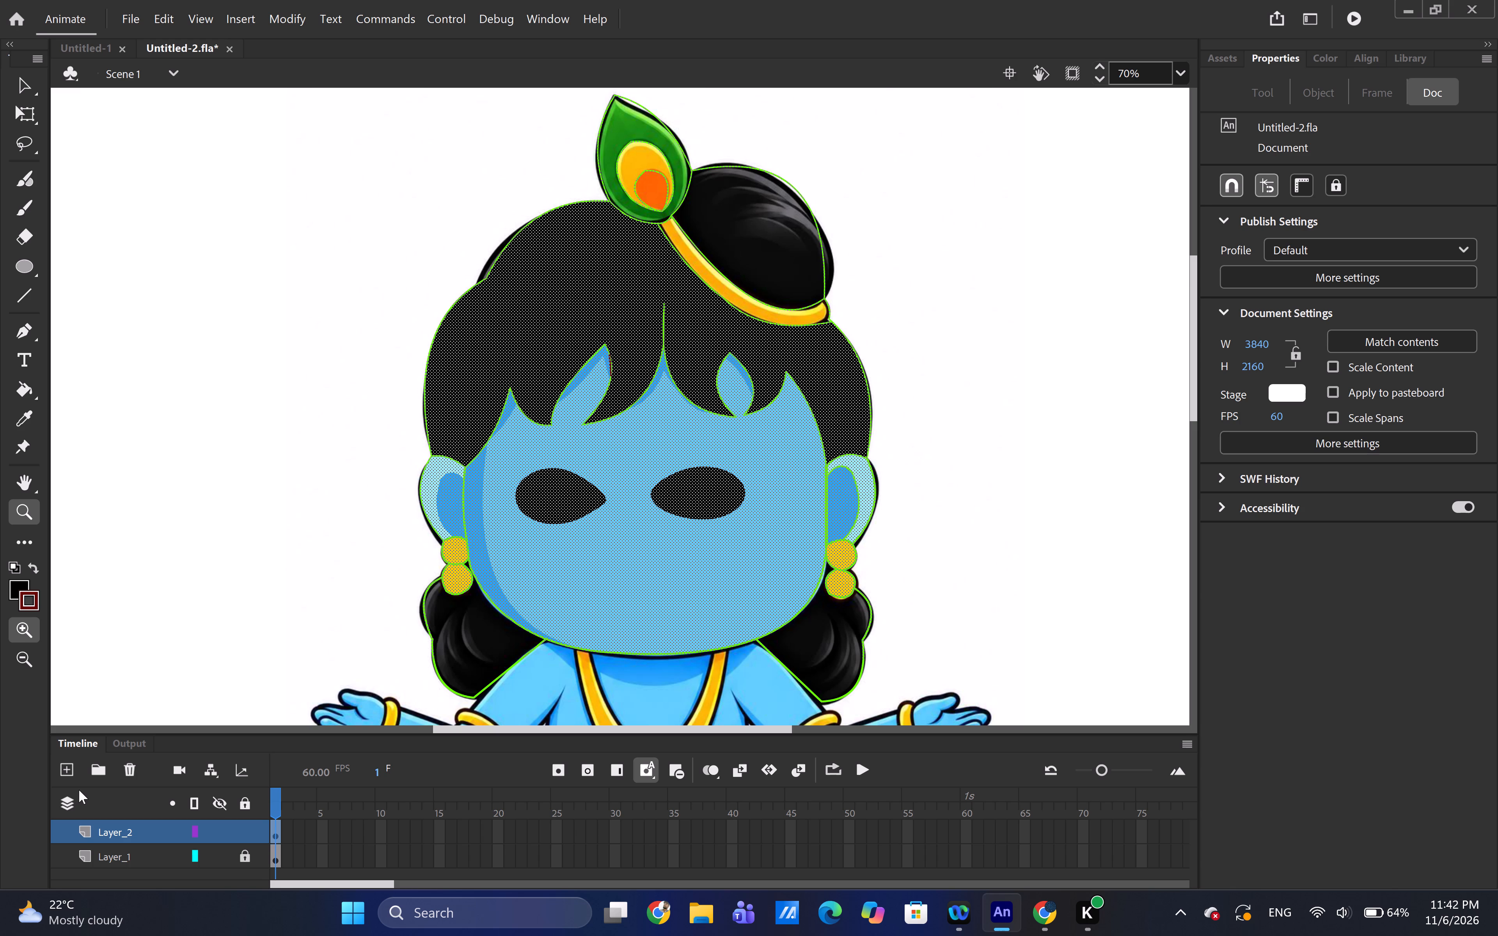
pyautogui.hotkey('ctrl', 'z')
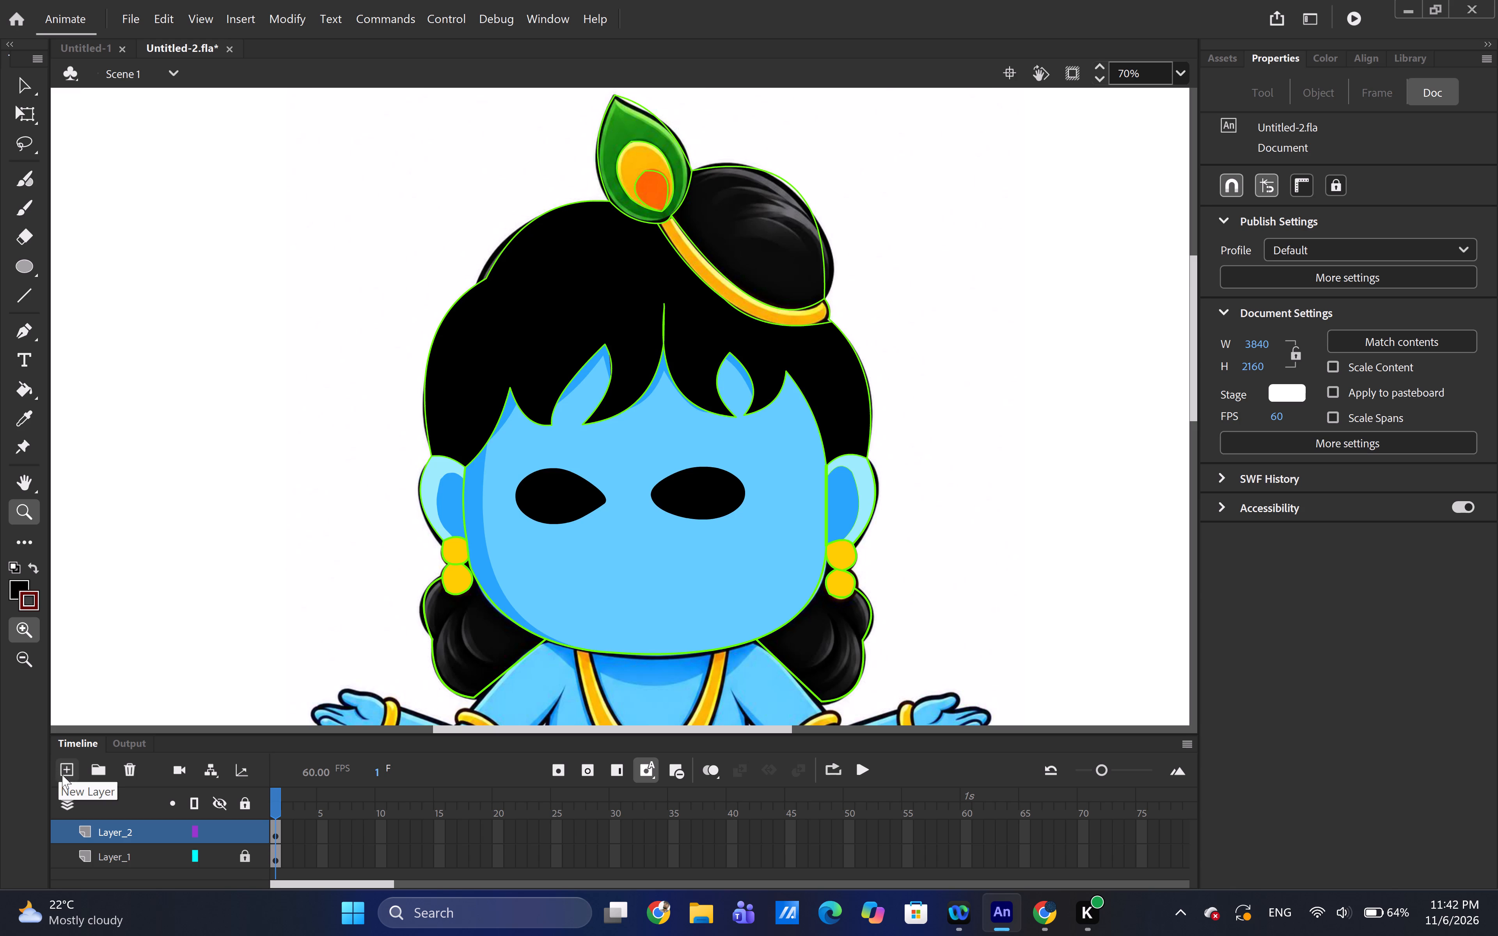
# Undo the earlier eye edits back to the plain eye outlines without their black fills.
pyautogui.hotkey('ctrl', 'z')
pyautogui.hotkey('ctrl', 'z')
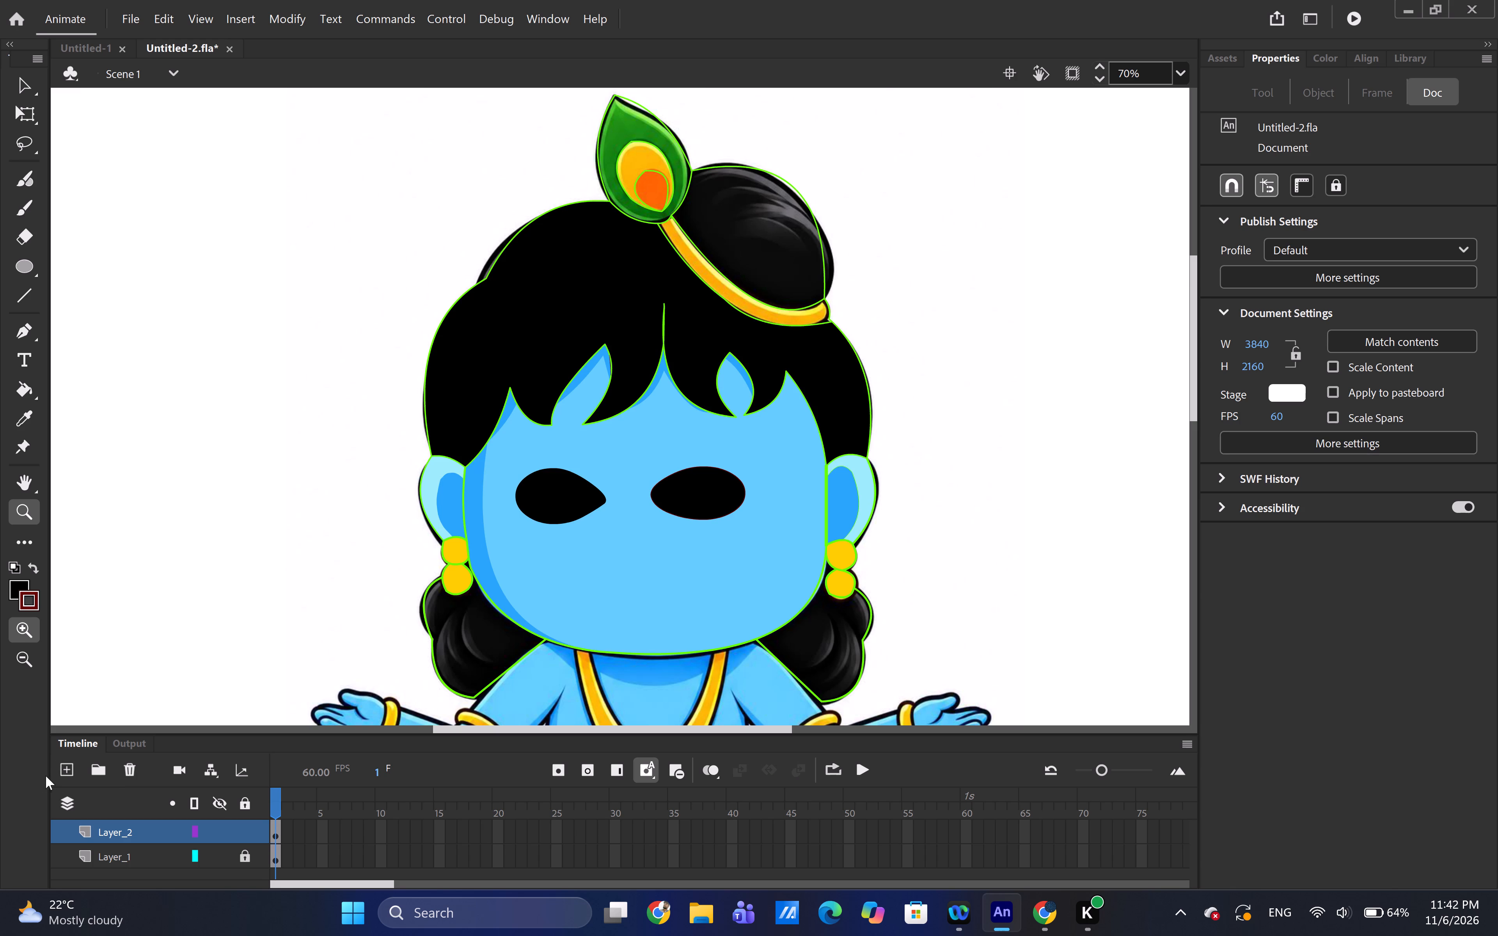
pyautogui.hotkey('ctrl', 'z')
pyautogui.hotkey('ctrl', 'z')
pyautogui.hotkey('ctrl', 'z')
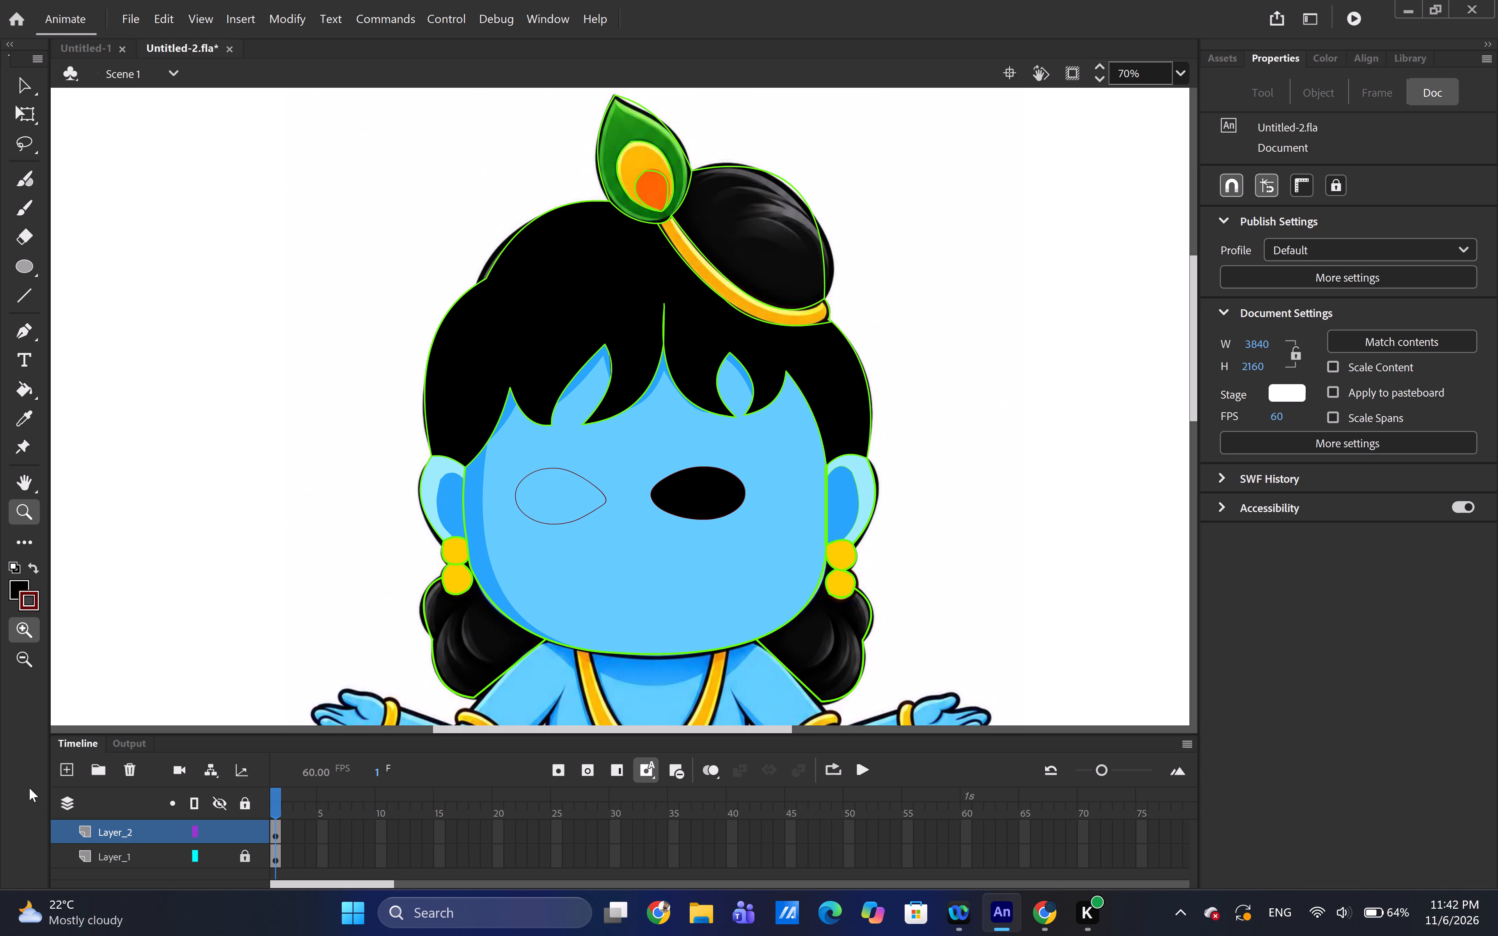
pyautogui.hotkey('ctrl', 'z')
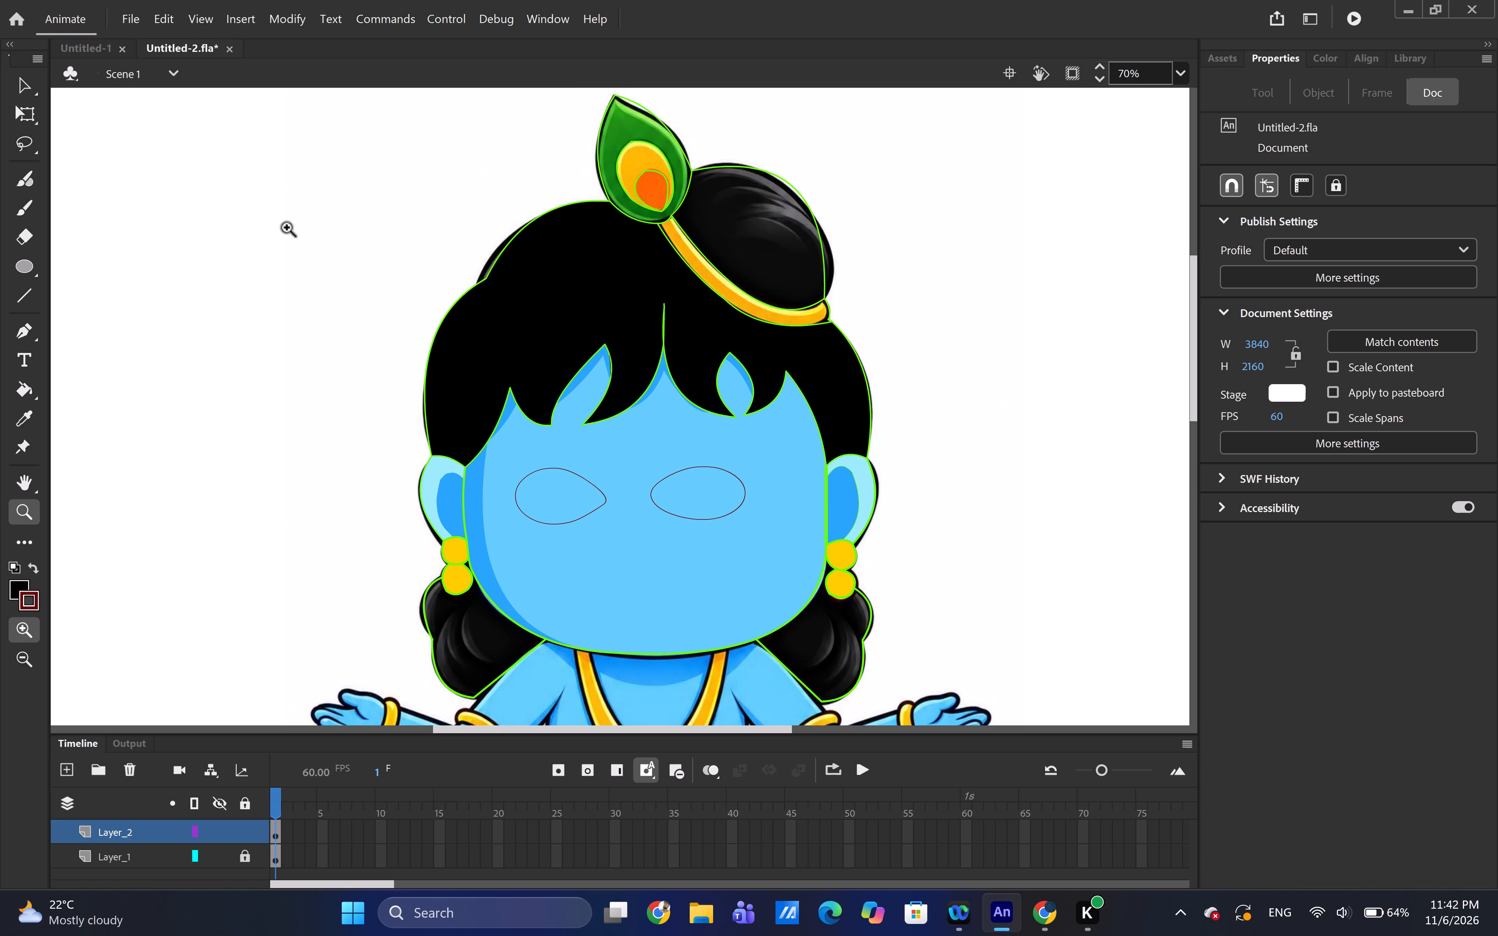
# Sample the black of the hair and fill both eye outlines on Layer_2 with it.
pyautogui.click(19, 82)
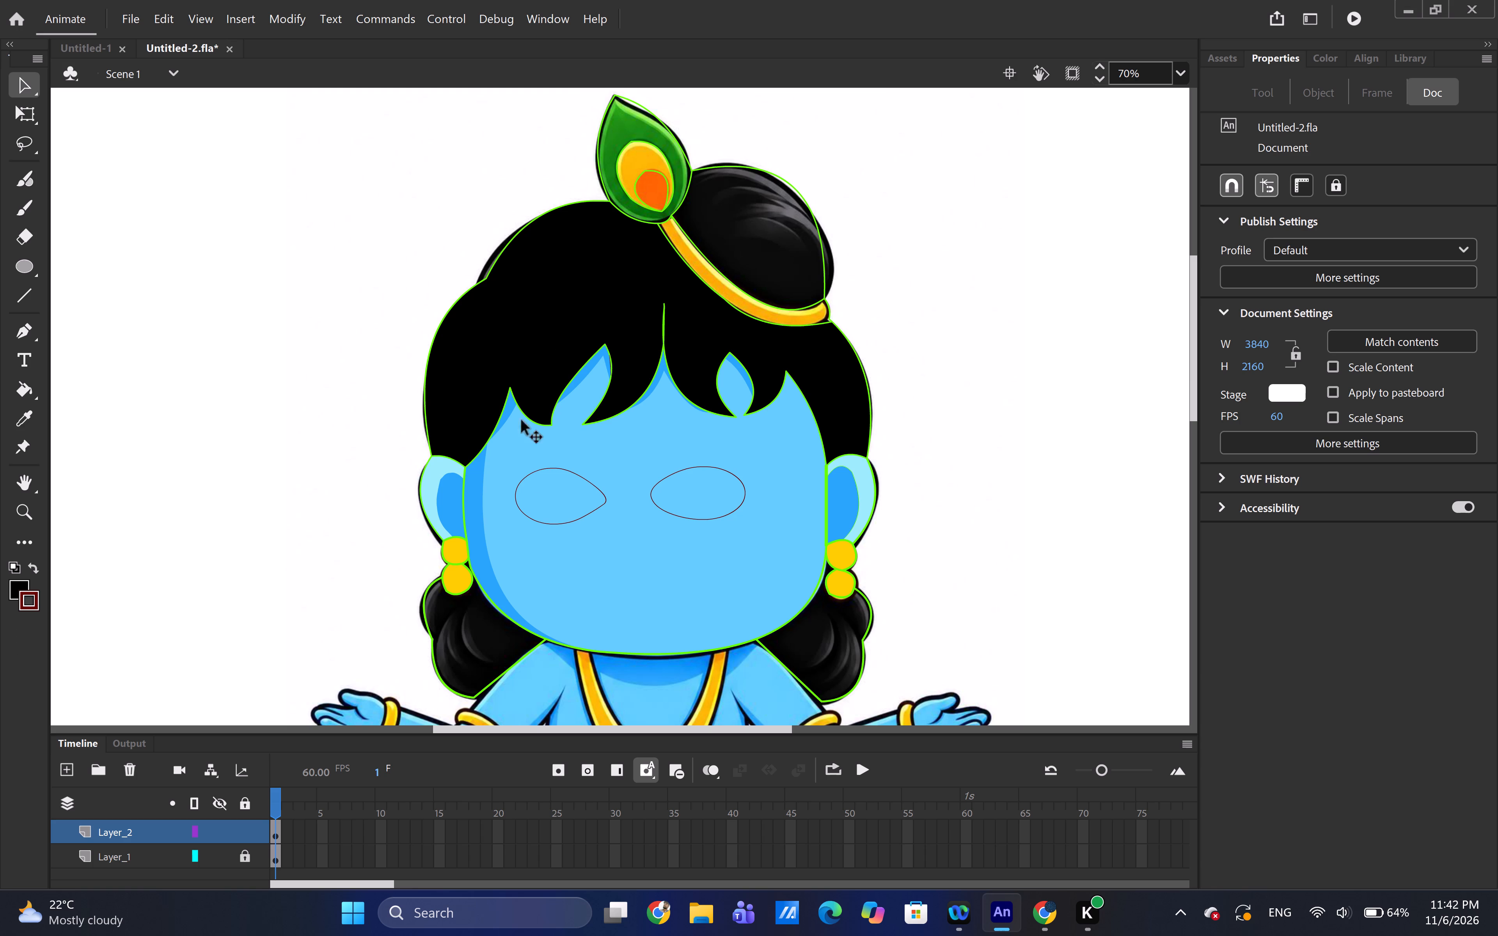
pyautogui.press('i')
pyautogui.click(603, 268)
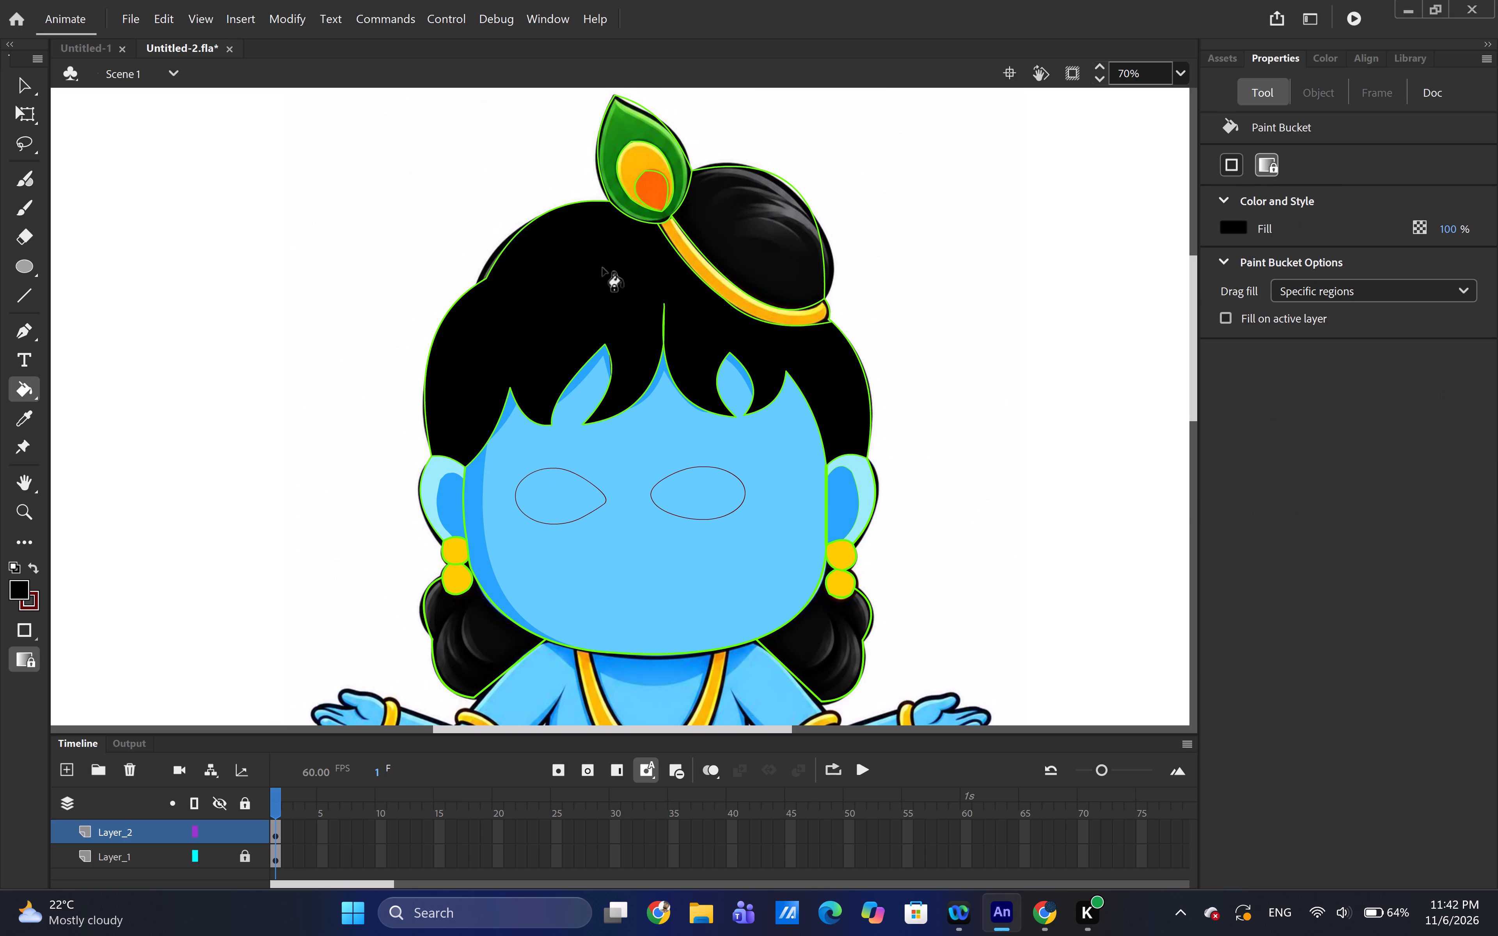
pyautogui.click(543, 490)
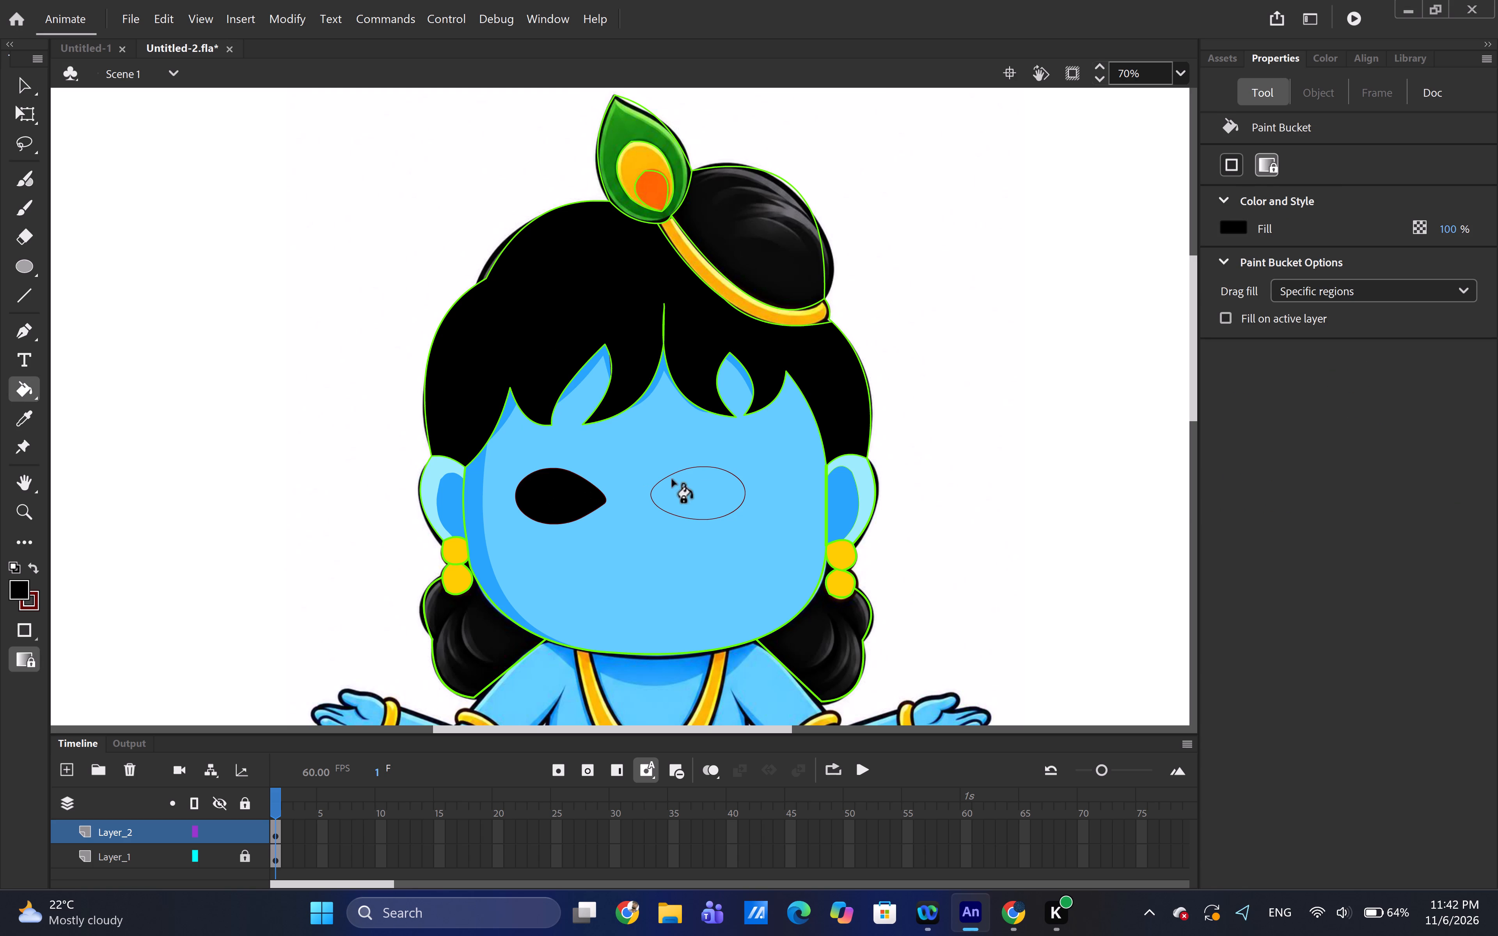
pyautogui.click(700, 482)
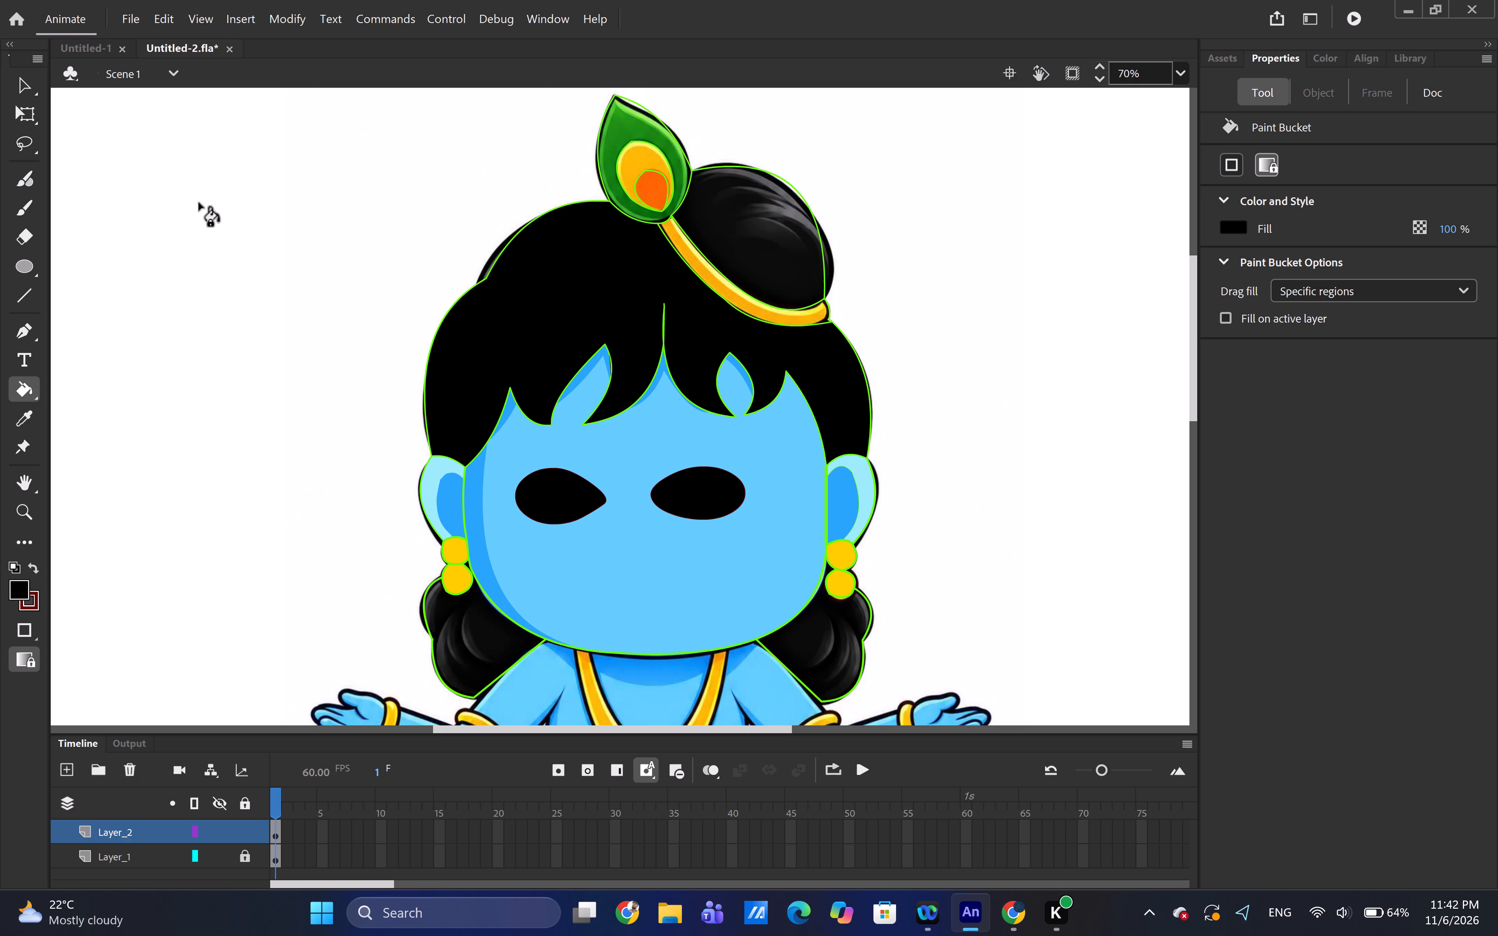
pyautogui.click(23, 82)
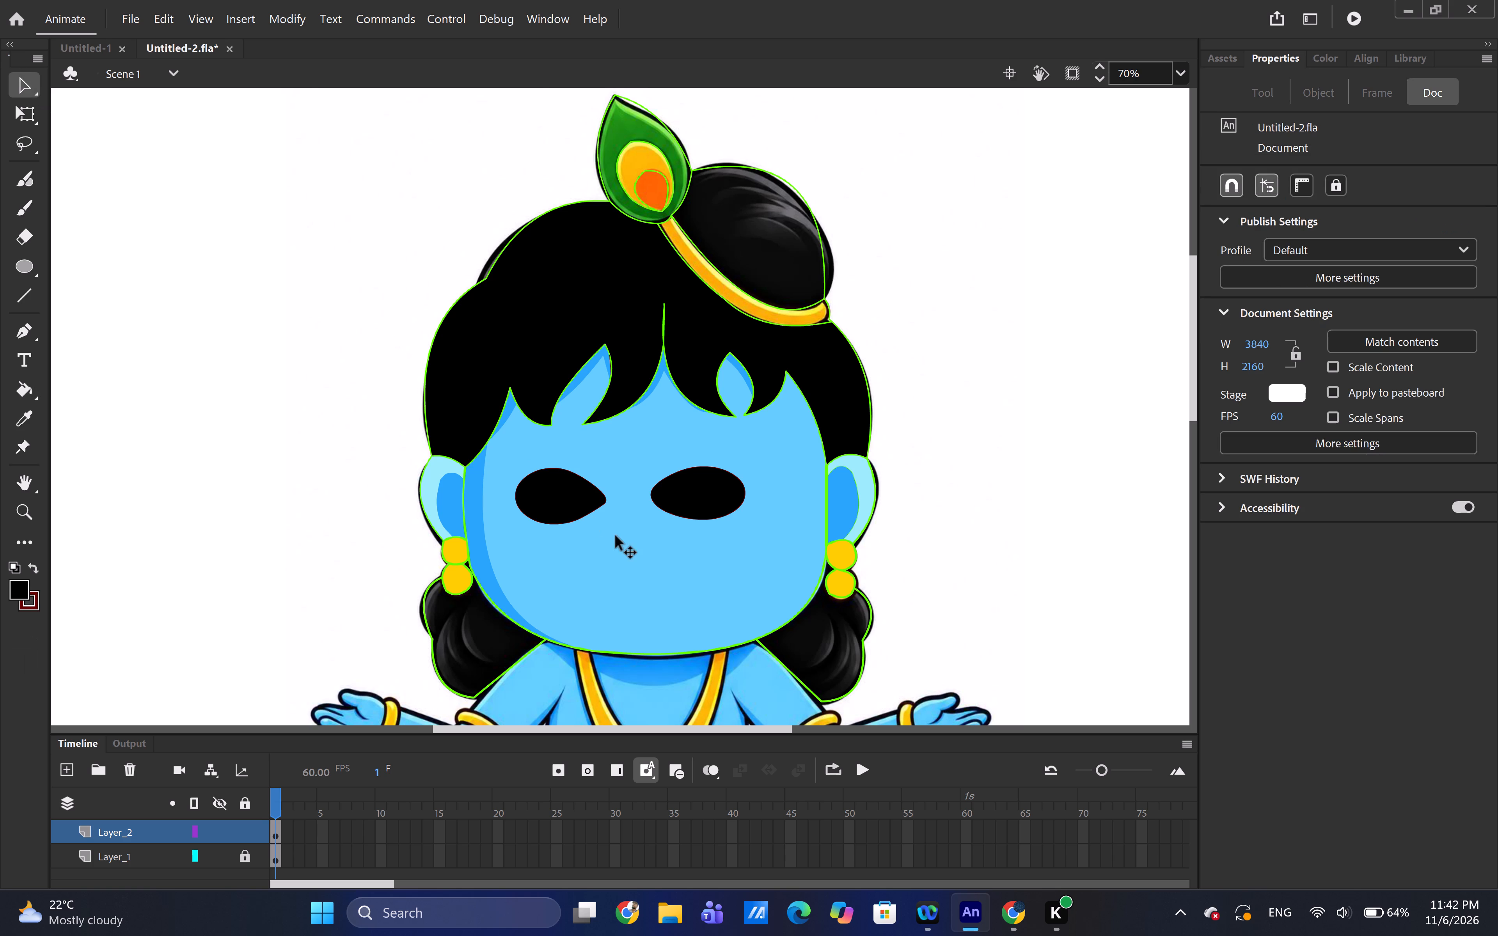
# Cut away the thin stroke outline around each of the two black eye shapes.
pyautogui.rightClick(565, 470)
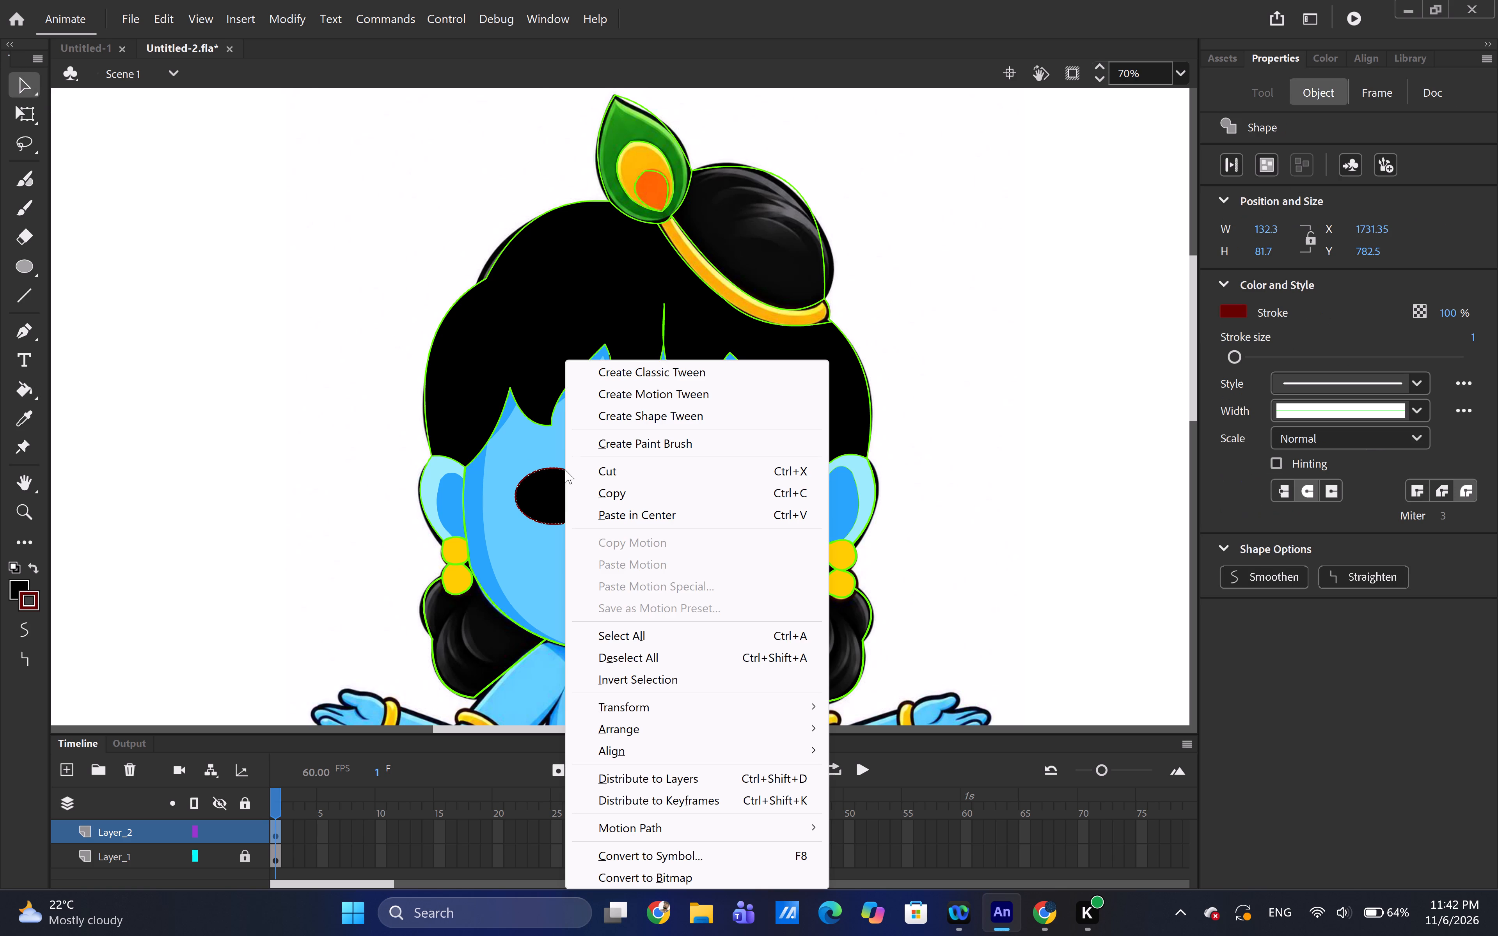
pyautogui.click(596, 474)
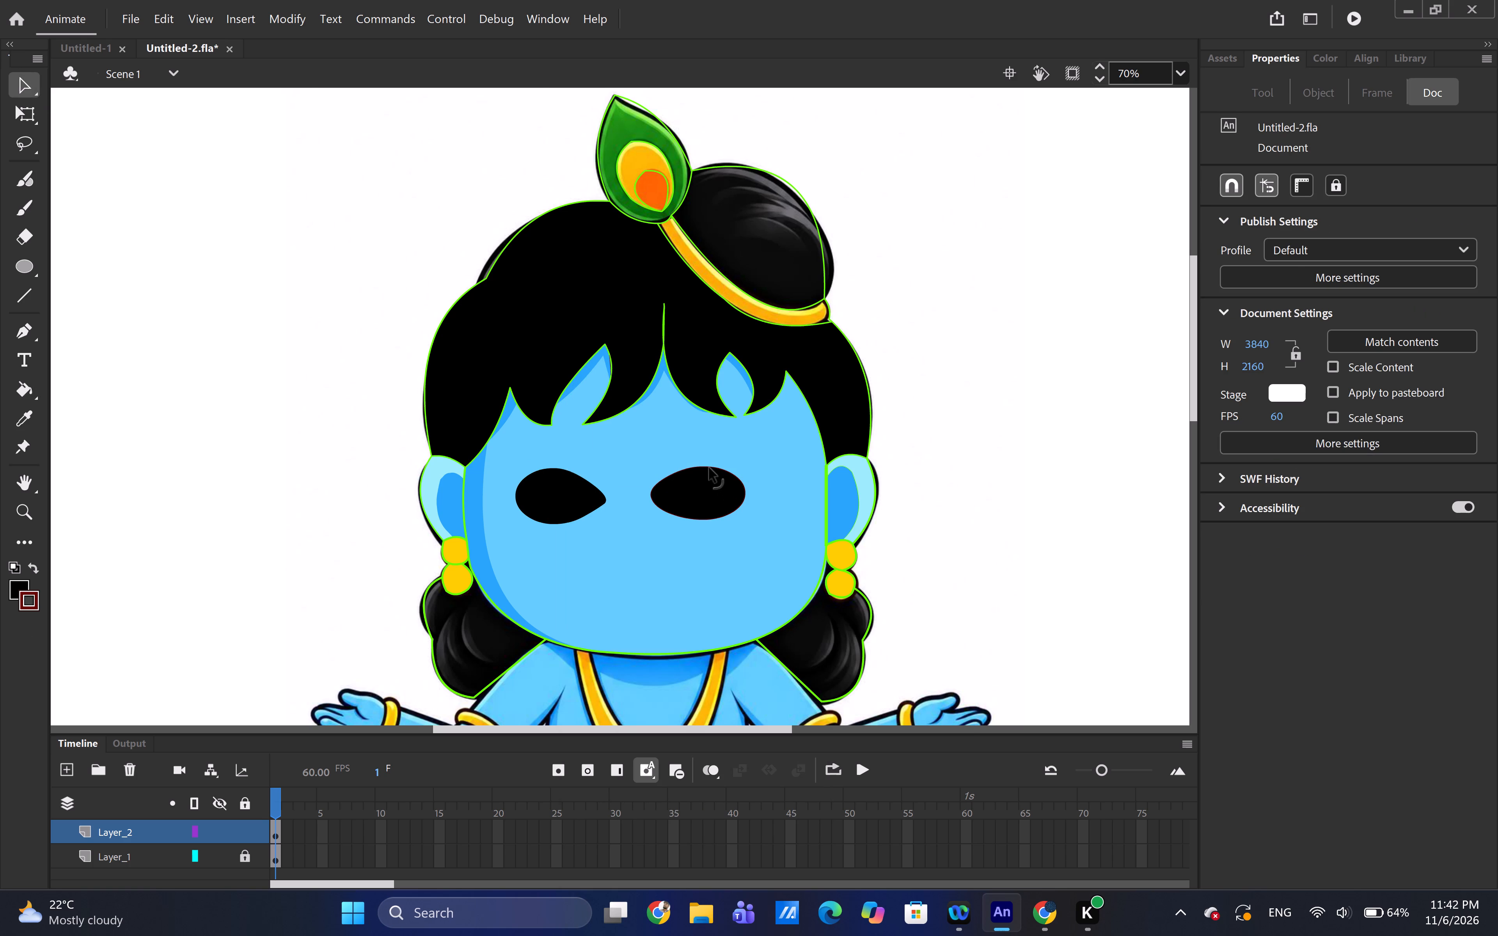
pyautogui.rightClick(709, 468)
pyautogui.click(743, 465)
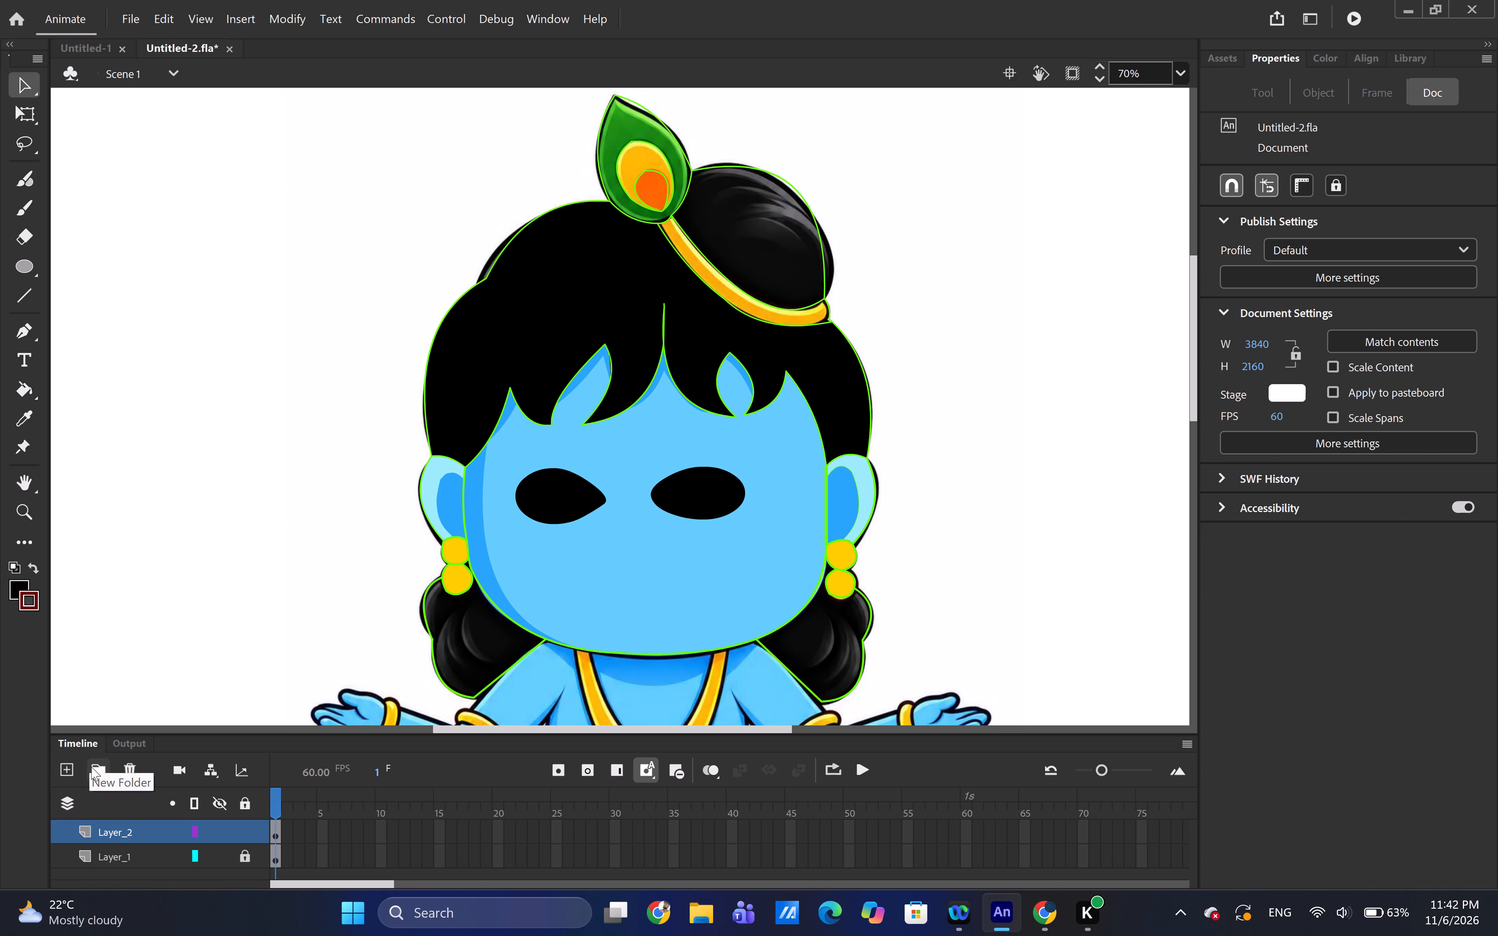
# Add a new empty layer above Layer_2.
pyautogui.click(132, 743)
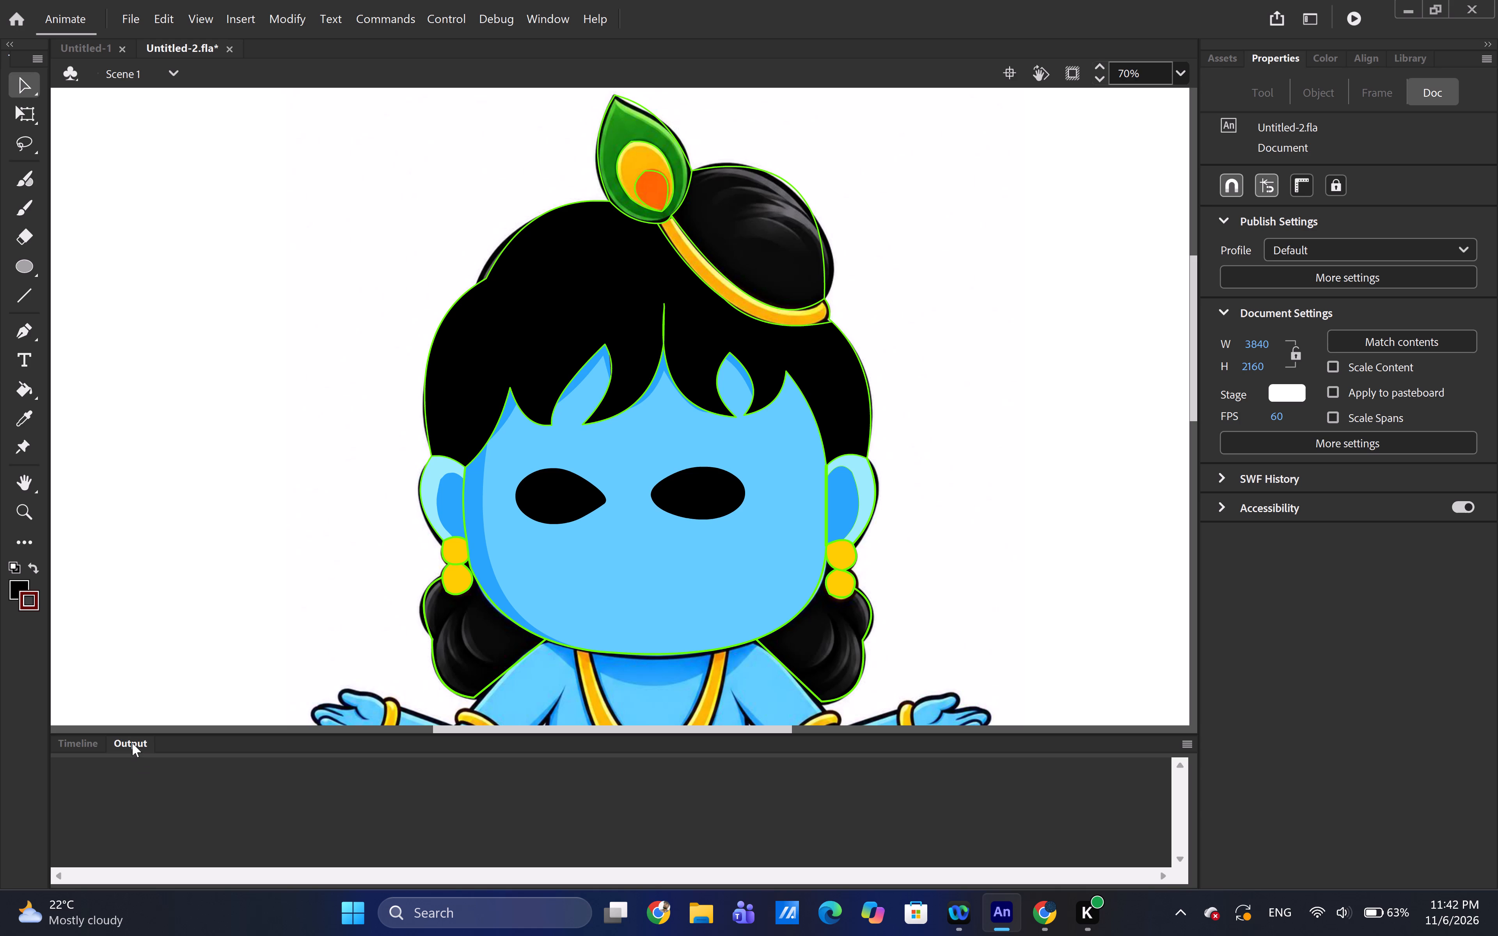
pyautogui.click(76, 742)
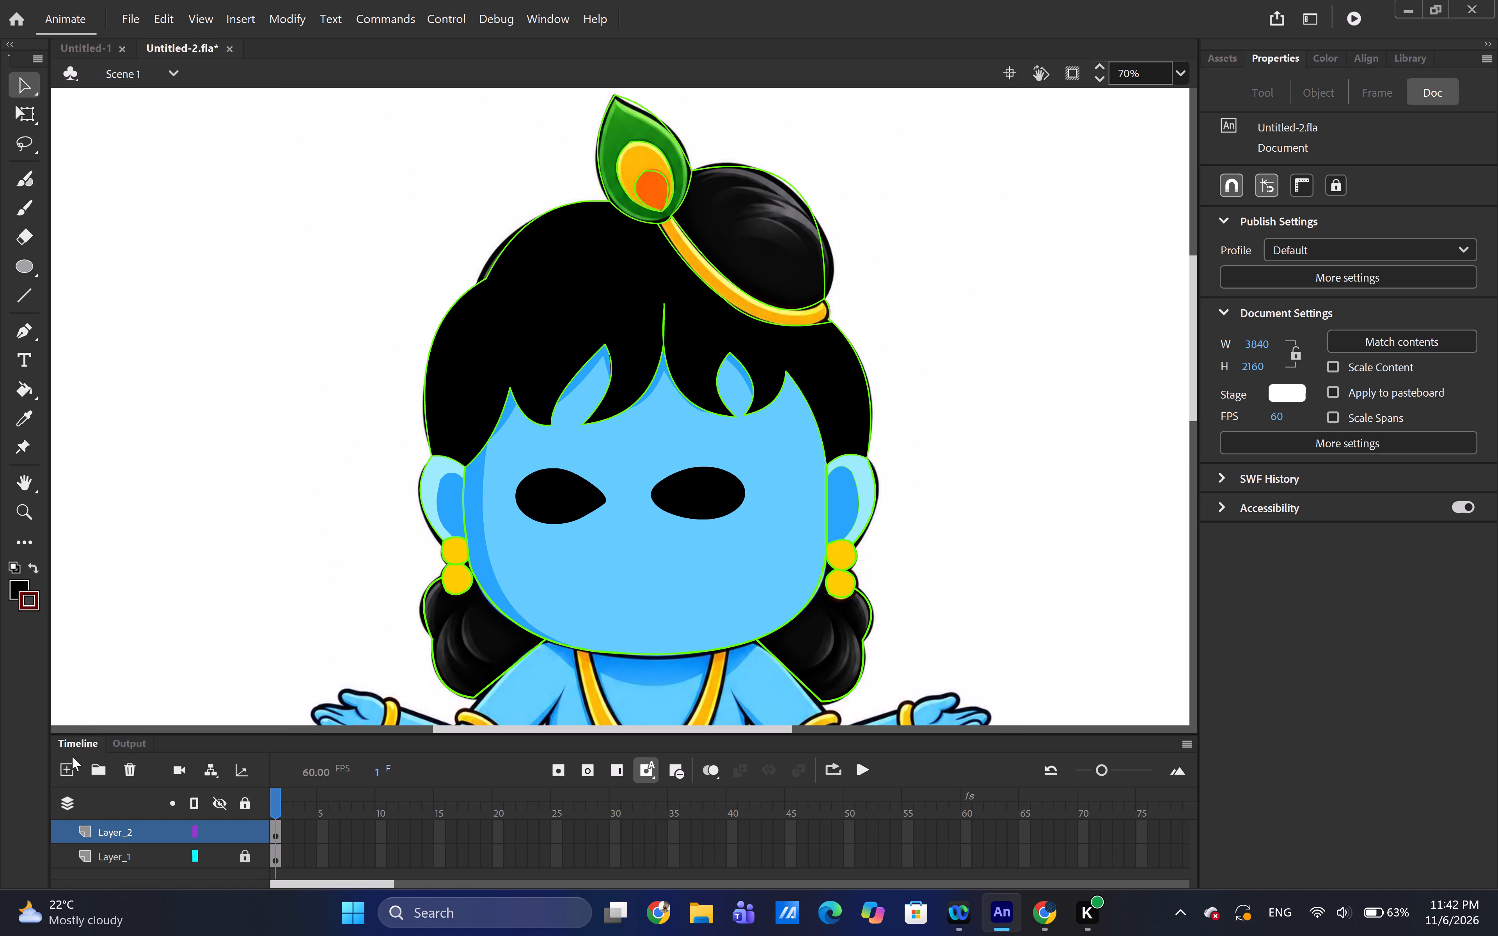
pyautogui.click(63, 773)
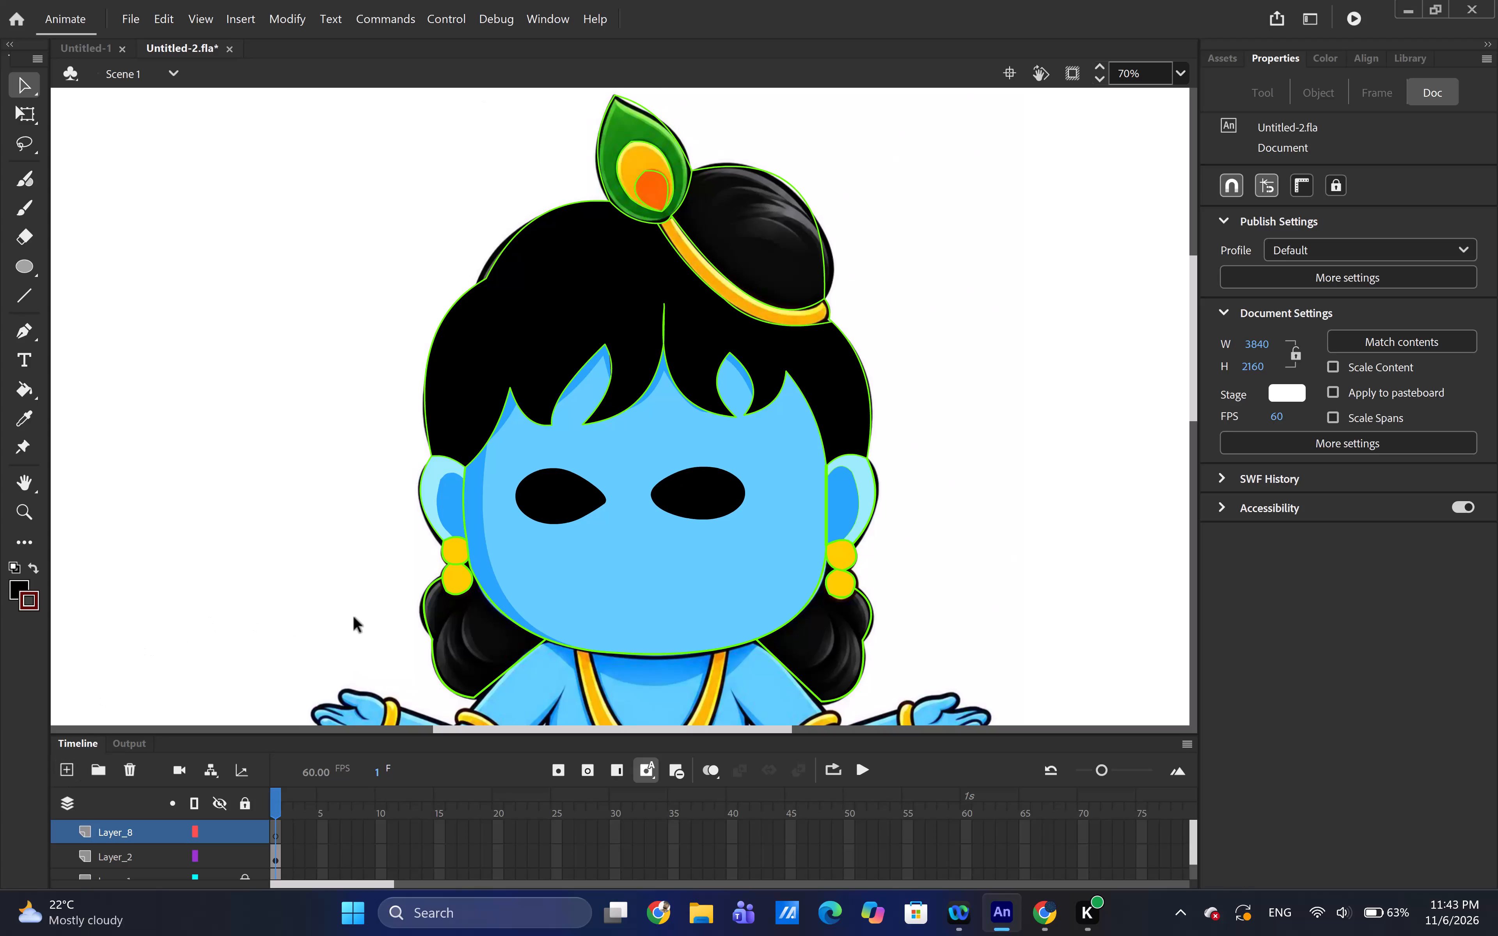
# Select all of the head artwork on Layer_2 and group it.
pyautogui.click(138, 851)
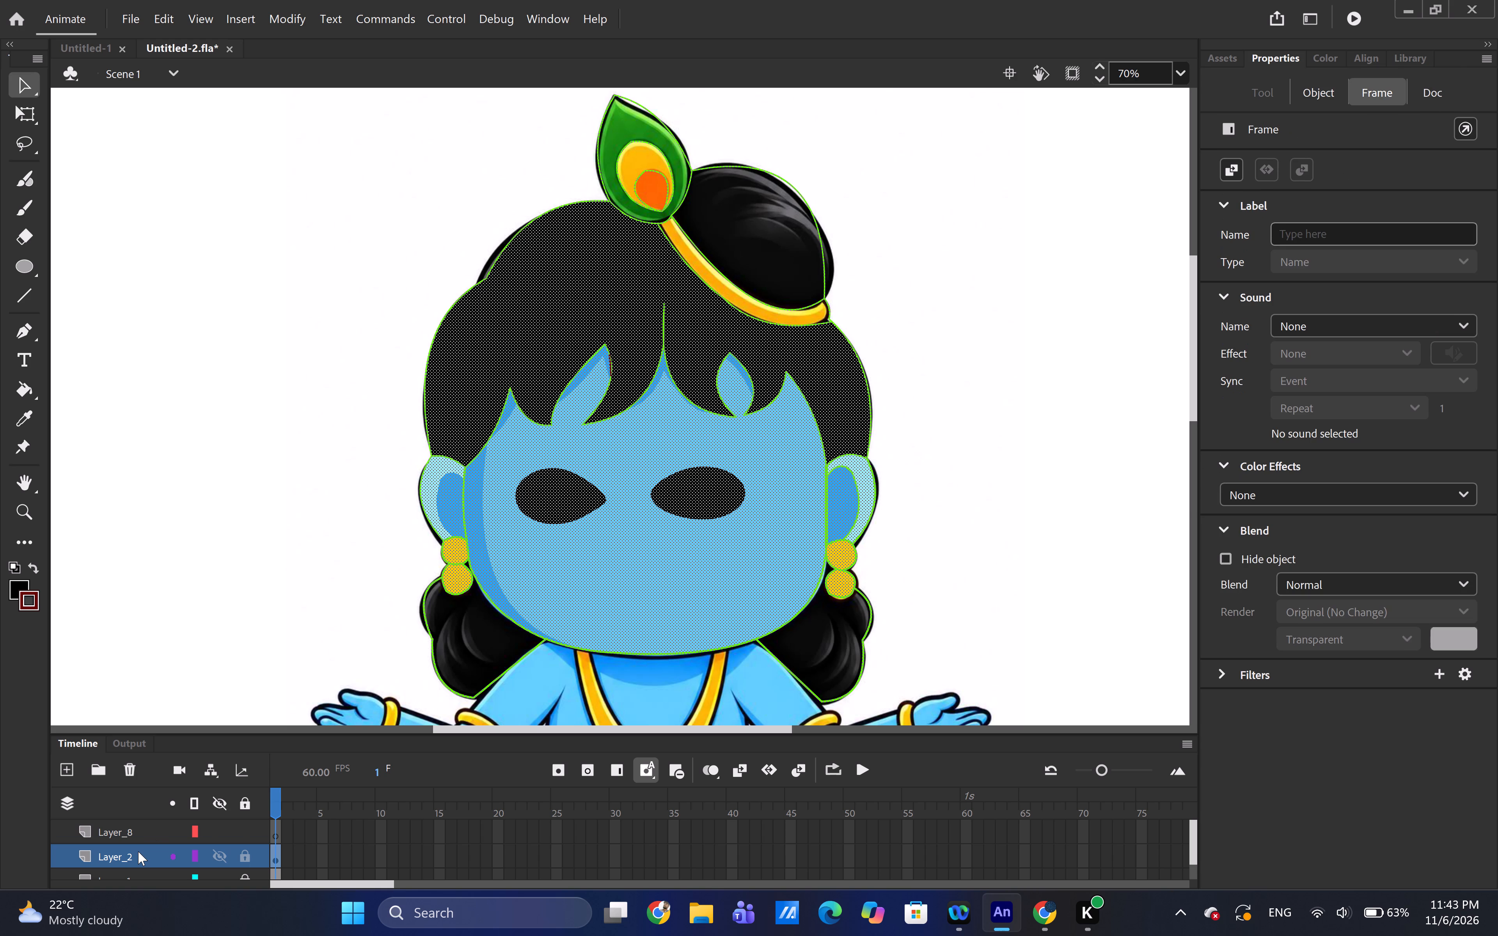
pyautogui.hotkey('ctrl', 'g')
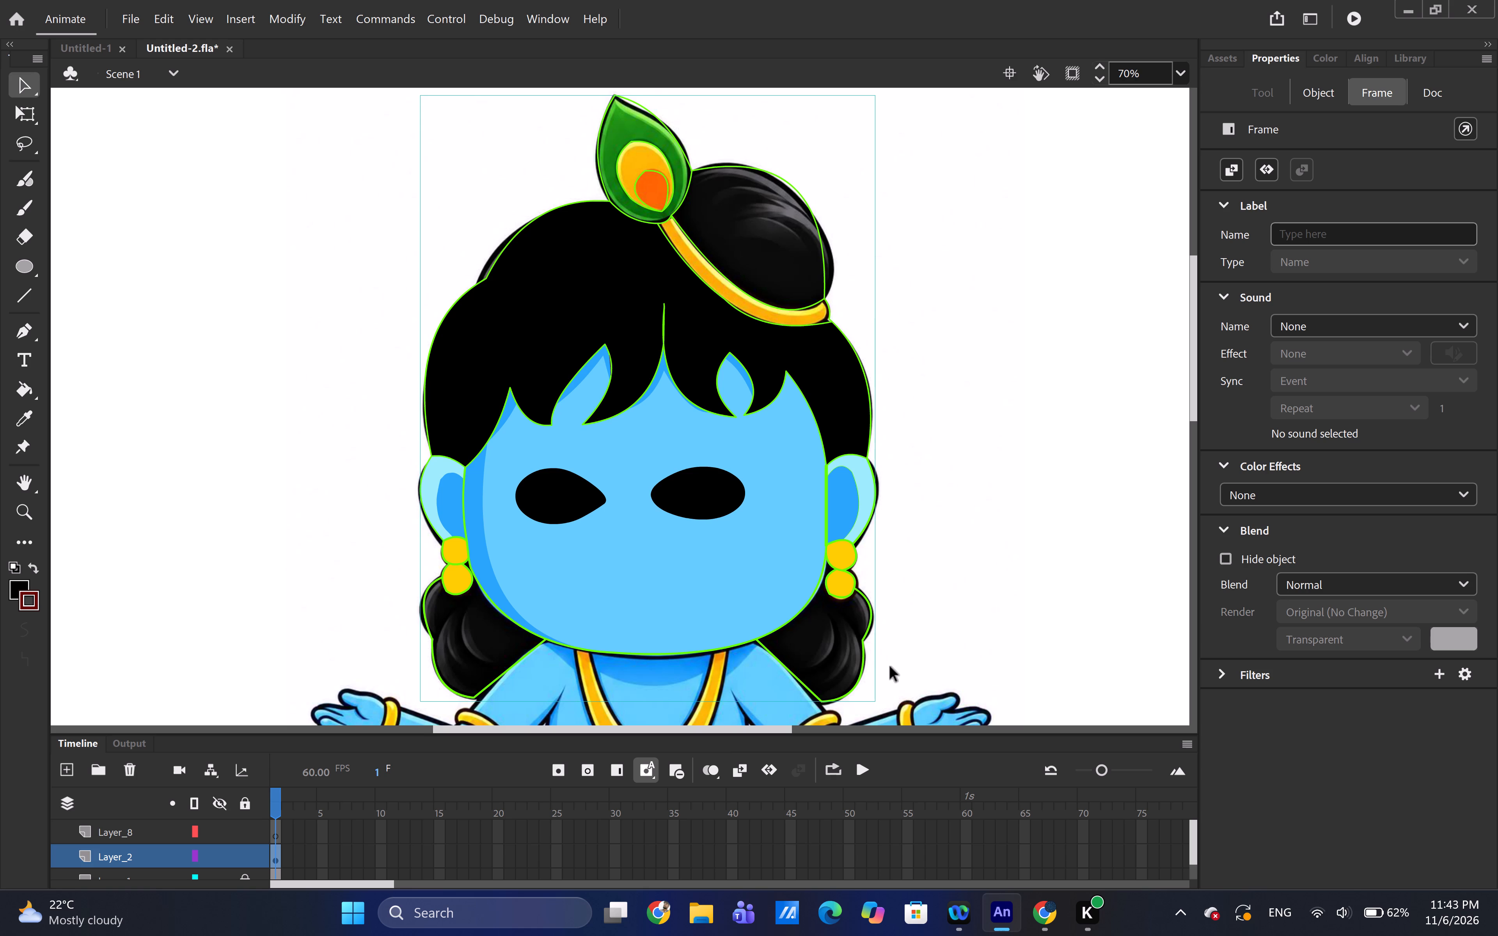
# Move the grouped head artwork from Layer_2 to Layer_8, keeping it in the same place.
pyautogui.hotkey('ctrl', 'x')
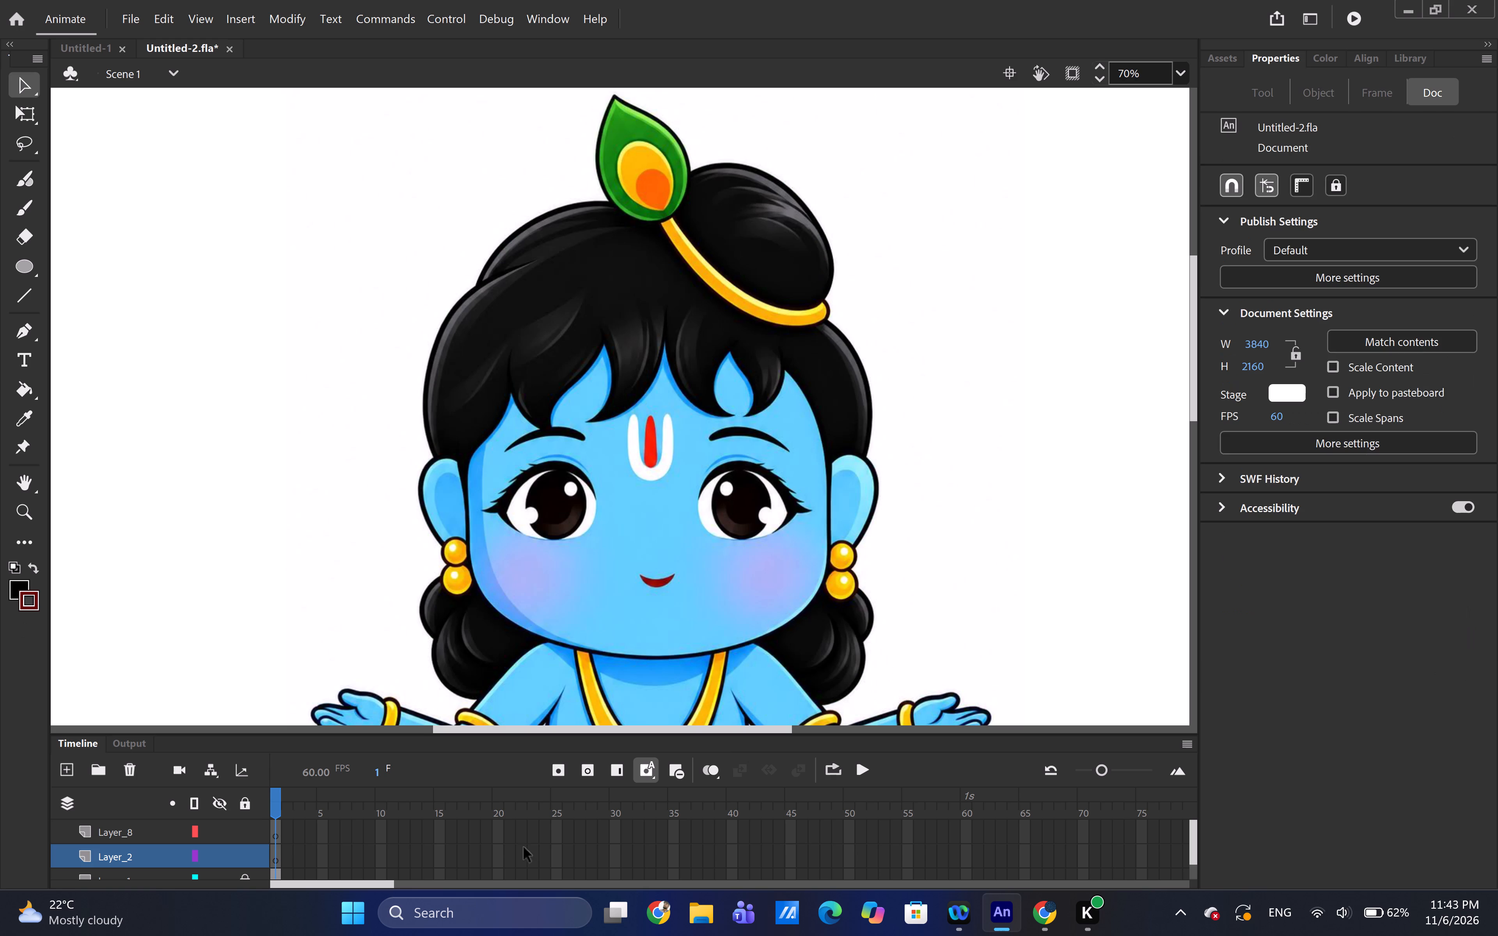
pyautogui.click(119, 830)
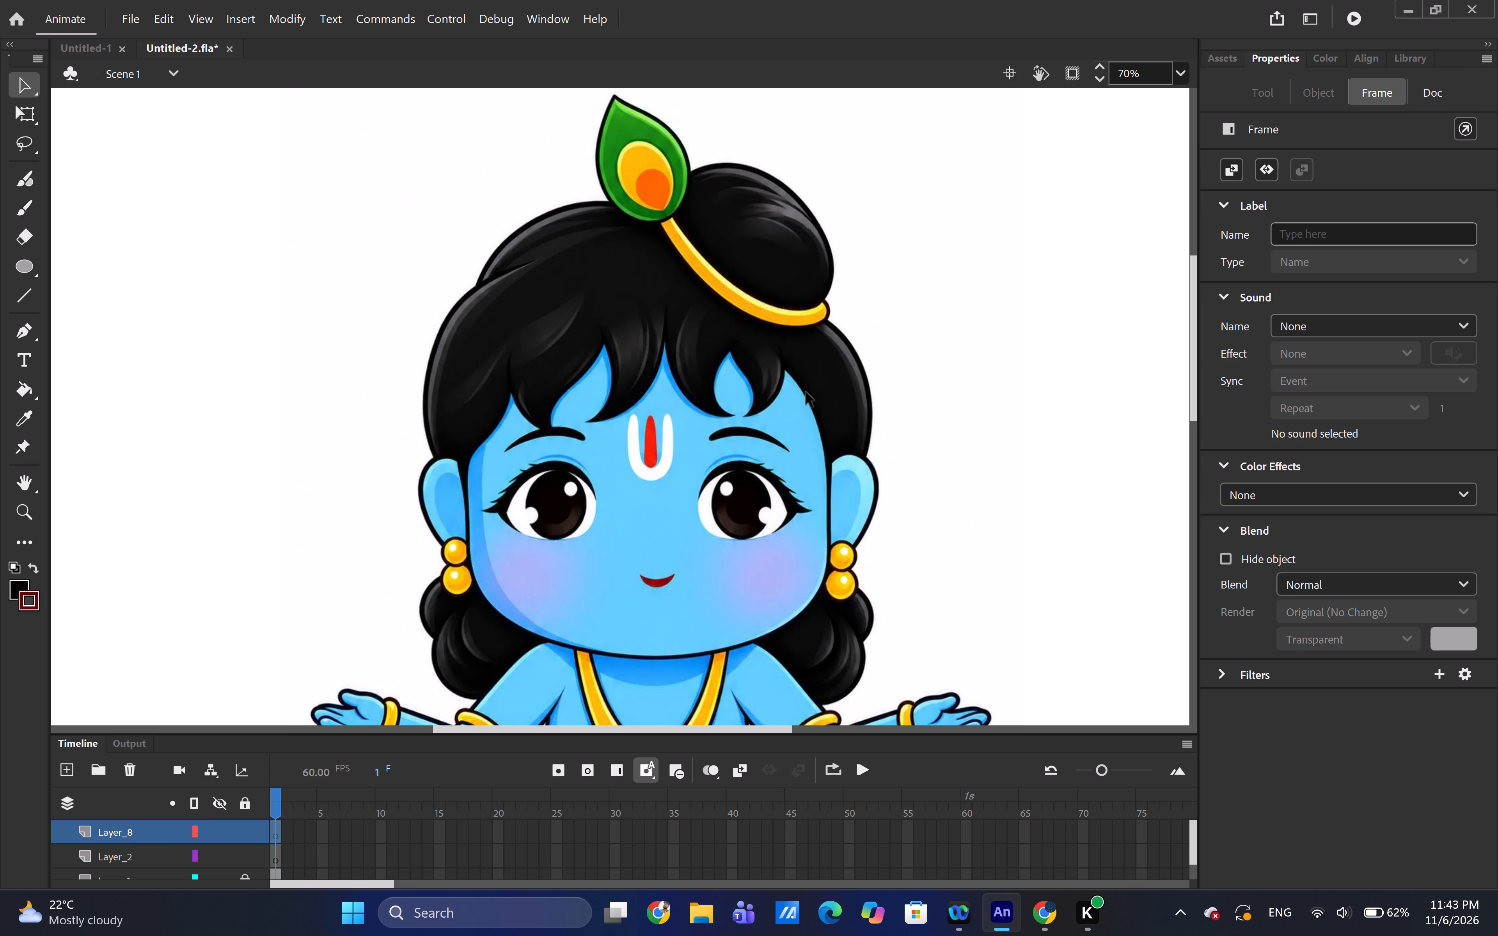
pyautogui.hotkey('ctrl', 'shift', 'v')
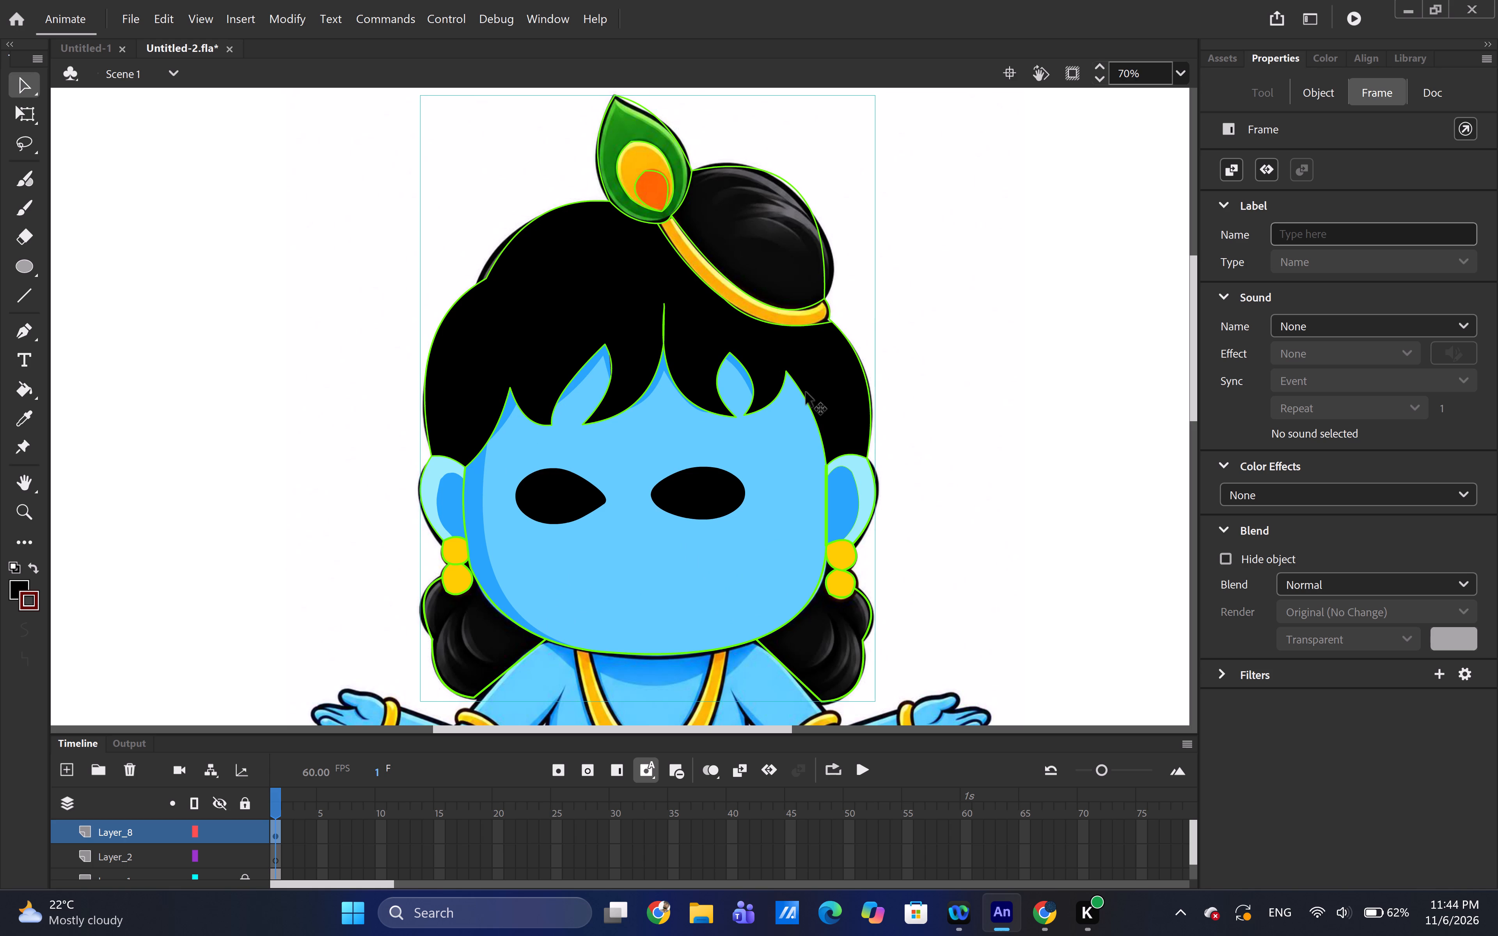
# Hide and lock Layer_8.
pyautogui.click(221, 831)
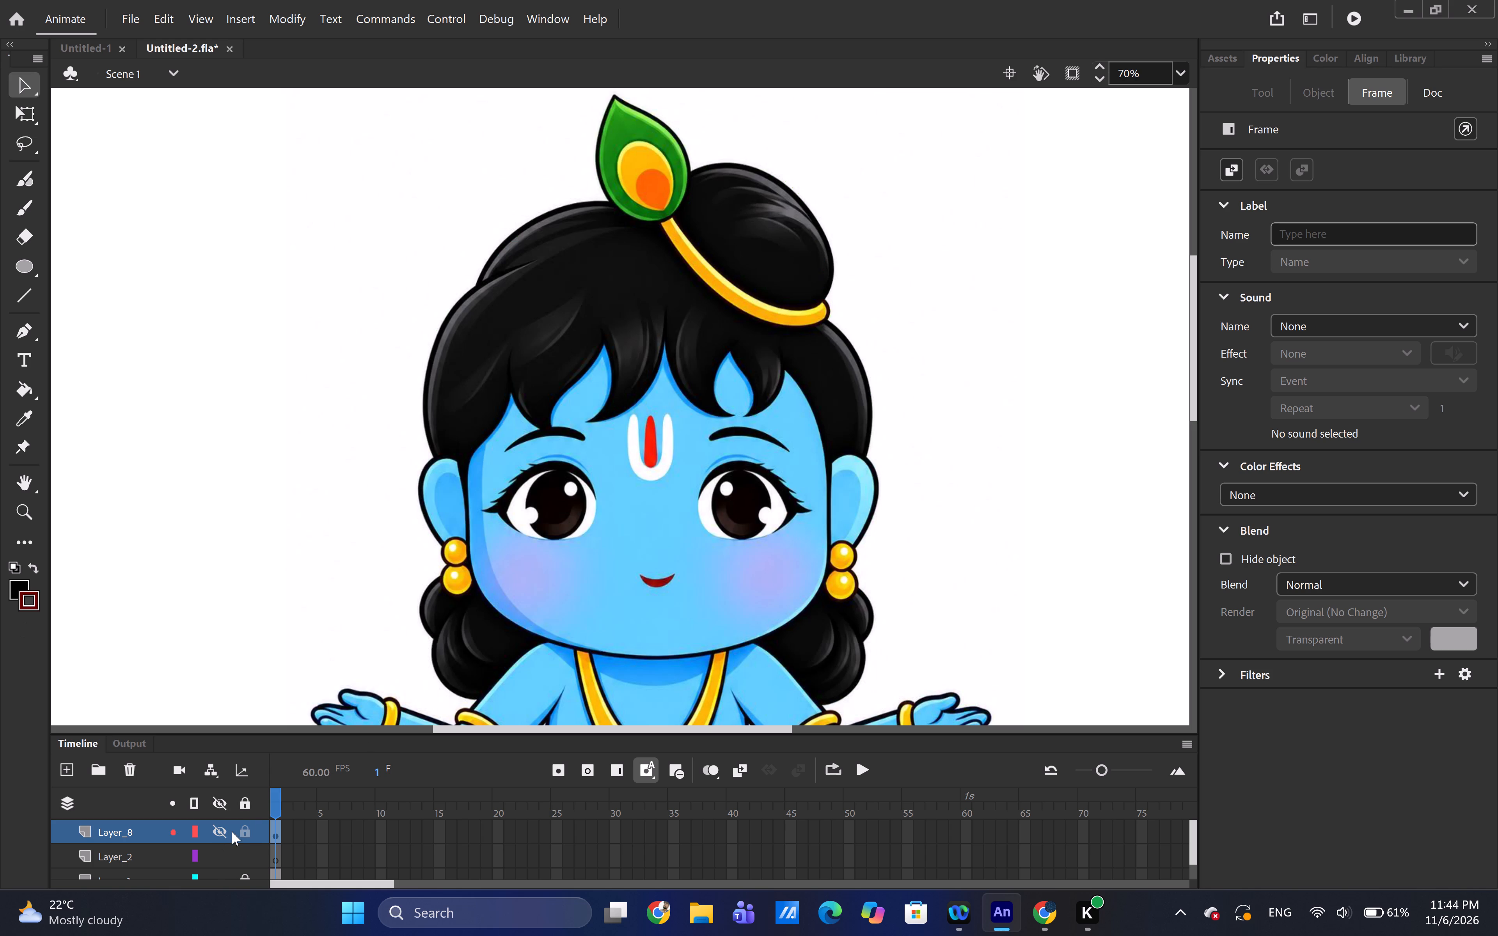
pyautogui.click(248, 831)
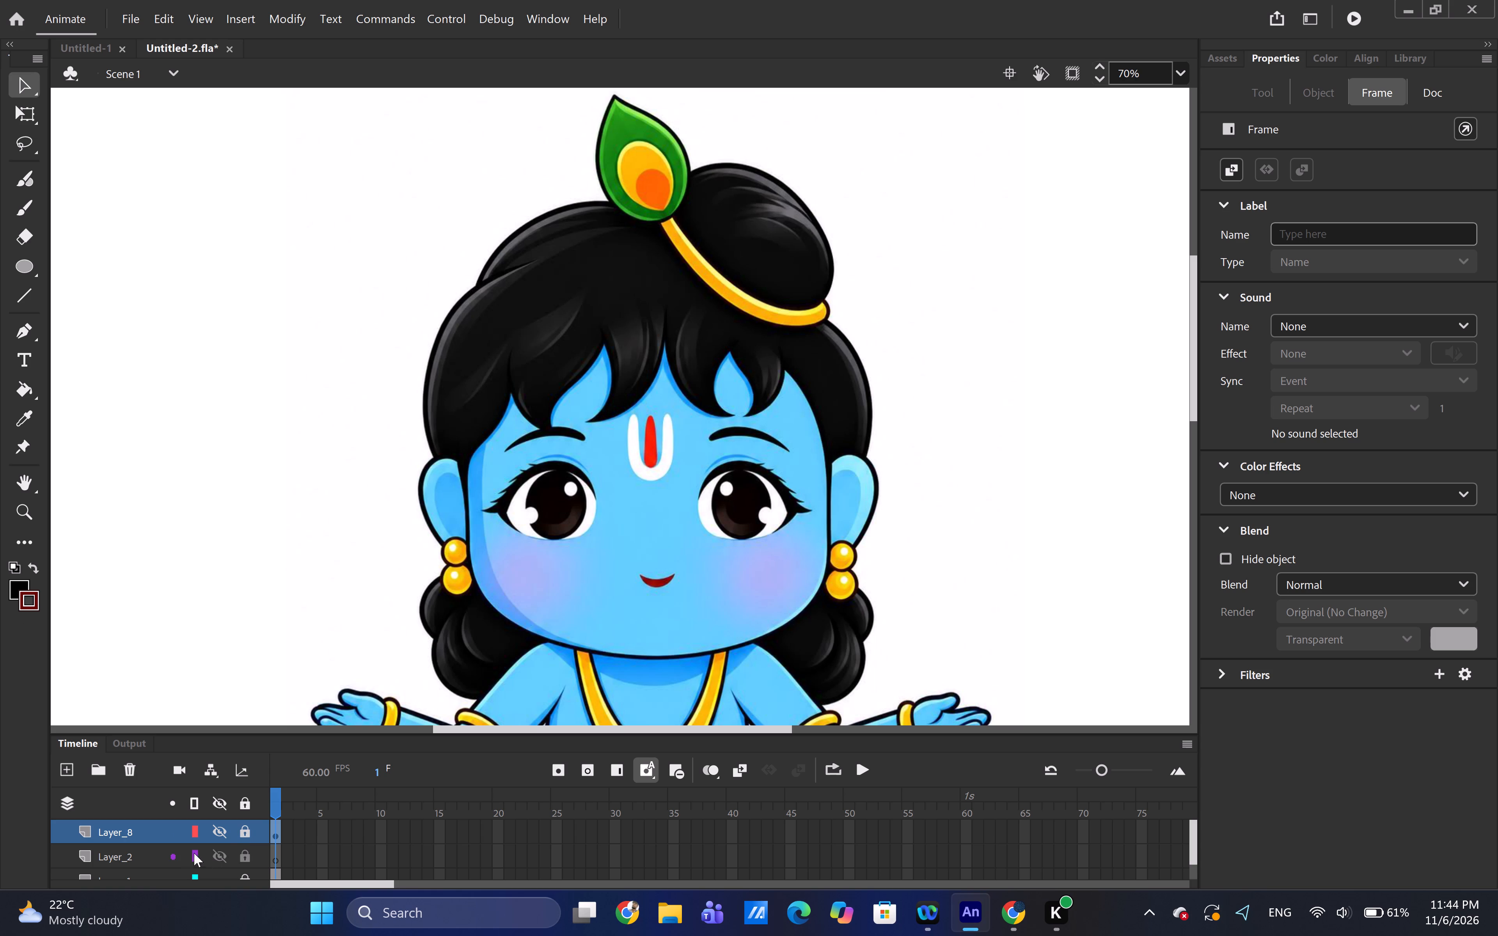
# On Layer_2, draw a straight green line with stroke size 0.5 between the two tips of the right-hand eyebrow.
pyautogui.click(139, 855)
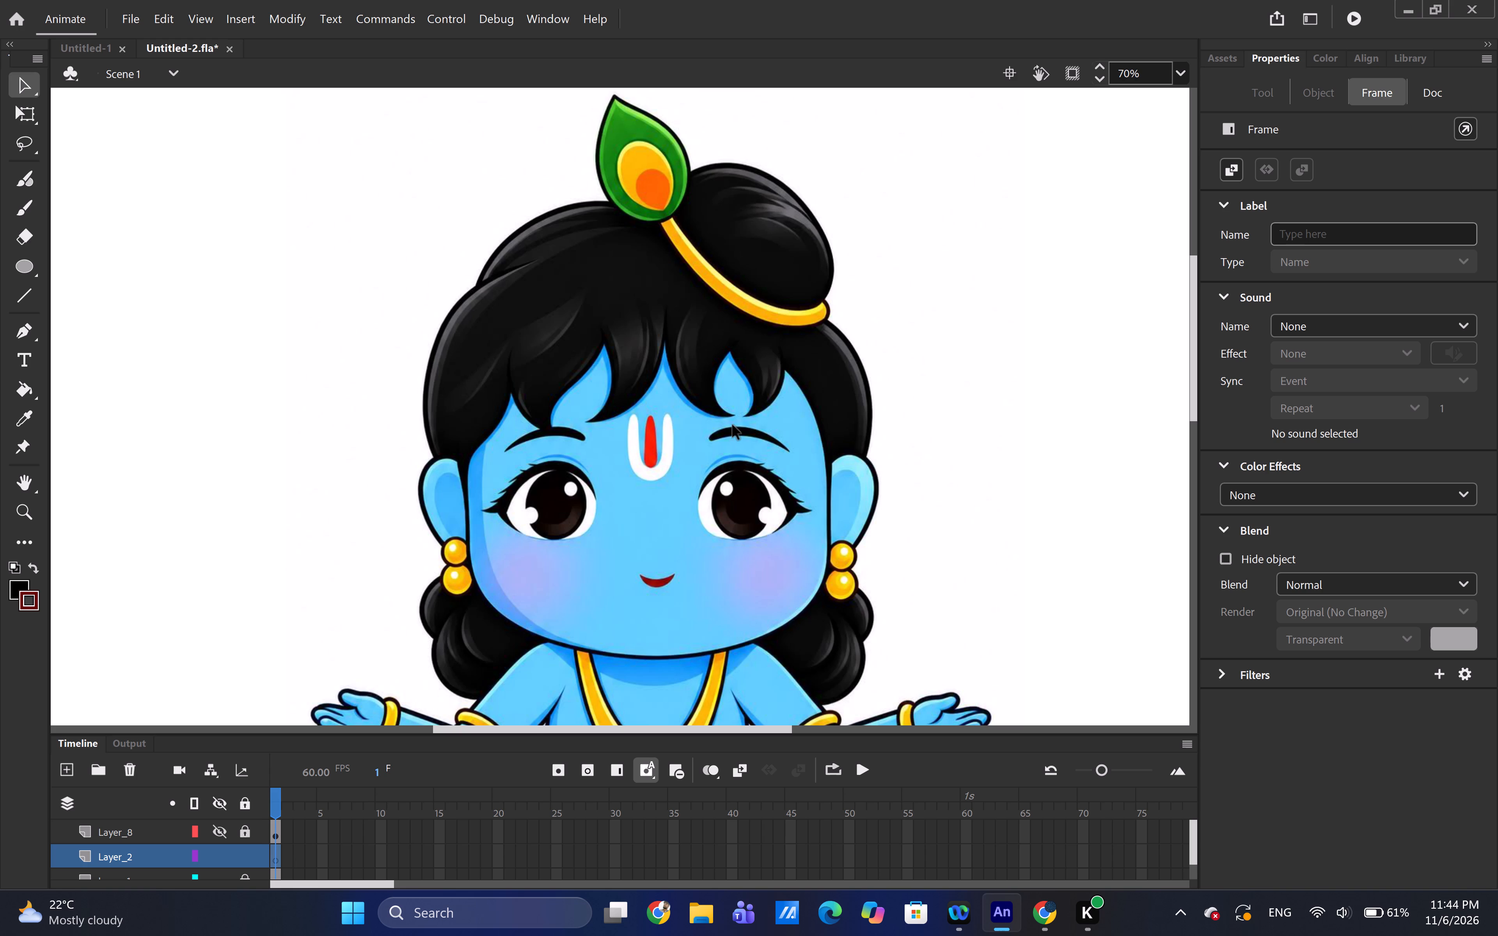
pyautogui.keyDown('ctrl'); pyautogui.scroll(4, 733, 425); pyautogui.keyUp('ctrl')
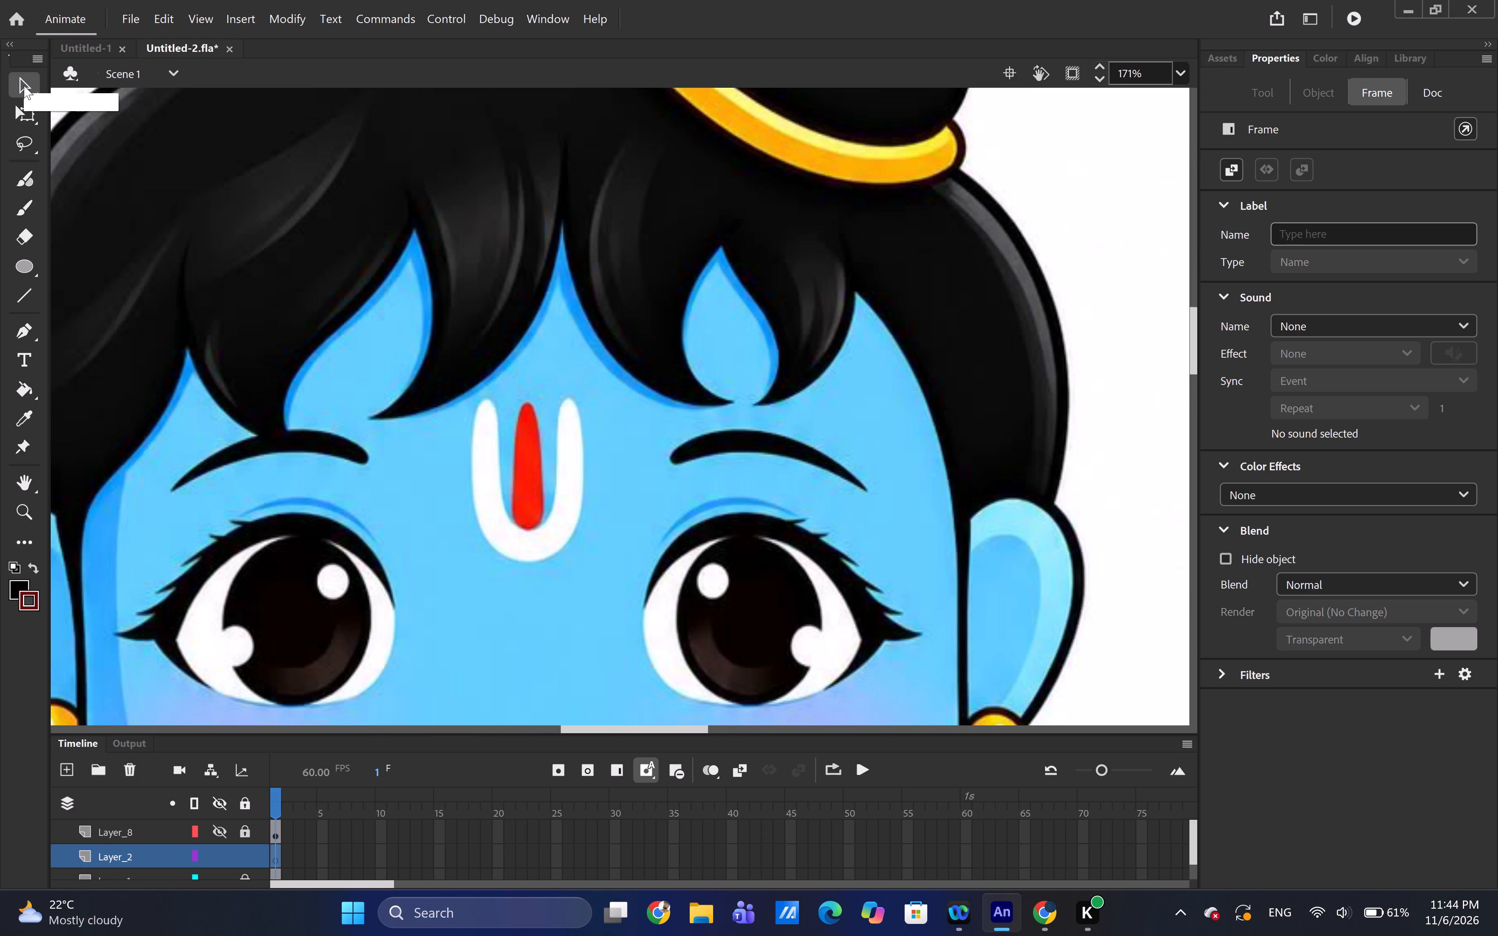
pyautogui.click(15, 289)
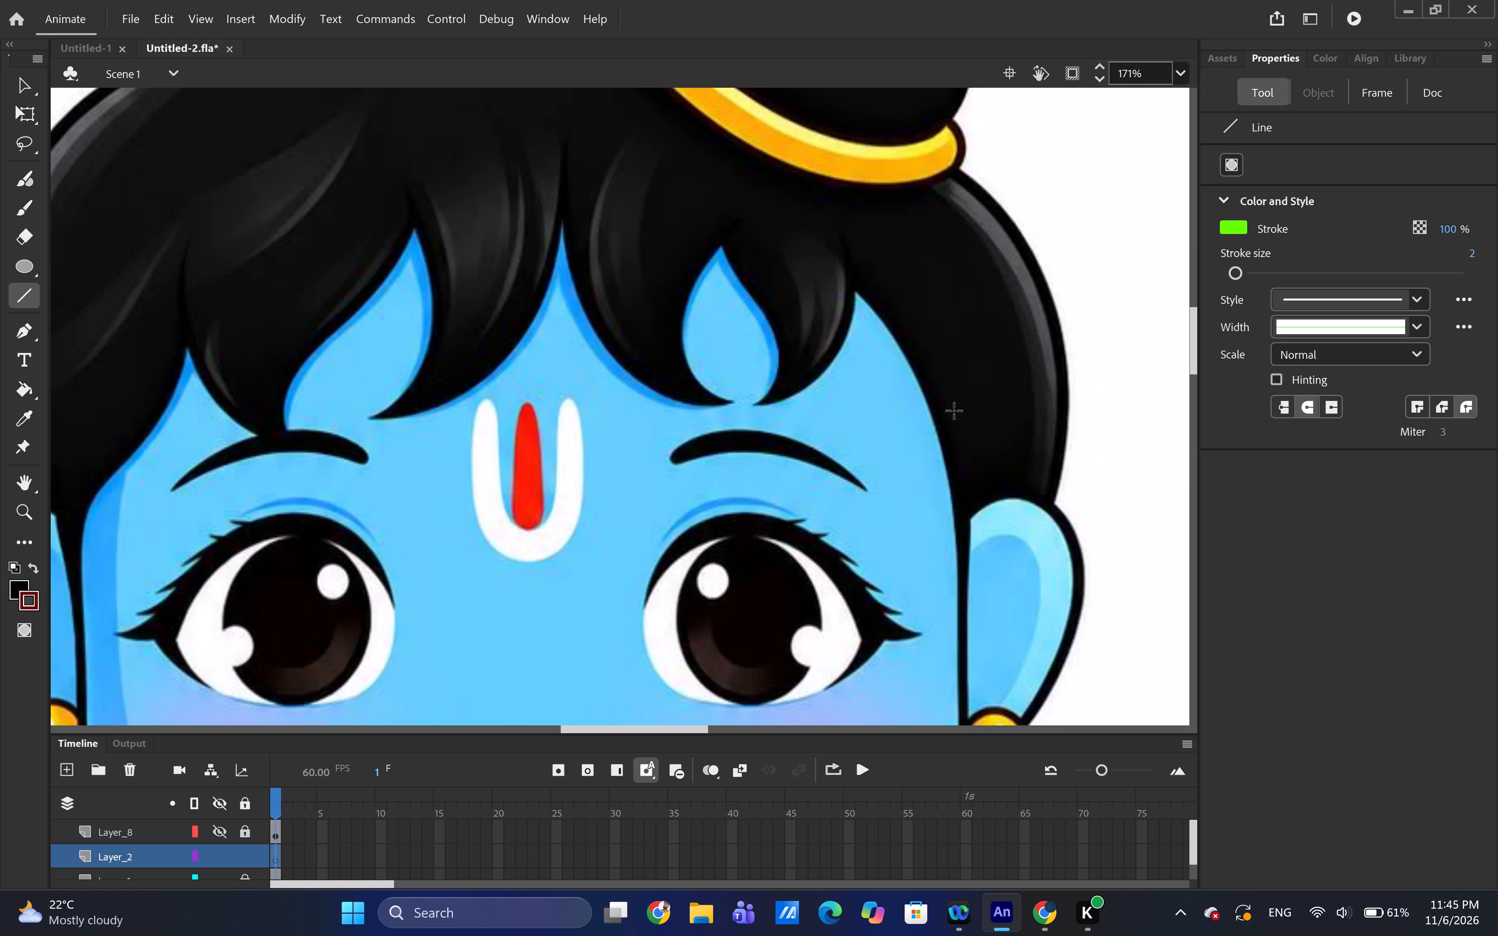
pyautogui.click(1472, 253)
pyautogui.write('0.5')
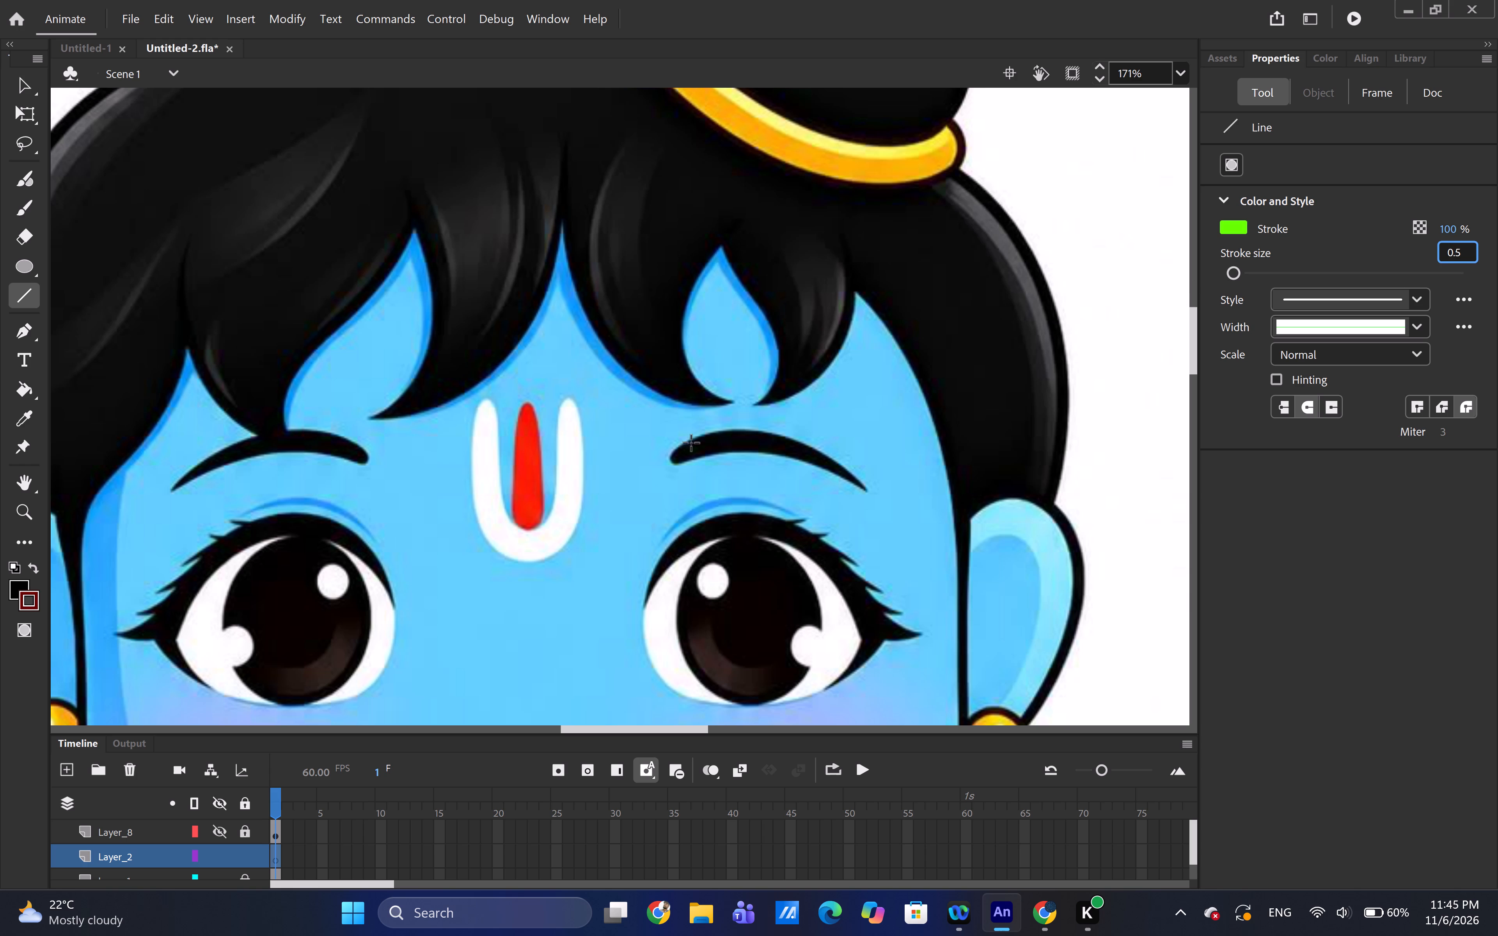
pyautogui.moveTo(670, 454); pyautogui.dragTo(832, 461)
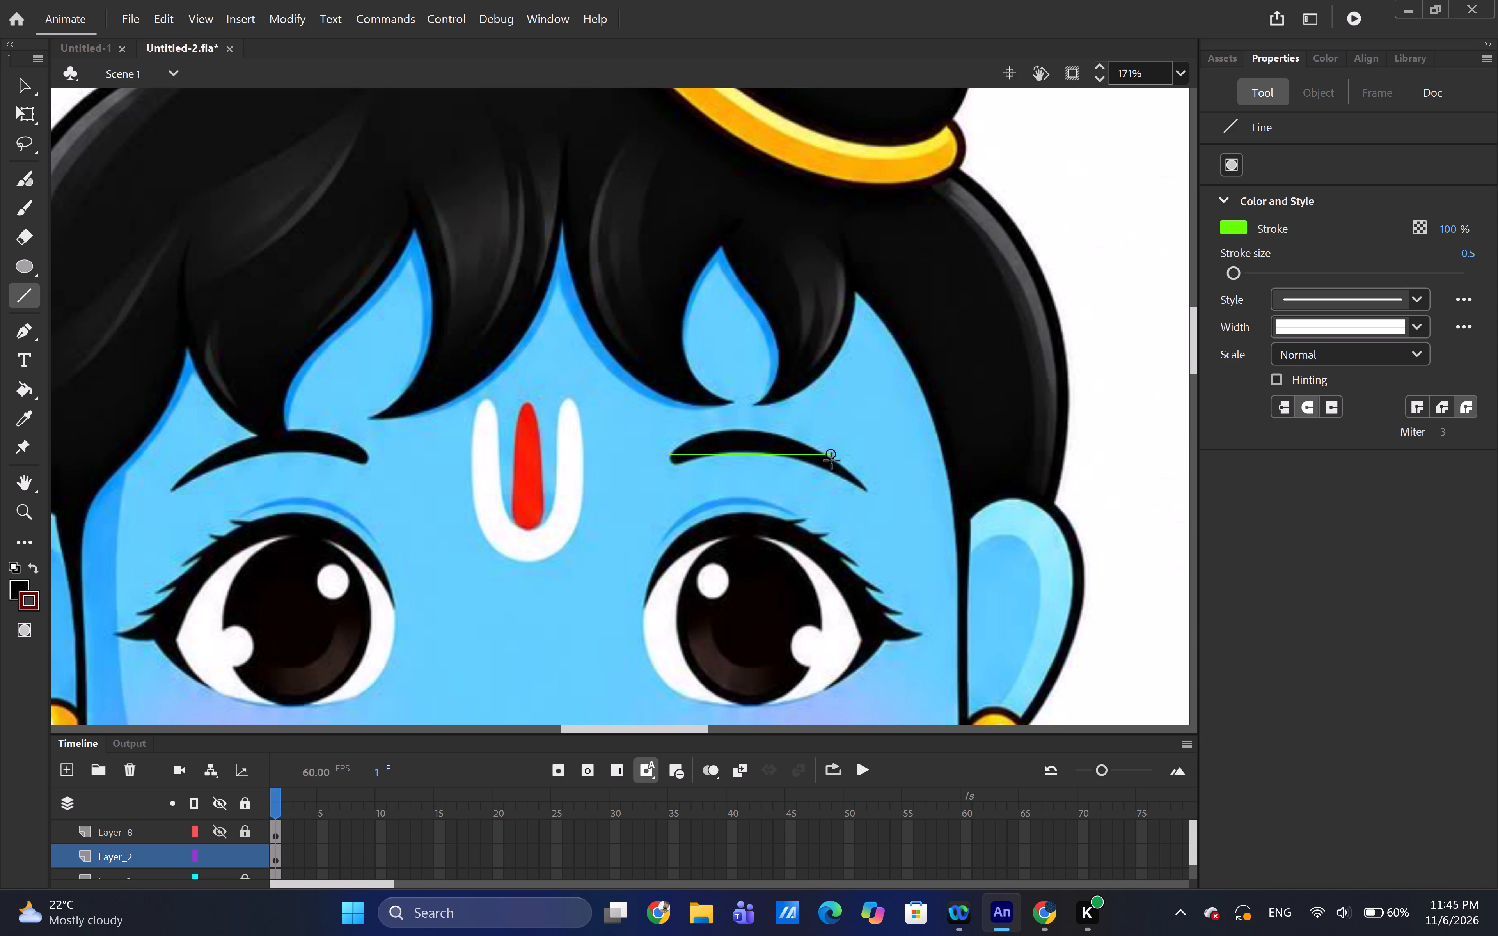
pyautogui.moveTo(832, 461); pyautogui.dragTo(865, 492)
# Bend the line upward so it follows the upper edge of the right-hand eyebrow.
pyautogui.click(28, 86)
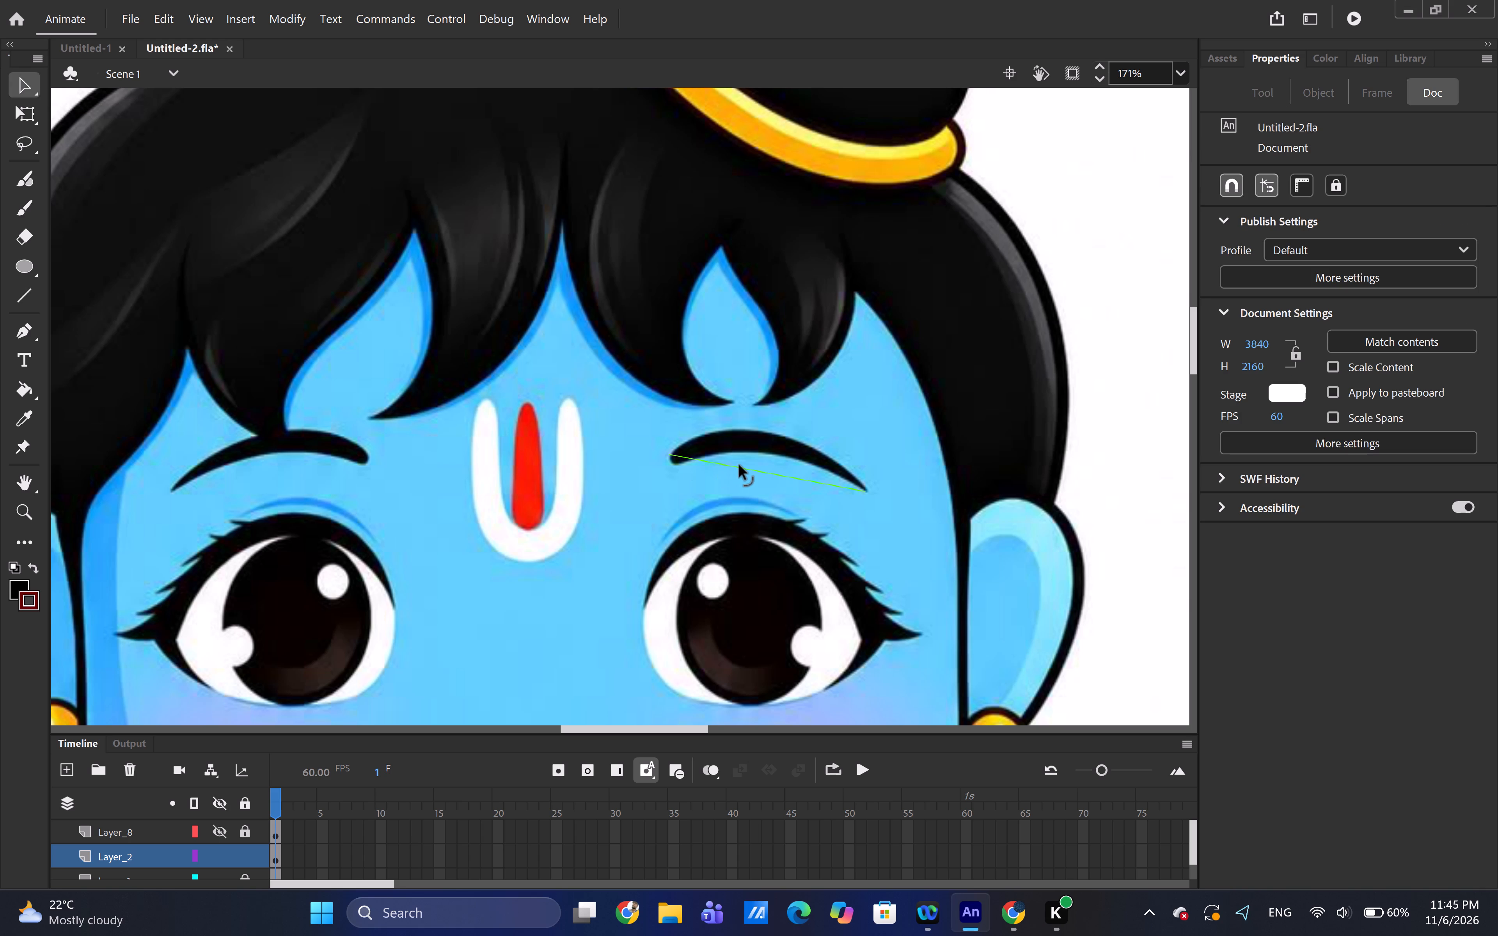
pyautogui.moveTo(739, 465); pyautogui.dragTo(745, 447)
pyautogui.moveTo(745, 447); pyautogui.dragTo(748, 432)
pyautogui.click(748, 432)
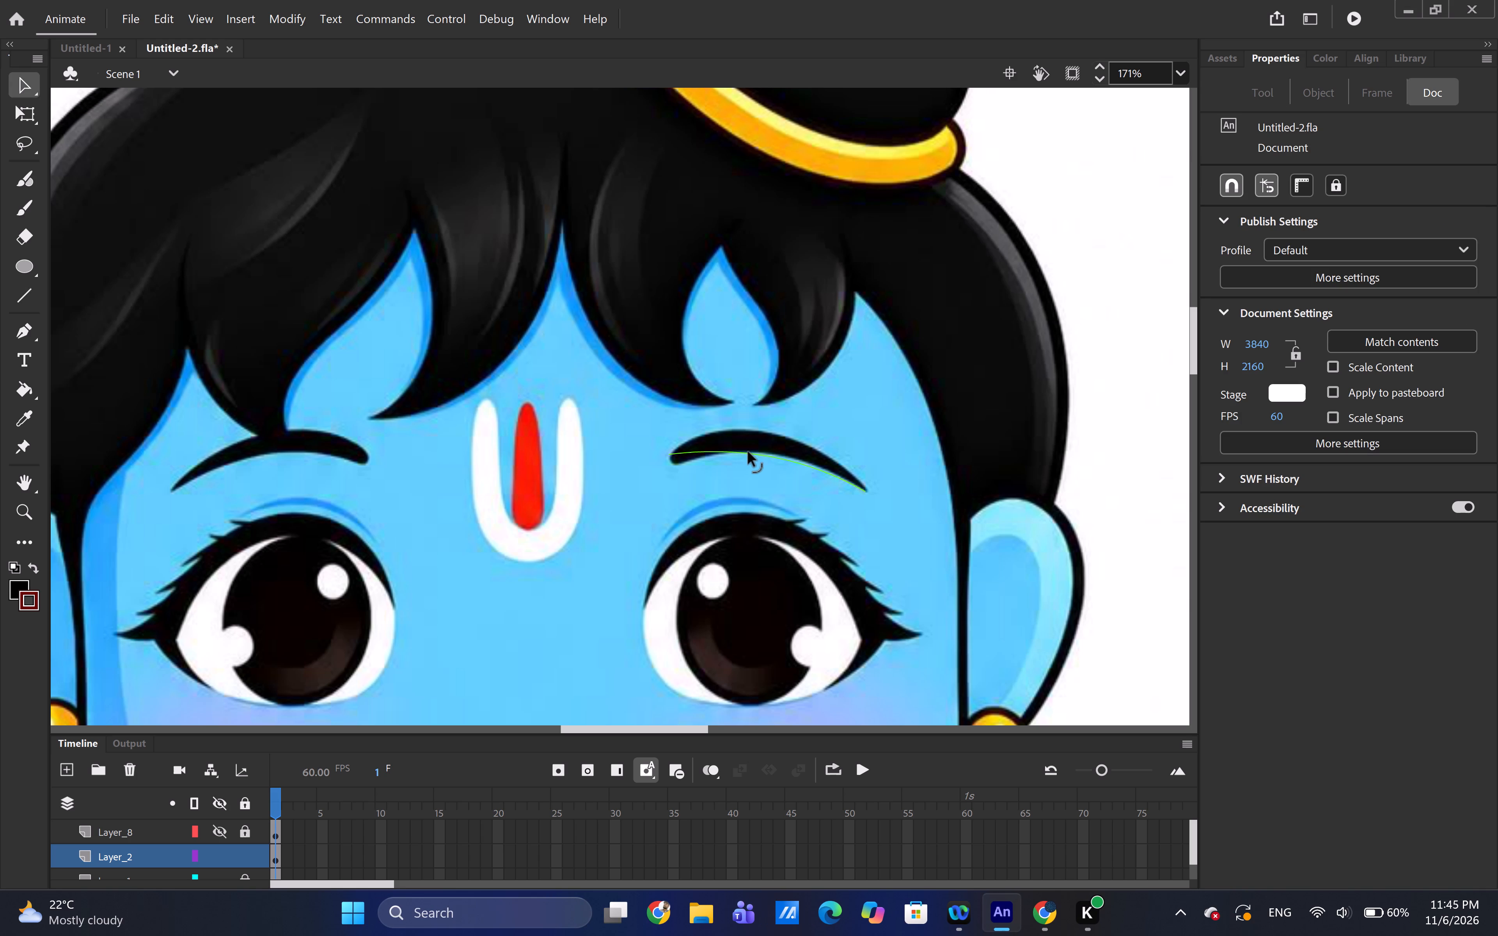
pyautogui.moveTo(748, 452); pyautogui.dragTo(749, 422)
pyautogui.moveTo(749, 422); pyautogui.dragTo(748, 423)
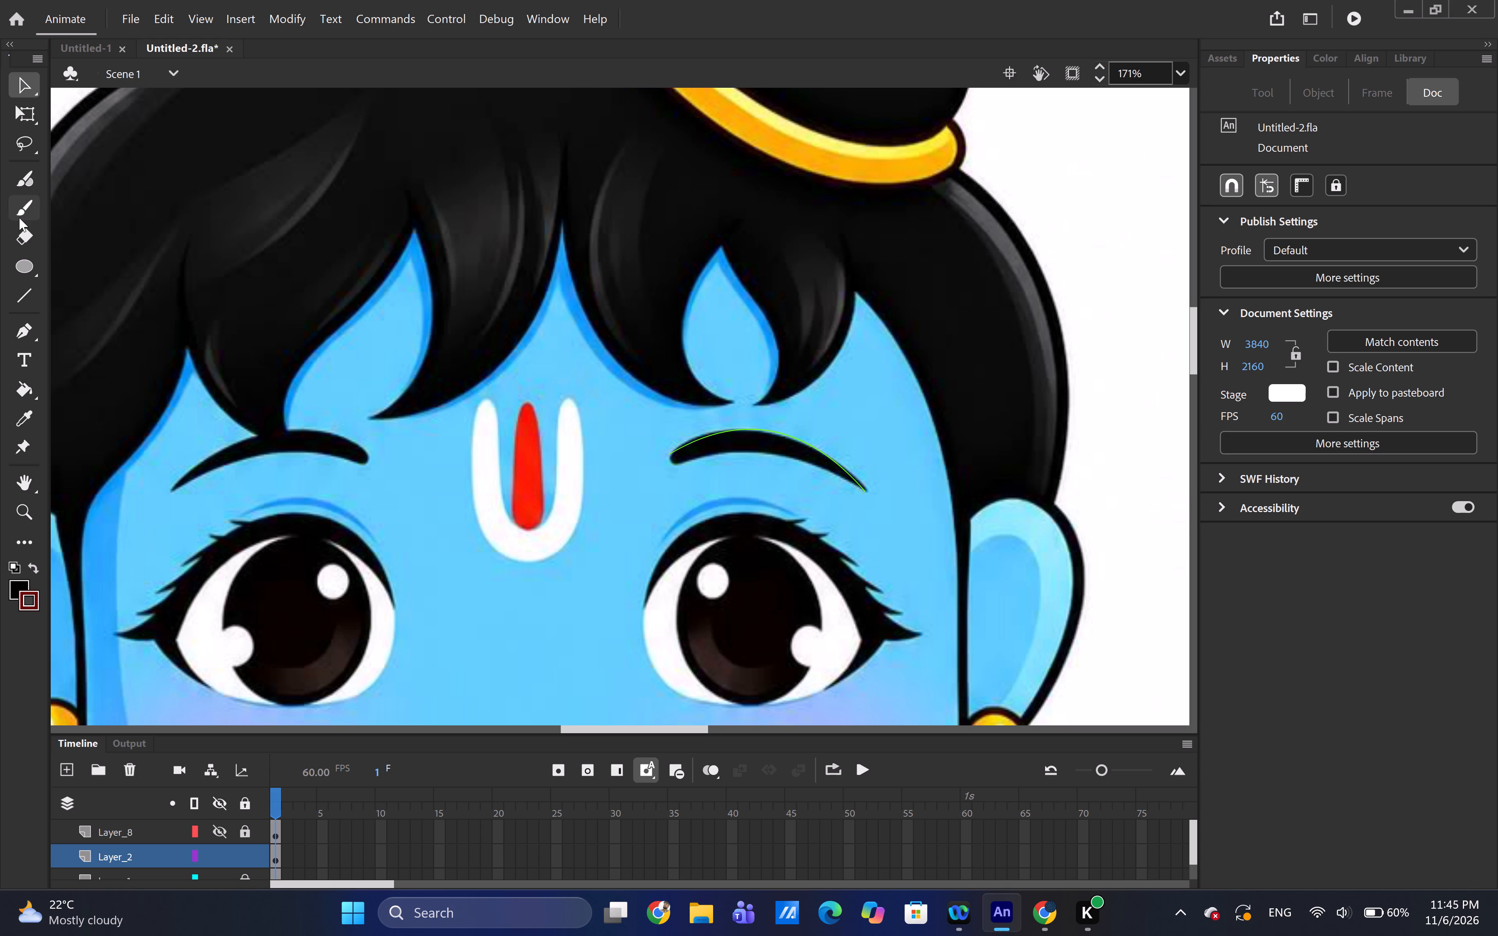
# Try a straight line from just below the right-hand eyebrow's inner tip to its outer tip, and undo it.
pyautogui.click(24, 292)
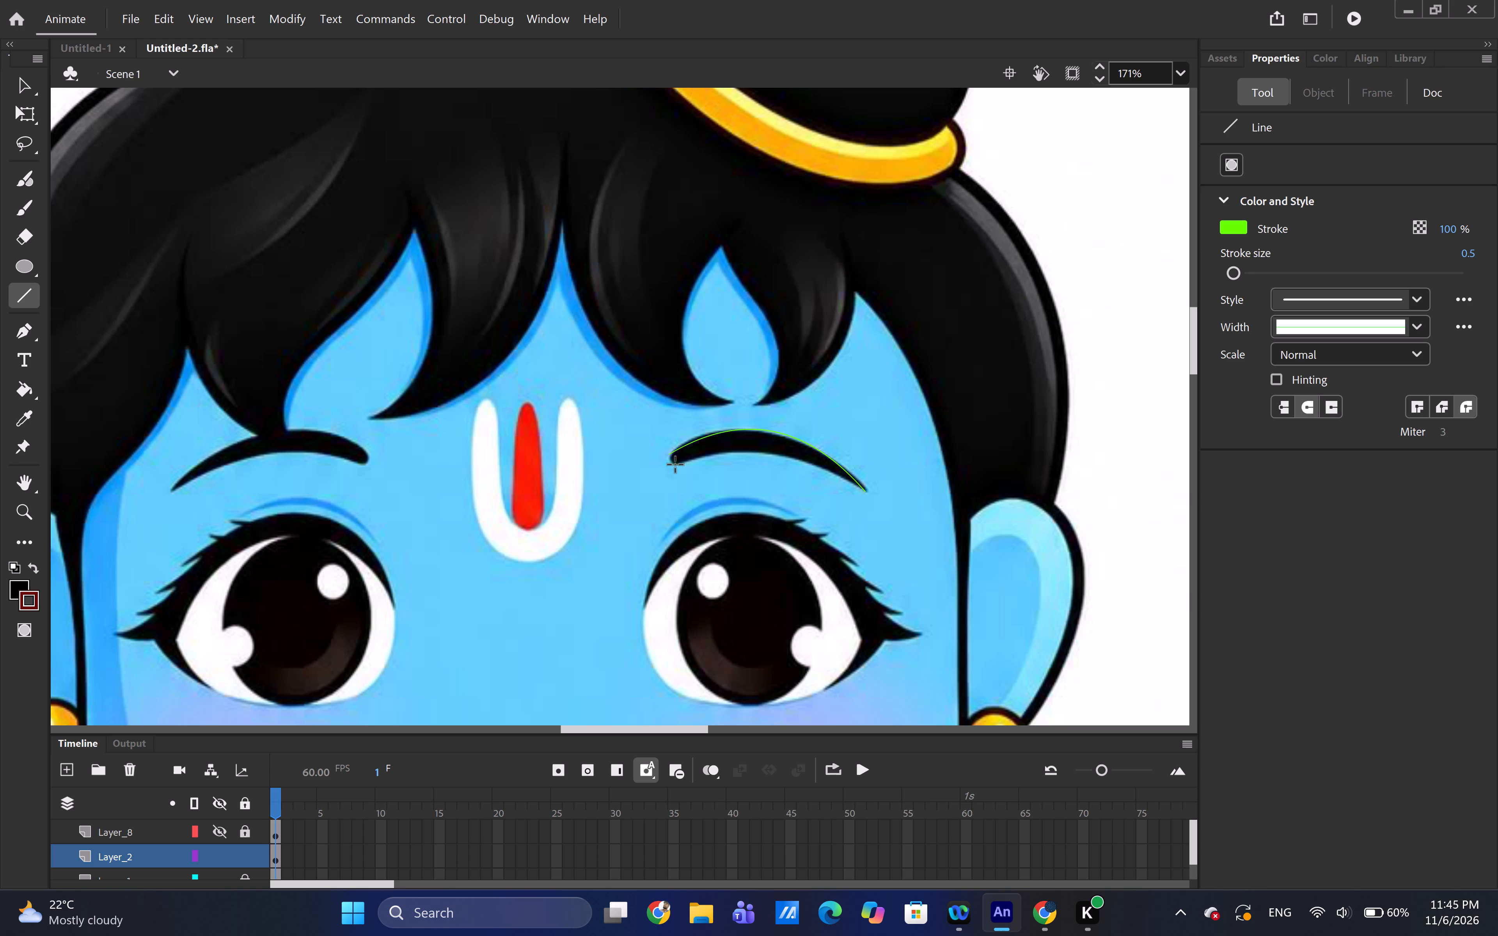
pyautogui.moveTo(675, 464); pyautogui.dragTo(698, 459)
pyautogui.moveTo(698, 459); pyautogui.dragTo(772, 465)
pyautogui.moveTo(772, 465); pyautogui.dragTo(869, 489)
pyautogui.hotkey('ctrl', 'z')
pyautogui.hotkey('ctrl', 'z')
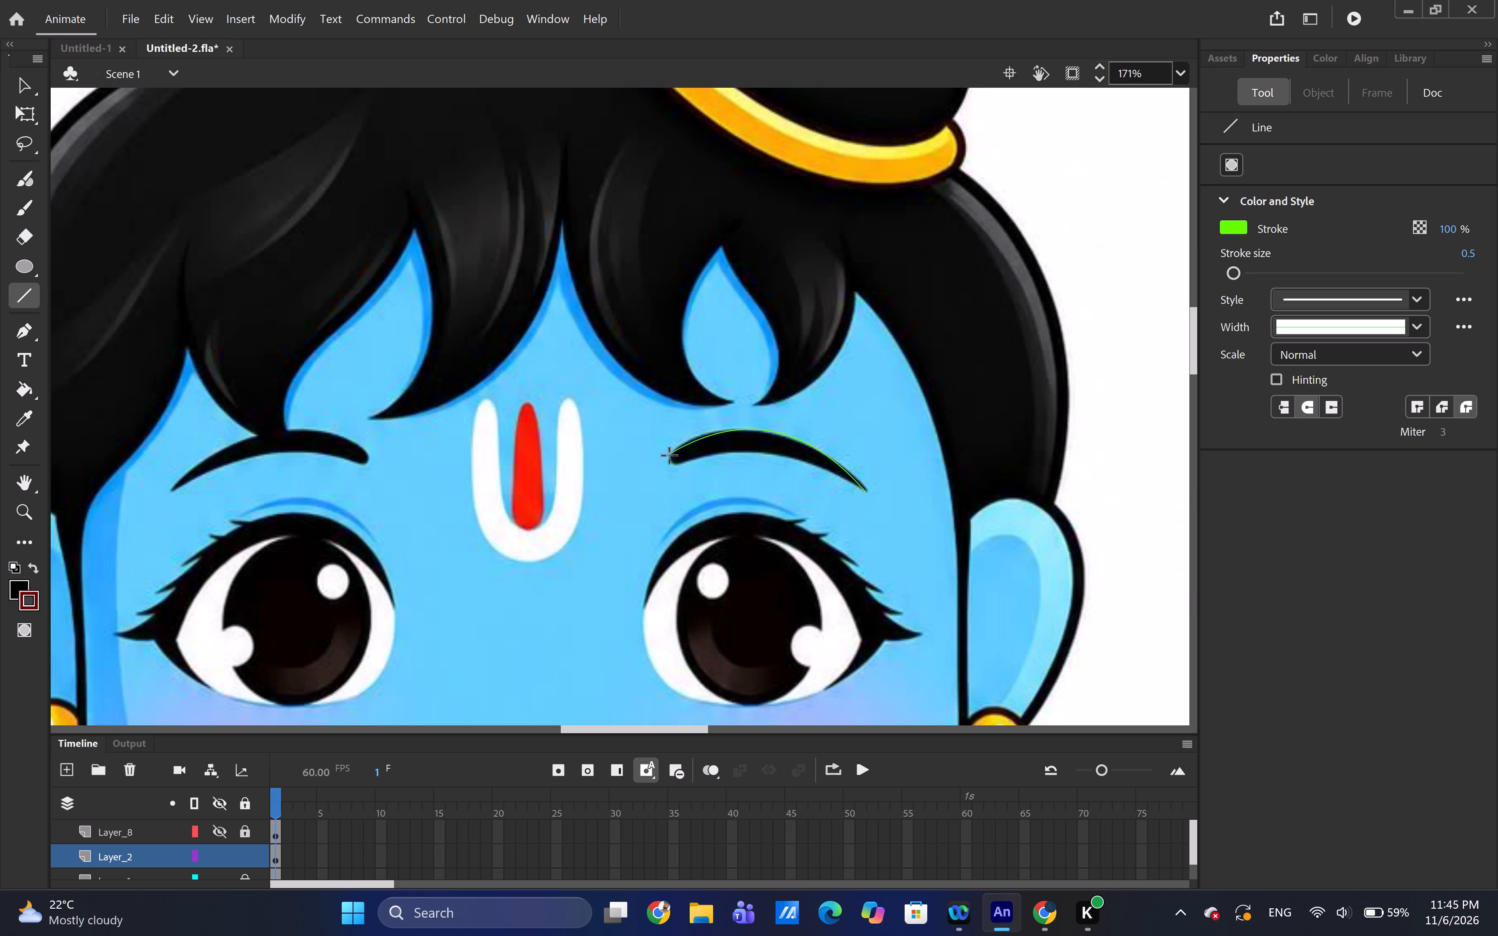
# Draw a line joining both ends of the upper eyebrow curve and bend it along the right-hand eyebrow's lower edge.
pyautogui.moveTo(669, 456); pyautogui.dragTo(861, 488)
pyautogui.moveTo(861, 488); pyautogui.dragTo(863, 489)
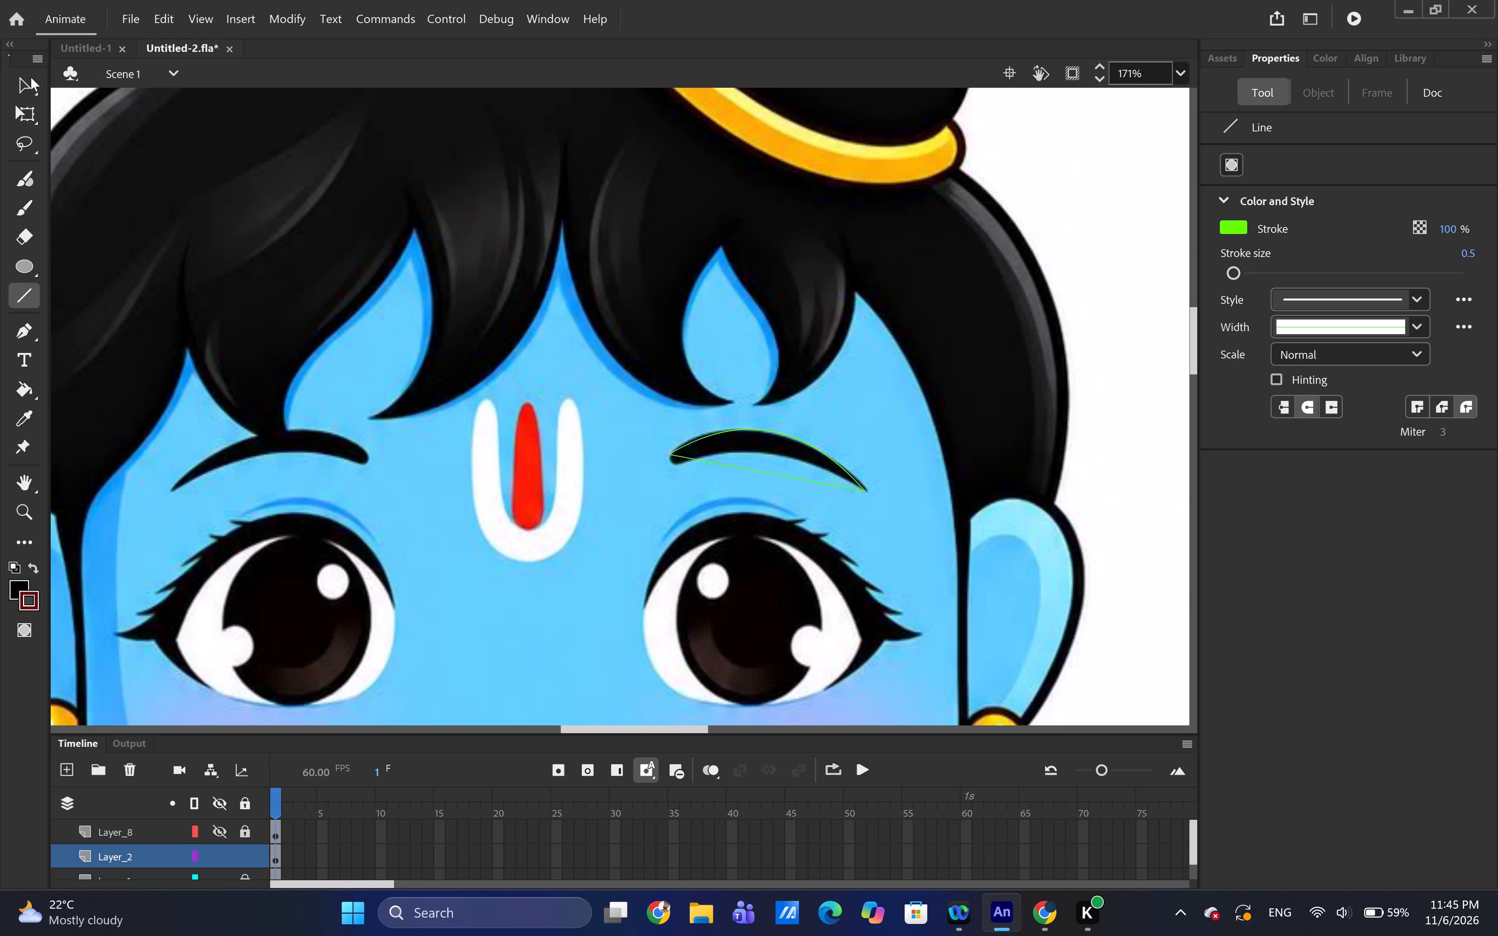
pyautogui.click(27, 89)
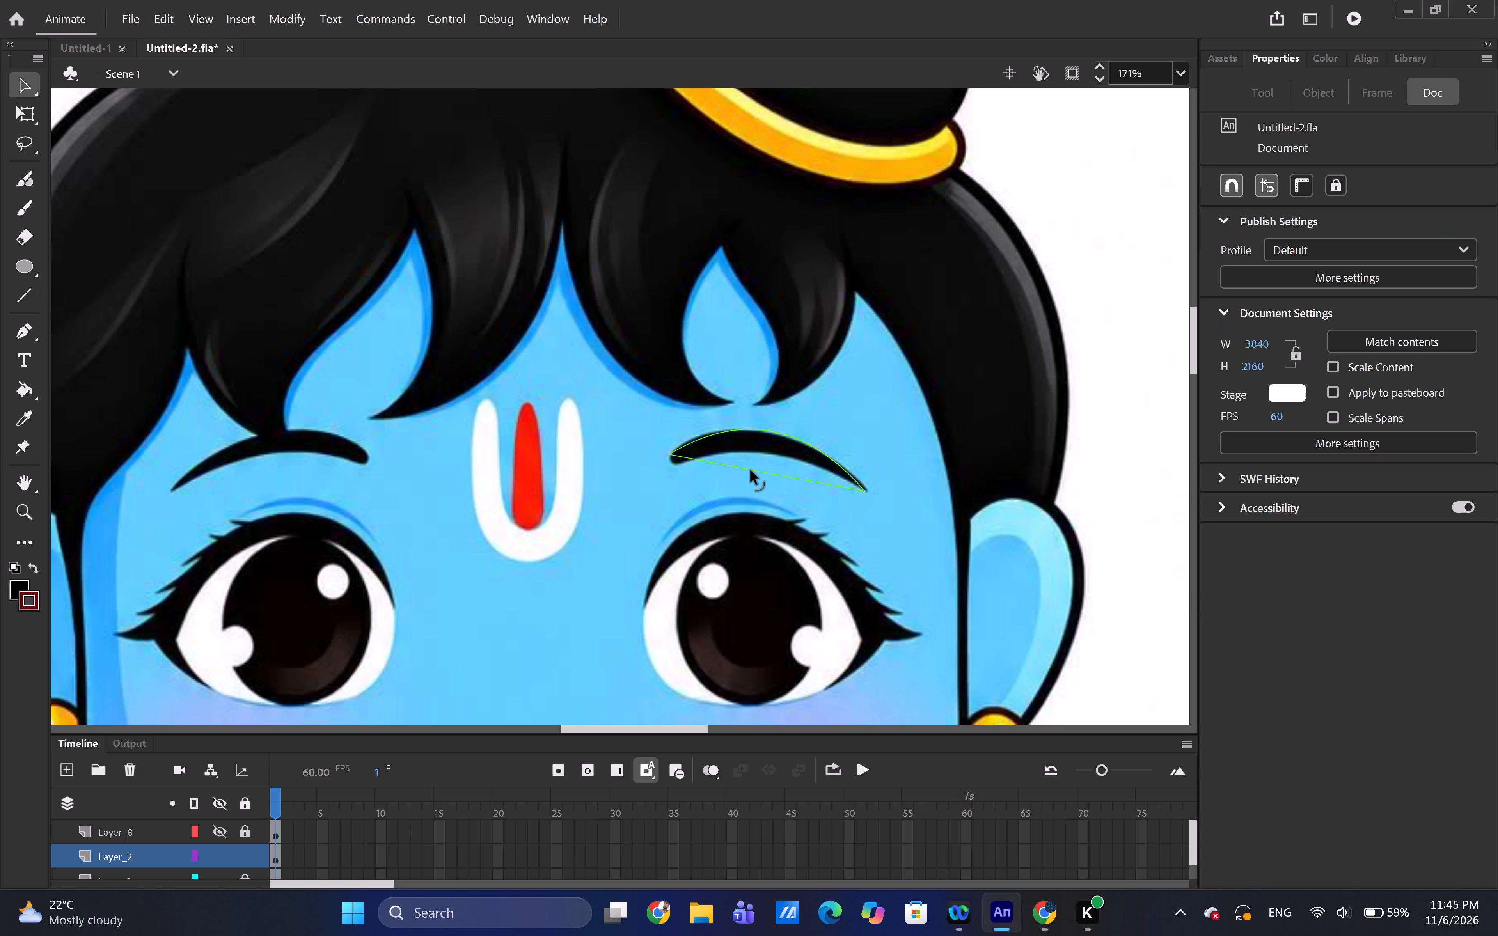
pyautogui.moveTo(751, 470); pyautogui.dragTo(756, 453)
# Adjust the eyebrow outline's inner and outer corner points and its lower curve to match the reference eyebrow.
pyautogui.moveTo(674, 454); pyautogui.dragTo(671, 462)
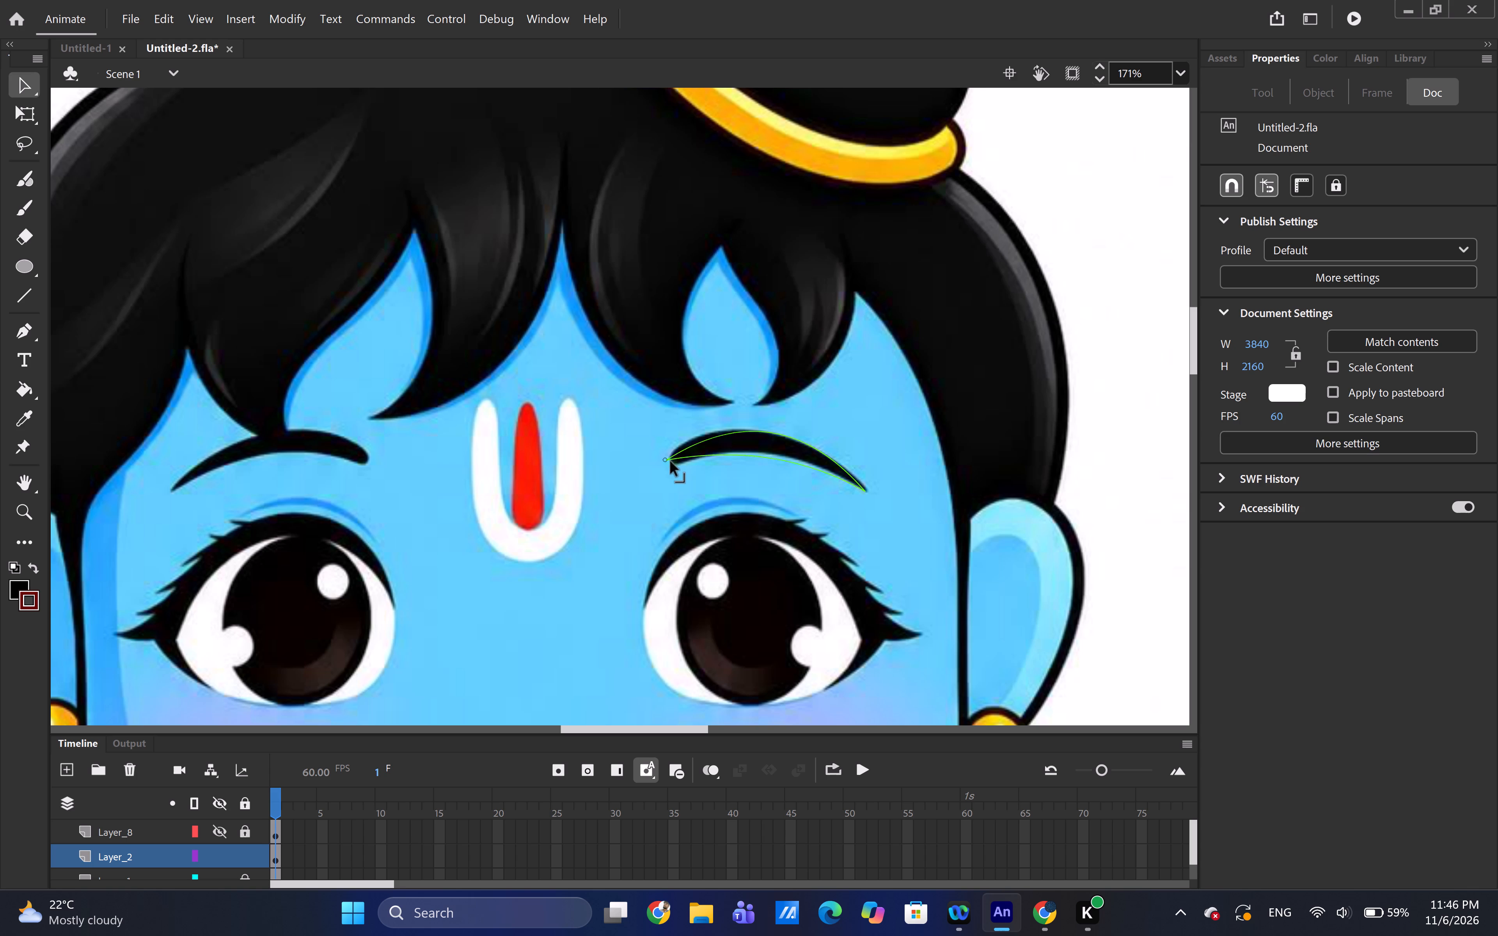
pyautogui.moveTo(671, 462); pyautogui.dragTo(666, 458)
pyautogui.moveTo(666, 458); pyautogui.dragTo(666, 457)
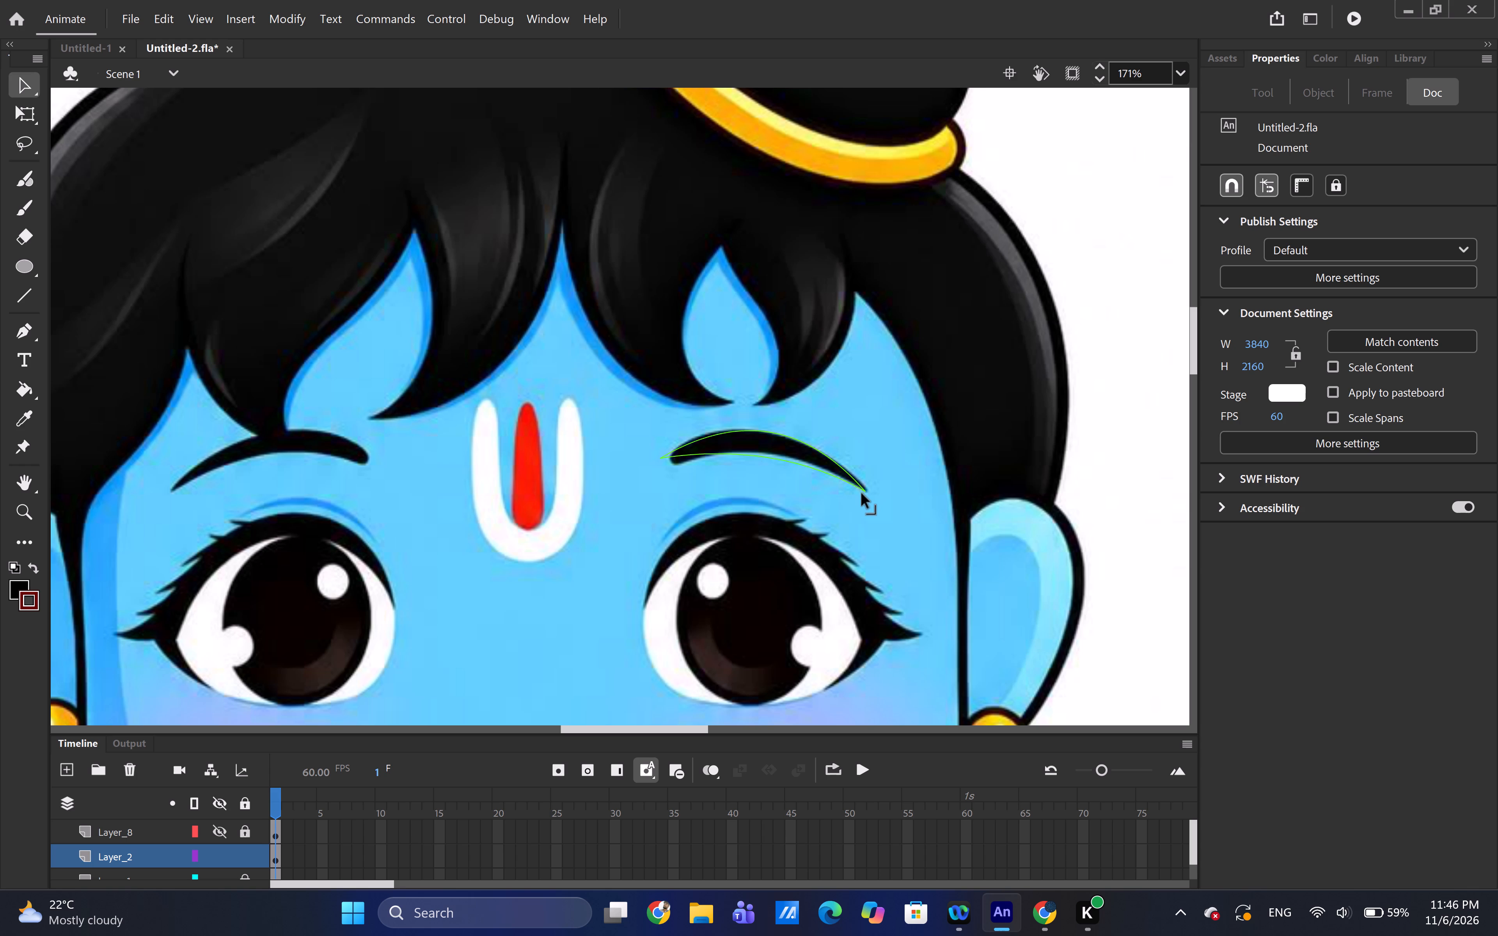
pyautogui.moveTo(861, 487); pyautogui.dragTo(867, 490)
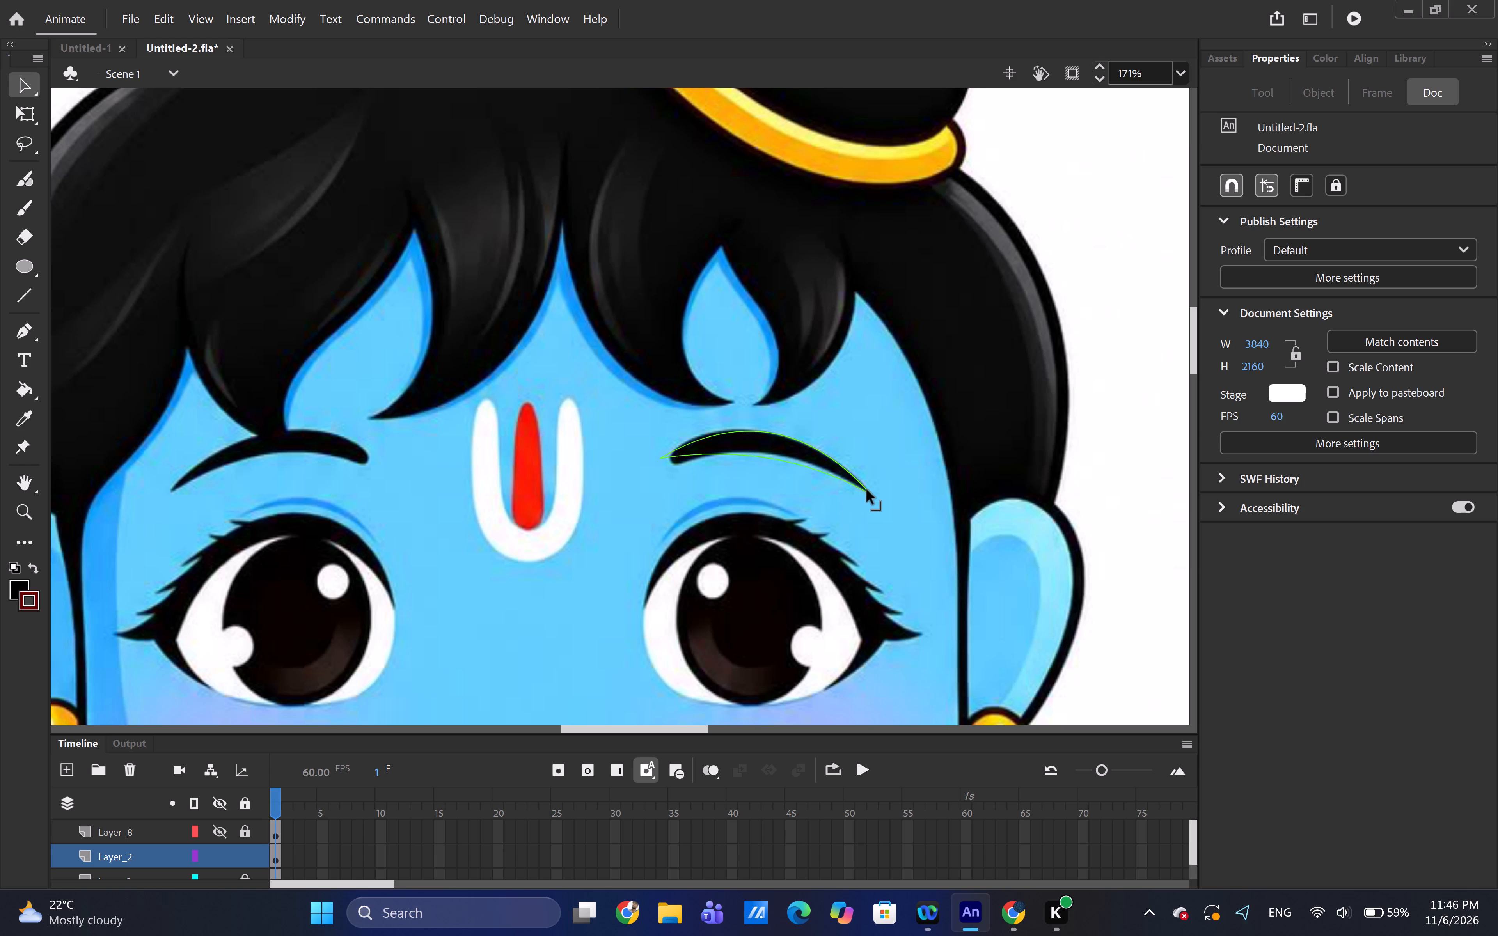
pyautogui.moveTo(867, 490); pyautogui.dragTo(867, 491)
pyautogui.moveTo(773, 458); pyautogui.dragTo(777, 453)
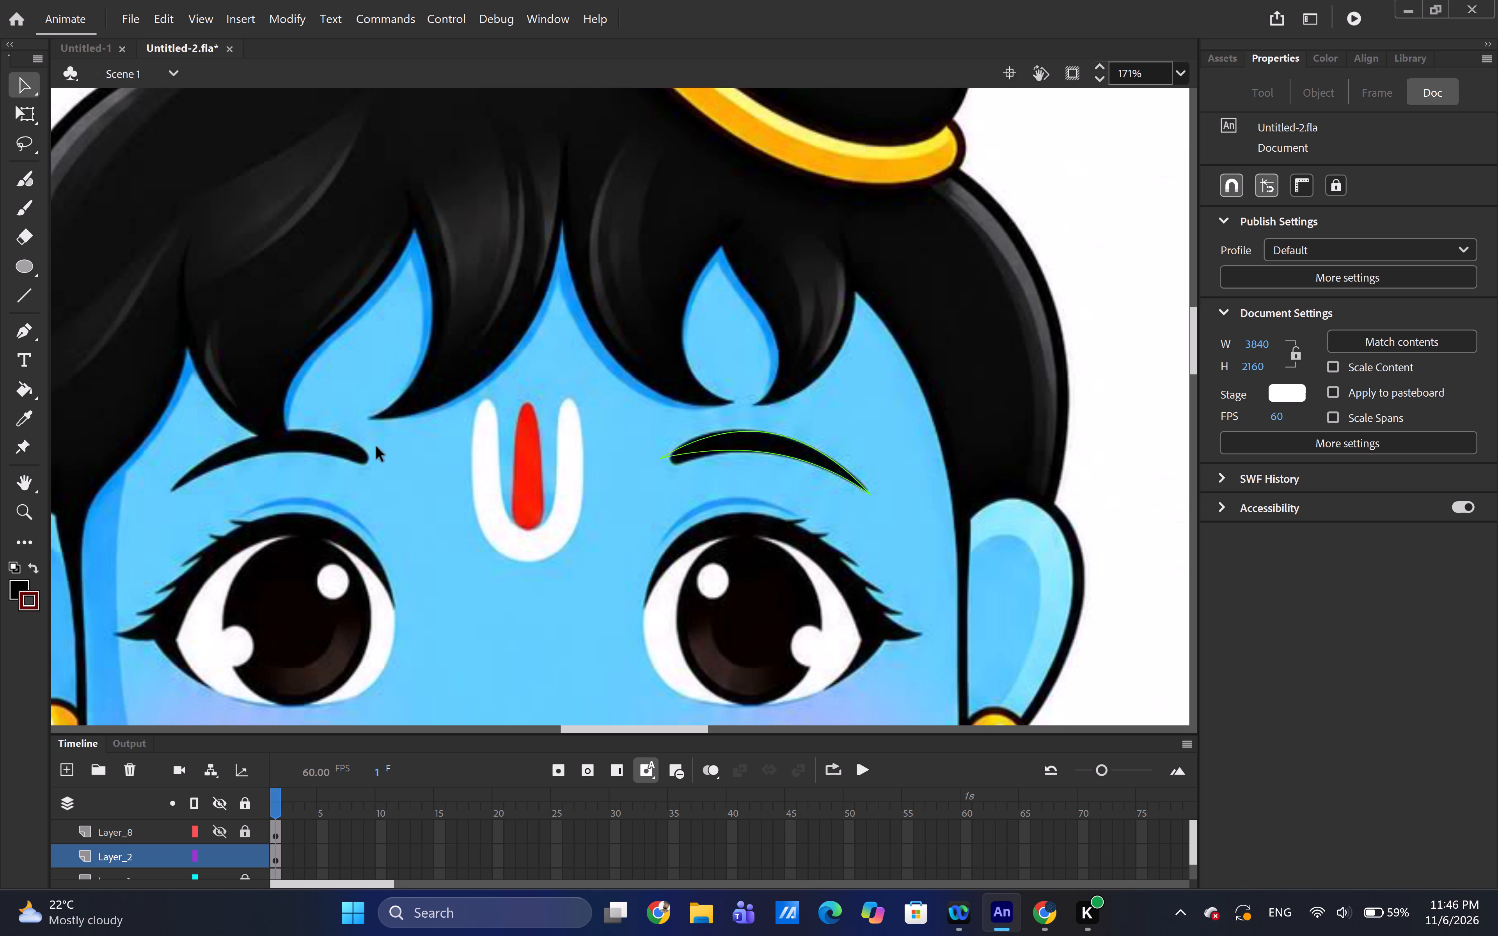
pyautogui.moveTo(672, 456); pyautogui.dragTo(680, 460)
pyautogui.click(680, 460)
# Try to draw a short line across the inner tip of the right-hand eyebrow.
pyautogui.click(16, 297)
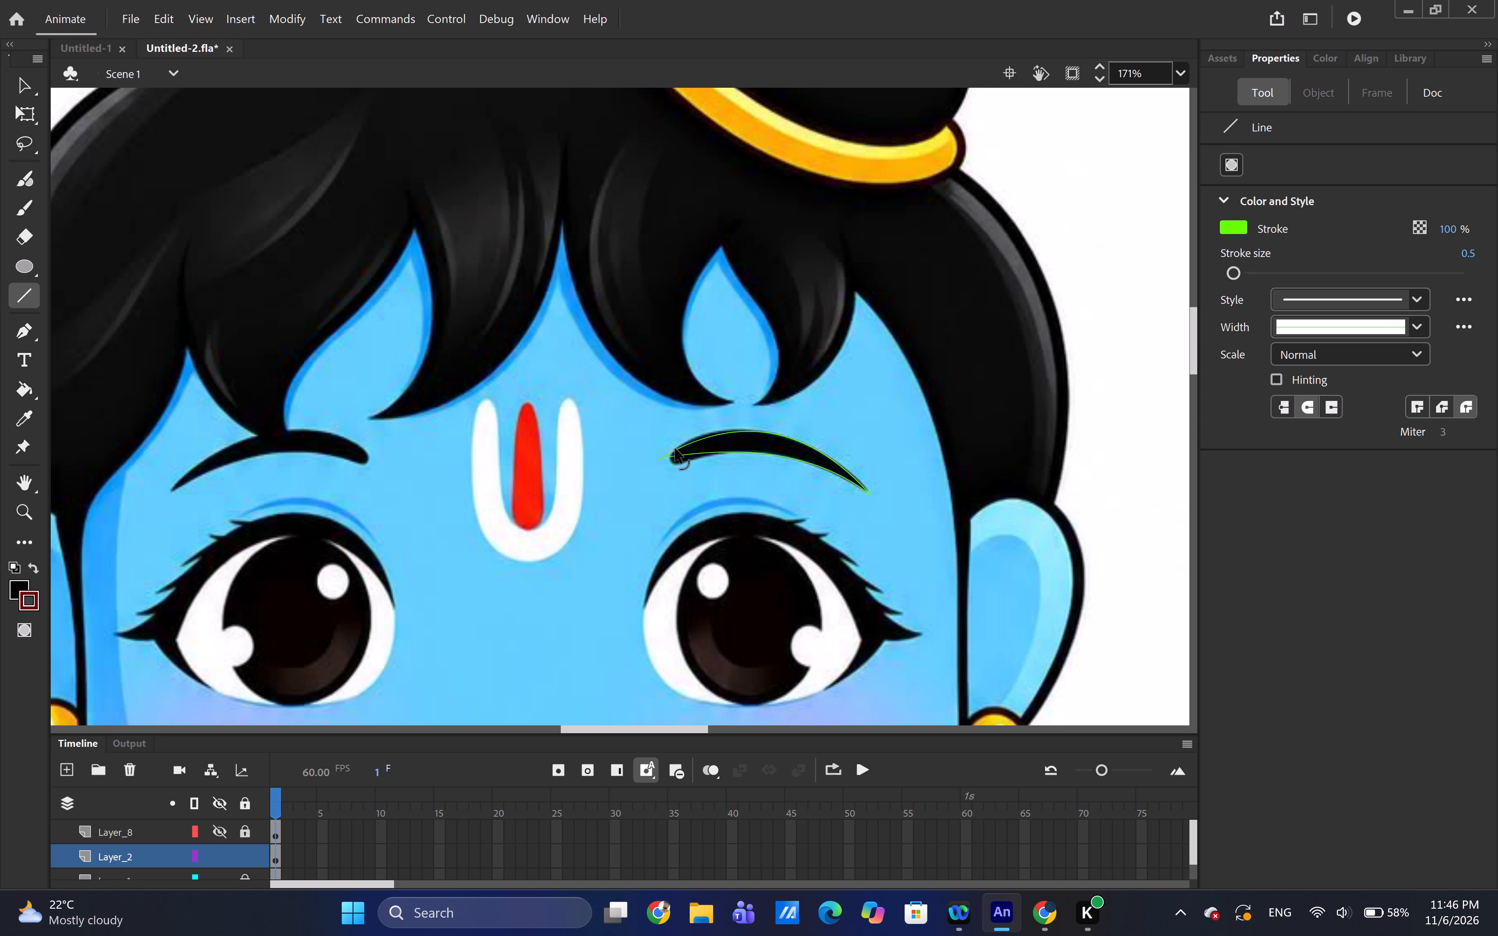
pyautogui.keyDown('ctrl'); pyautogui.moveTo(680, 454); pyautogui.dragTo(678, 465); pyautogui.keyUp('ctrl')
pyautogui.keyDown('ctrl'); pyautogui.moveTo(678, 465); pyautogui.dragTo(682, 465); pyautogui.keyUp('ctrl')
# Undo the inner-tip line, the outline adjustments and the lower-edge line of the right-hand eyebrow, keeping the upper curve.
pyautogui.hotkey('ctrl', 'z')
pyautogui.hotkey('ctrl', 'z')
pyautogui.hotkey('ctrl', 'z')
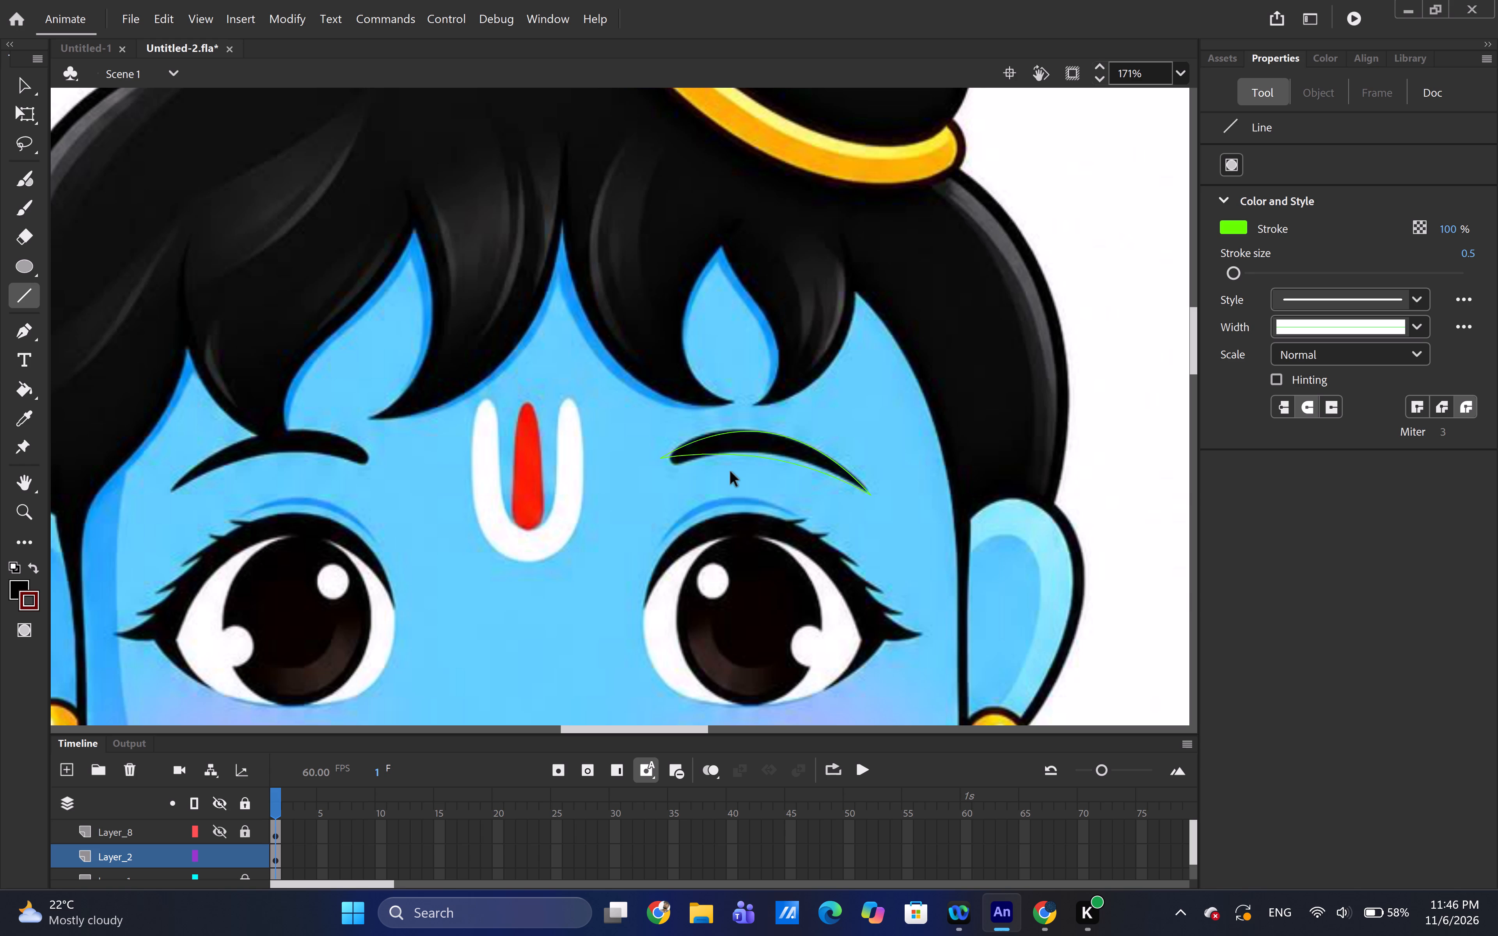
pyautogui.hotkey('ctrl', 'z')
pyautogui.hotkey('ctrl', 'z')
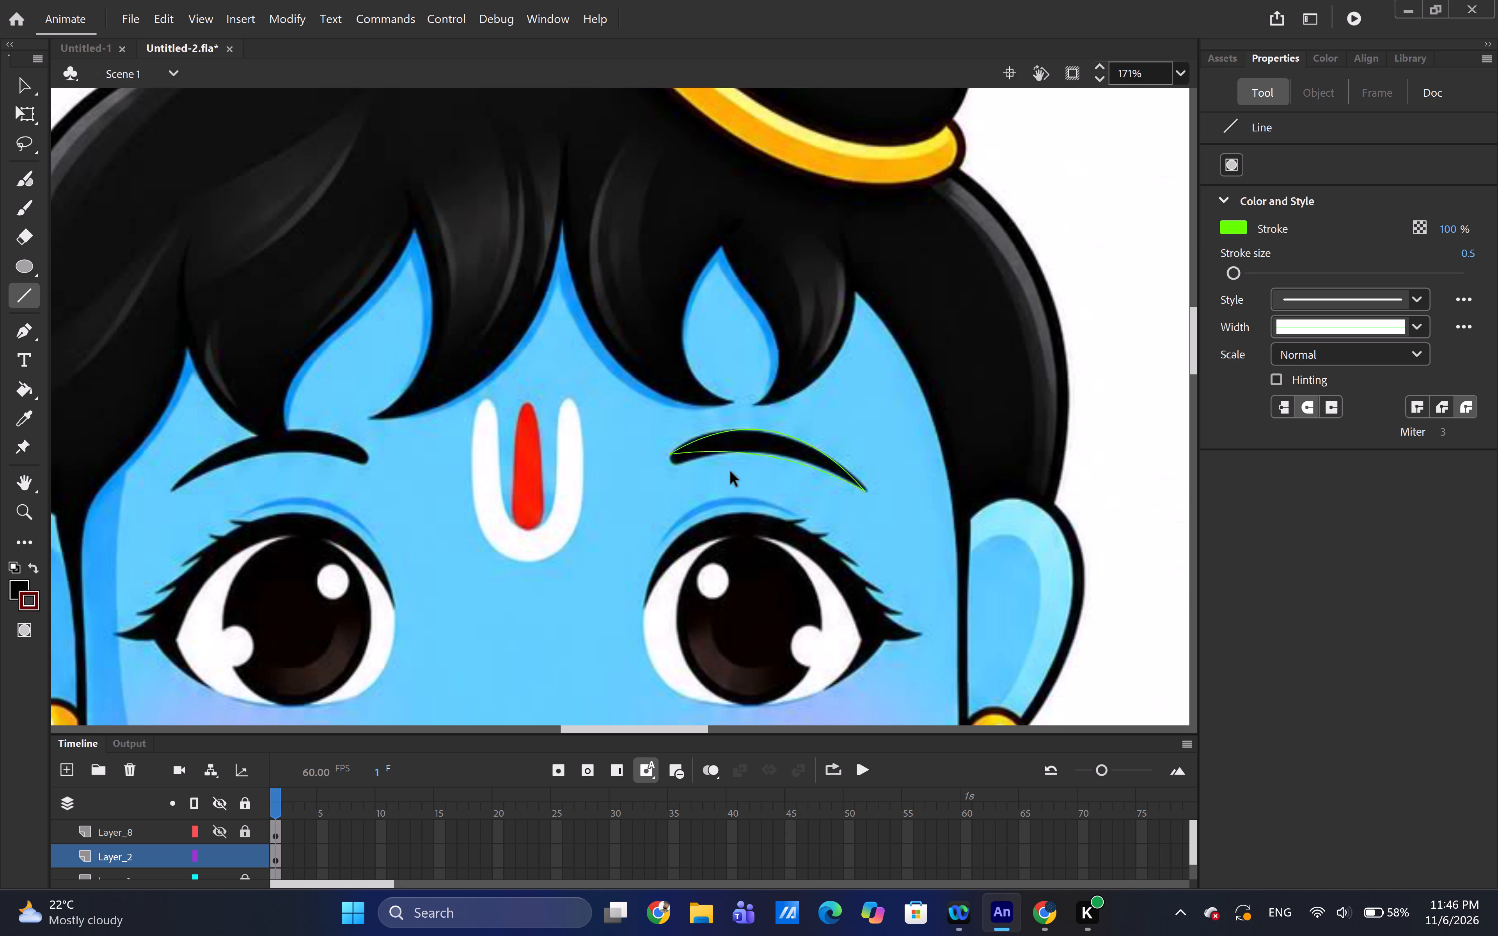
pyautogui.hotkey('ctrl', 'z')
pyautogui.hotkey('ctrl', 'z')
# Undo the remaining line work of the right-hand eyebrow, including its upper curve, to start that outline over.
pyautogui.hotkey('ctrl', 'z')
pyautogui.hotkey('ctrl', 'z')
pyautogui.hotkey('ctrl', 'z')
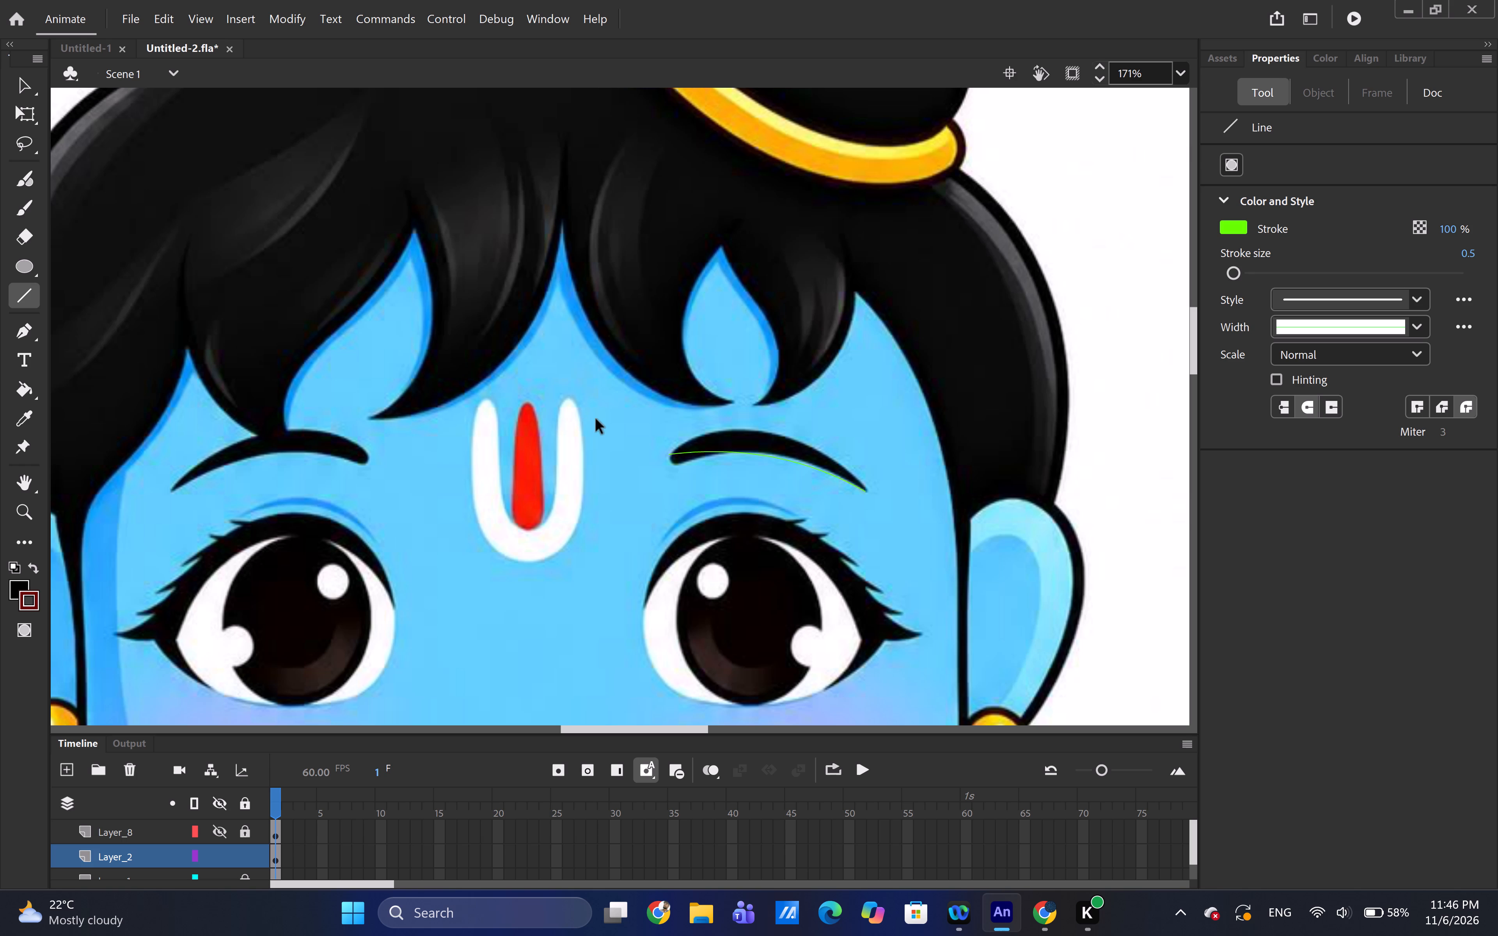
pyautogui.hotkey('ctrl', 'z')
# Draw a short vertical line at the right-hand eyebrow's inner end and a line from its top to the outer tip, bent along the upper edge.
pyautogui.moveTo(676, 450); pyautogui.dragTo(676, 464)
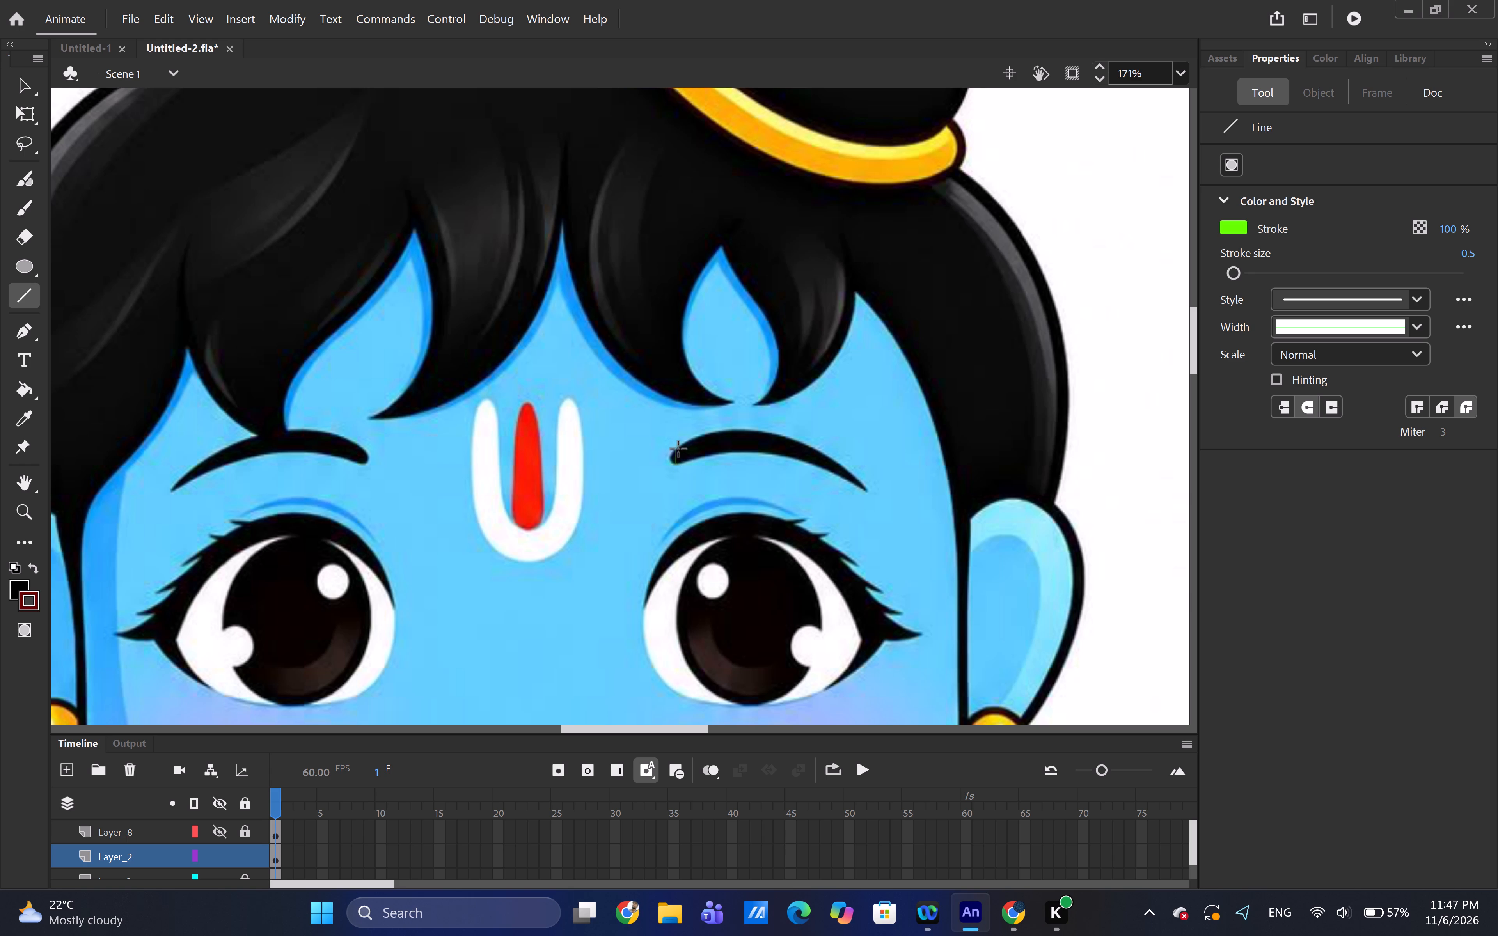
pyautogui.moveTo(676, 452); pyautogui.dragTo(715, 429)
pyautogui.moveTo(715, 429); pyautogui.dragTo(871, 479)
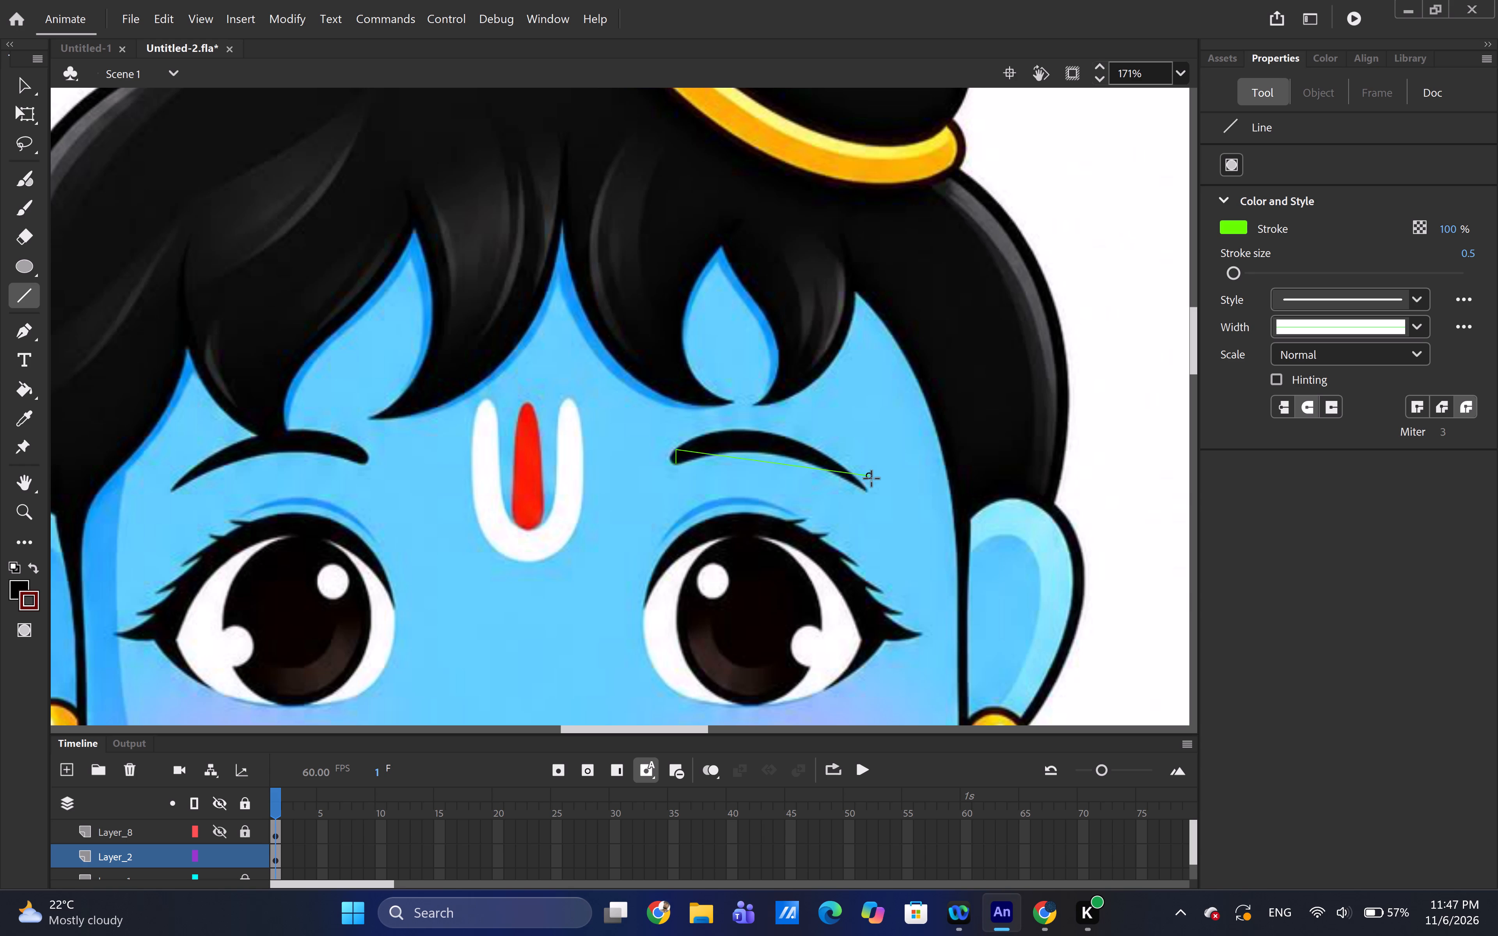
pyautogui.moveTo(871, 479); pyautogui.dragTo(863, 481)
pyautogui.click(30, 92)
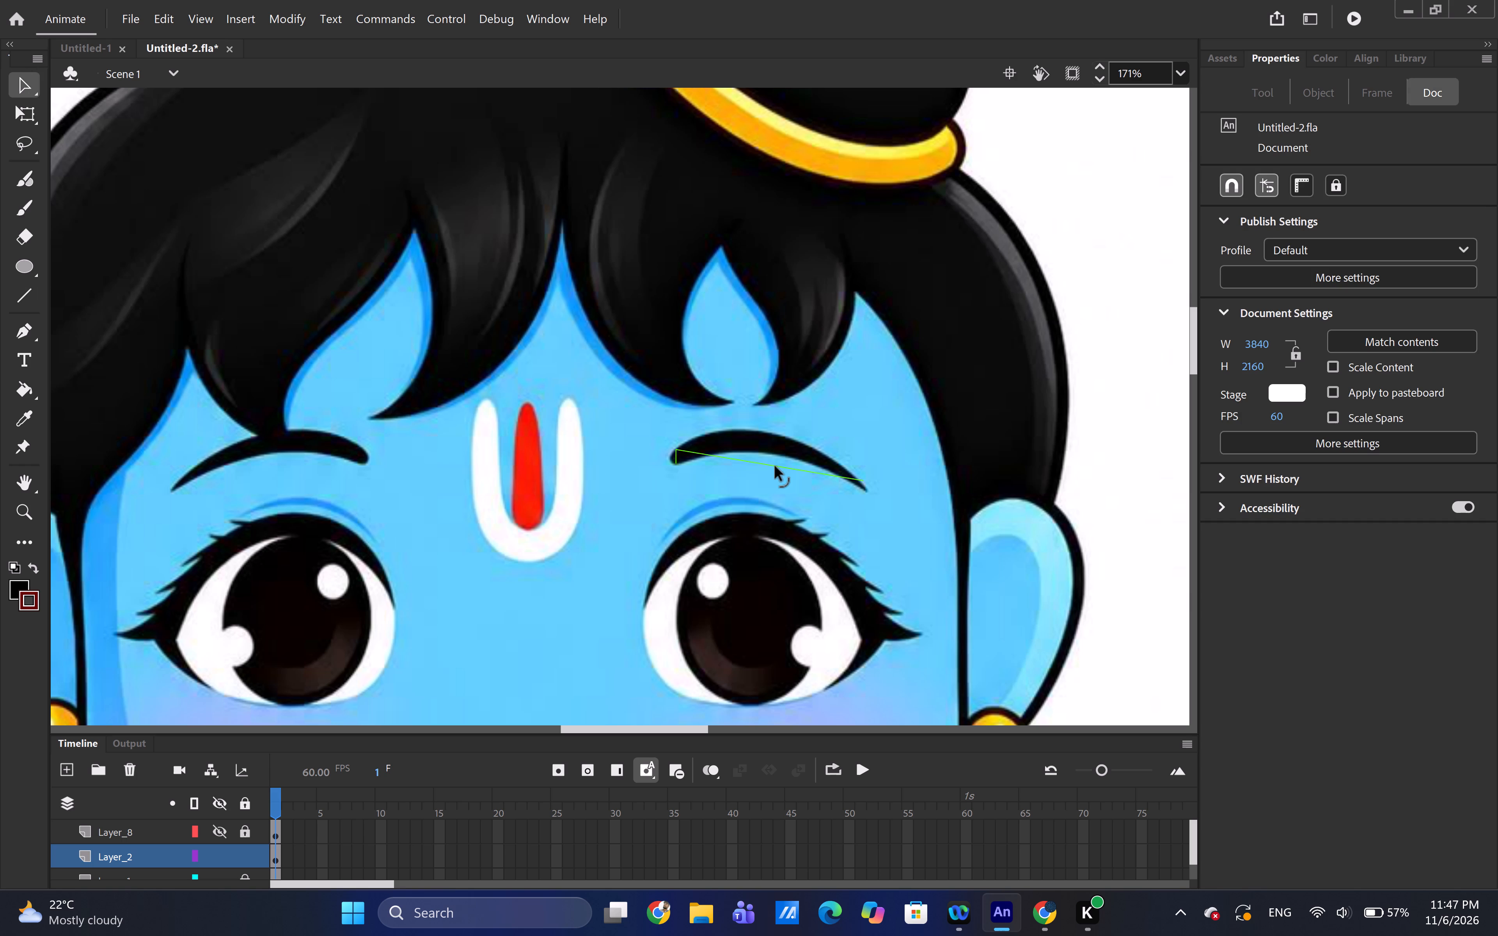
pyautogui.moveTo(775, 466); pyautogui.dragTo(775, 433)
pyautogui.moveTo(775, 433); pyautogui.dragTo(774, 430)
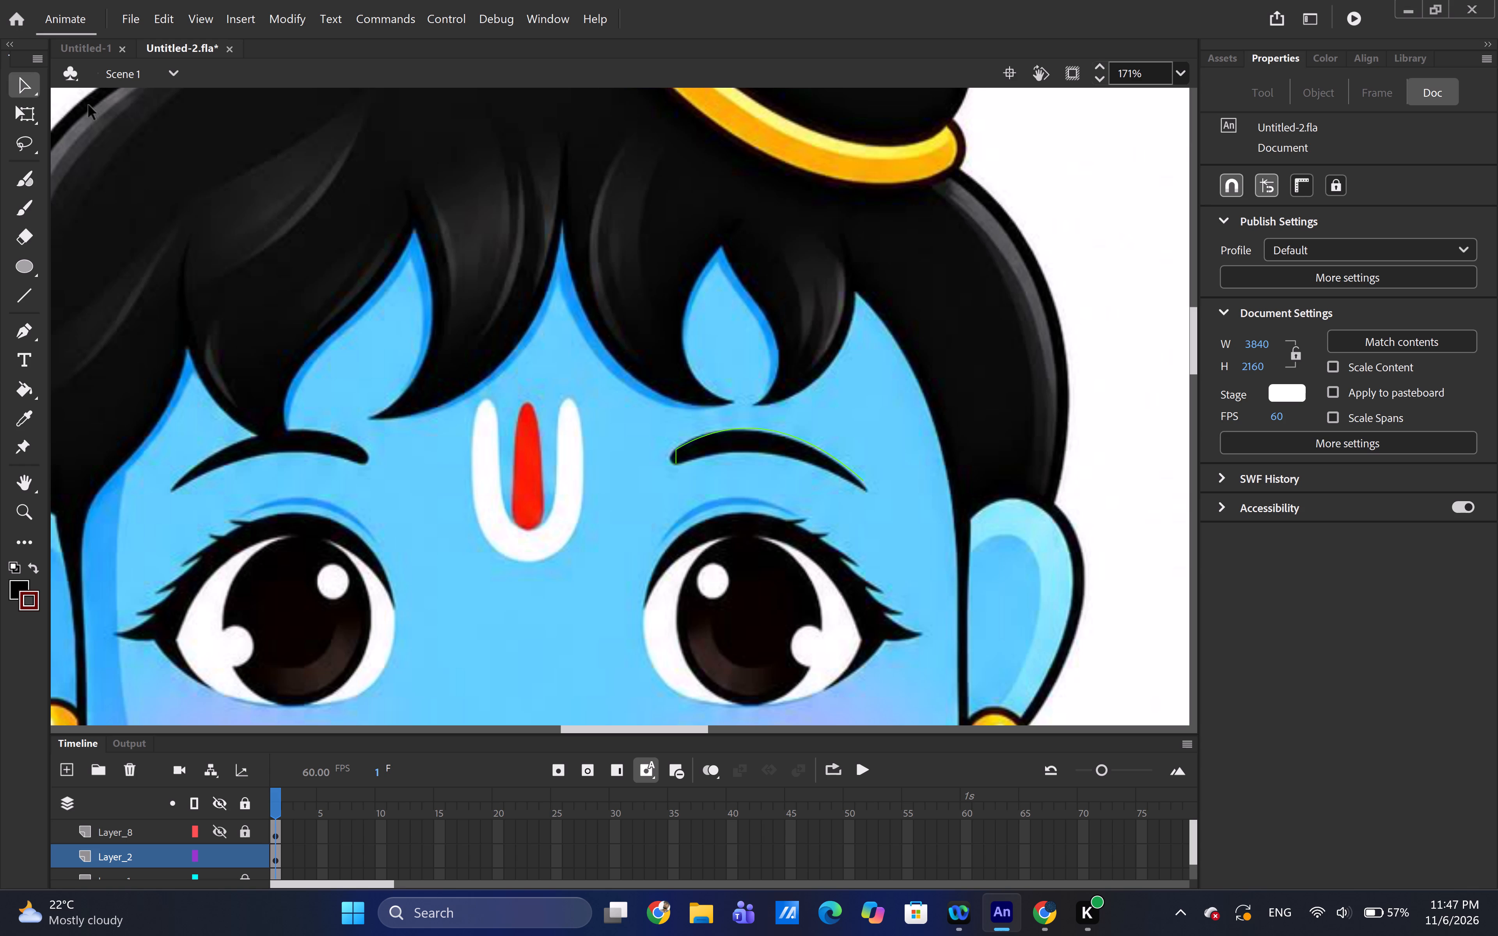
# Draw a line from the bottom of the short inner-end line to the outer tip and bend it along the eyebrow's lower edge.
pyautogui.click(18, 301)
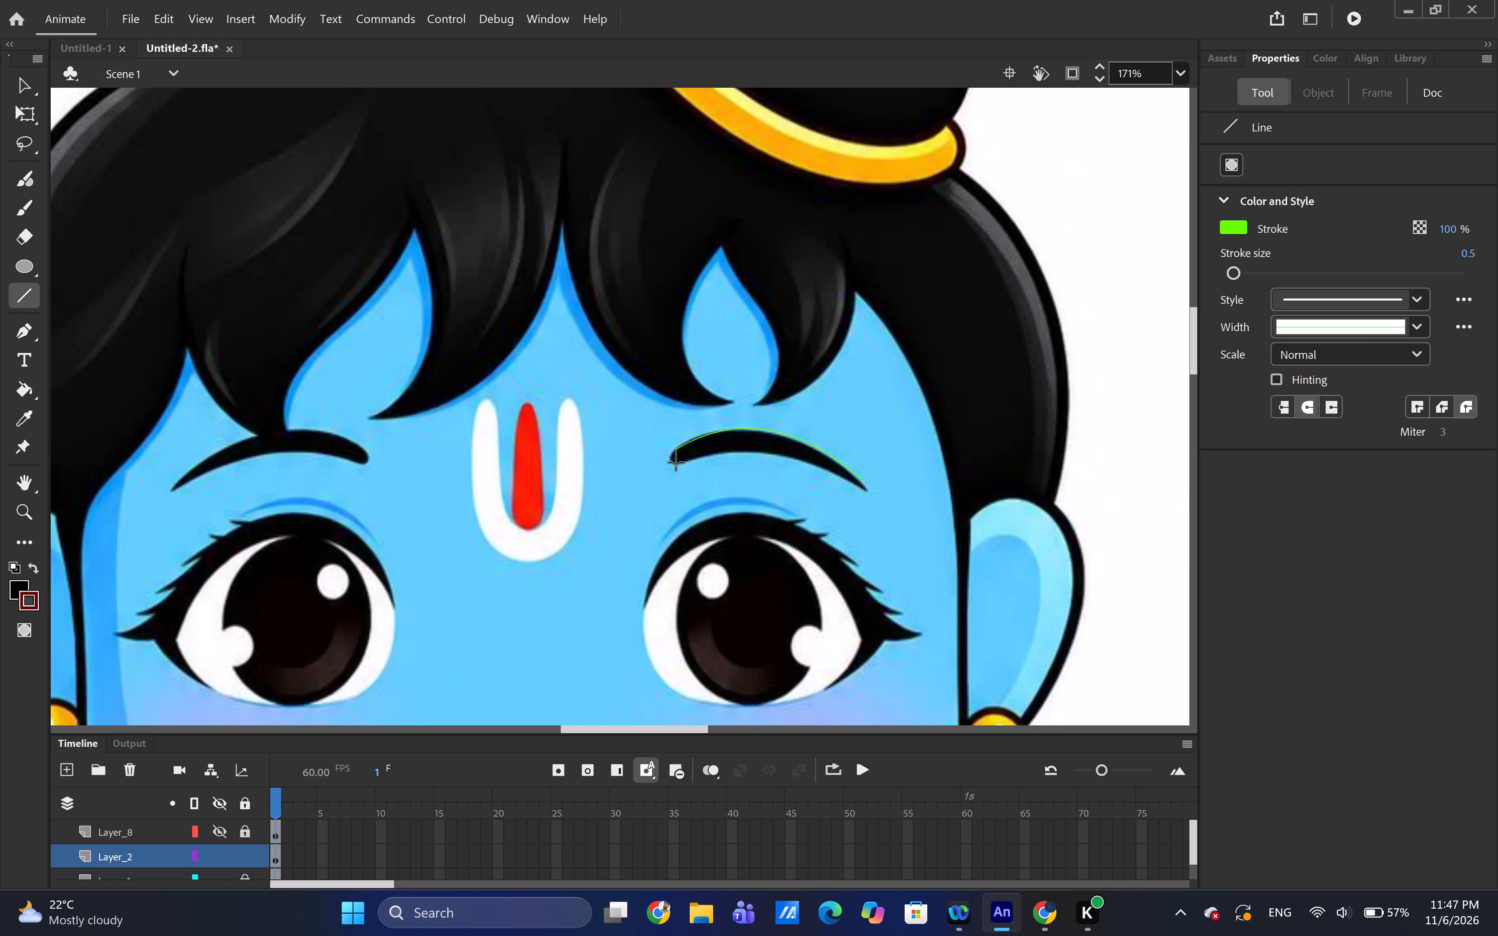
pyautogui.moveTo(677, 467); pyautogui.dragTo(706, 463)
pyautogui.moveTo(706, 463); pyautogui.dragTo(866, 487)
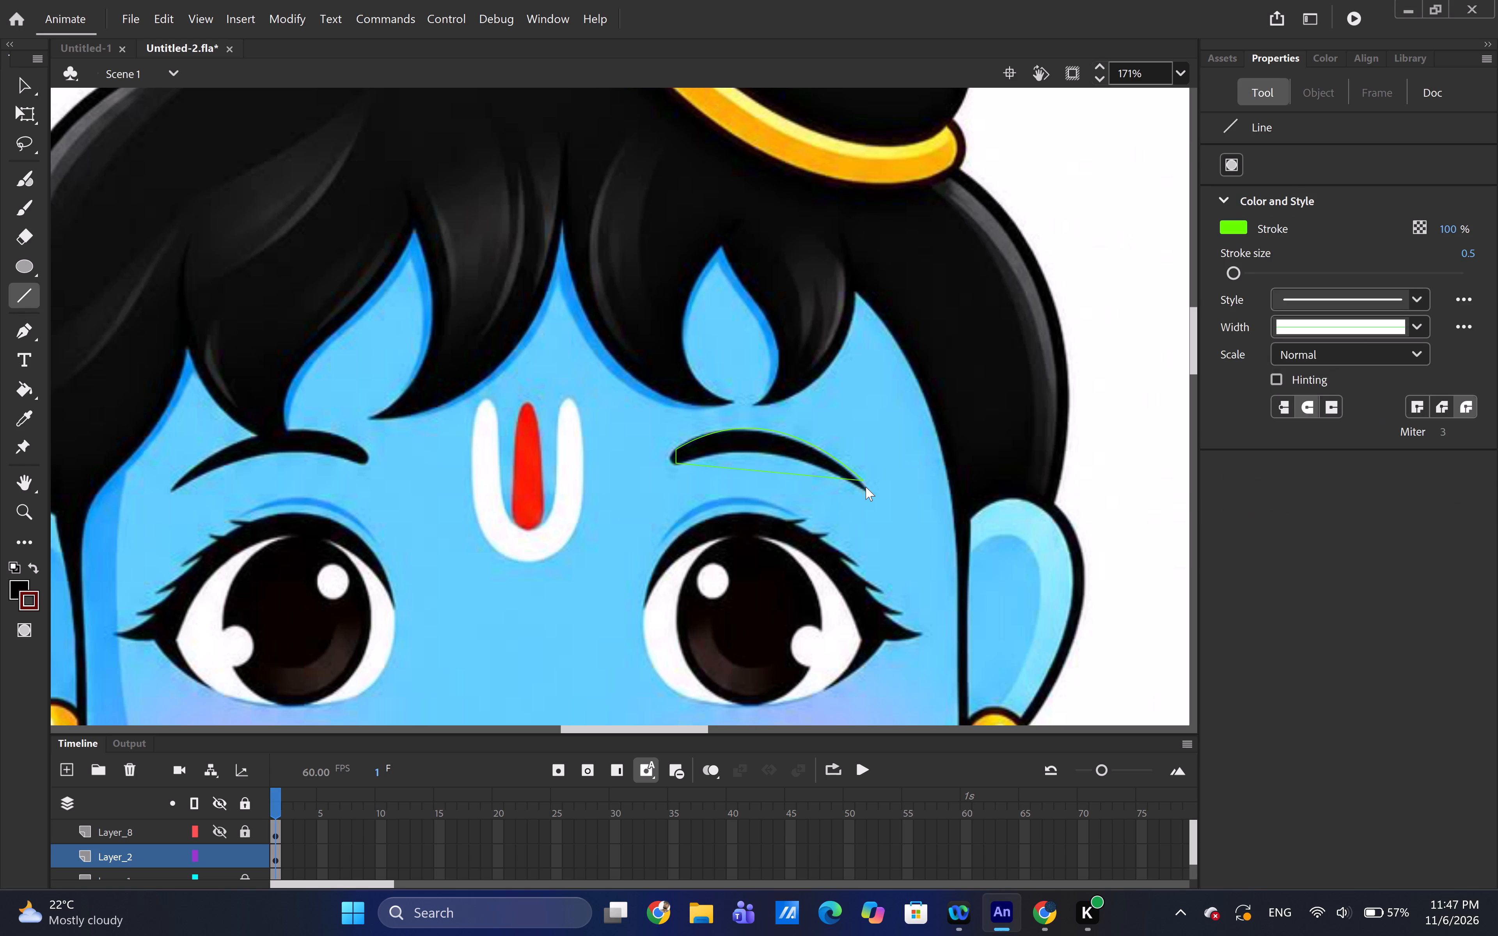
pyautogui.click(866, 487)
pyautogui.moveTo(7, 85); pyautogui.dragTo(23, 84)
pyautogui.click(23, 84)
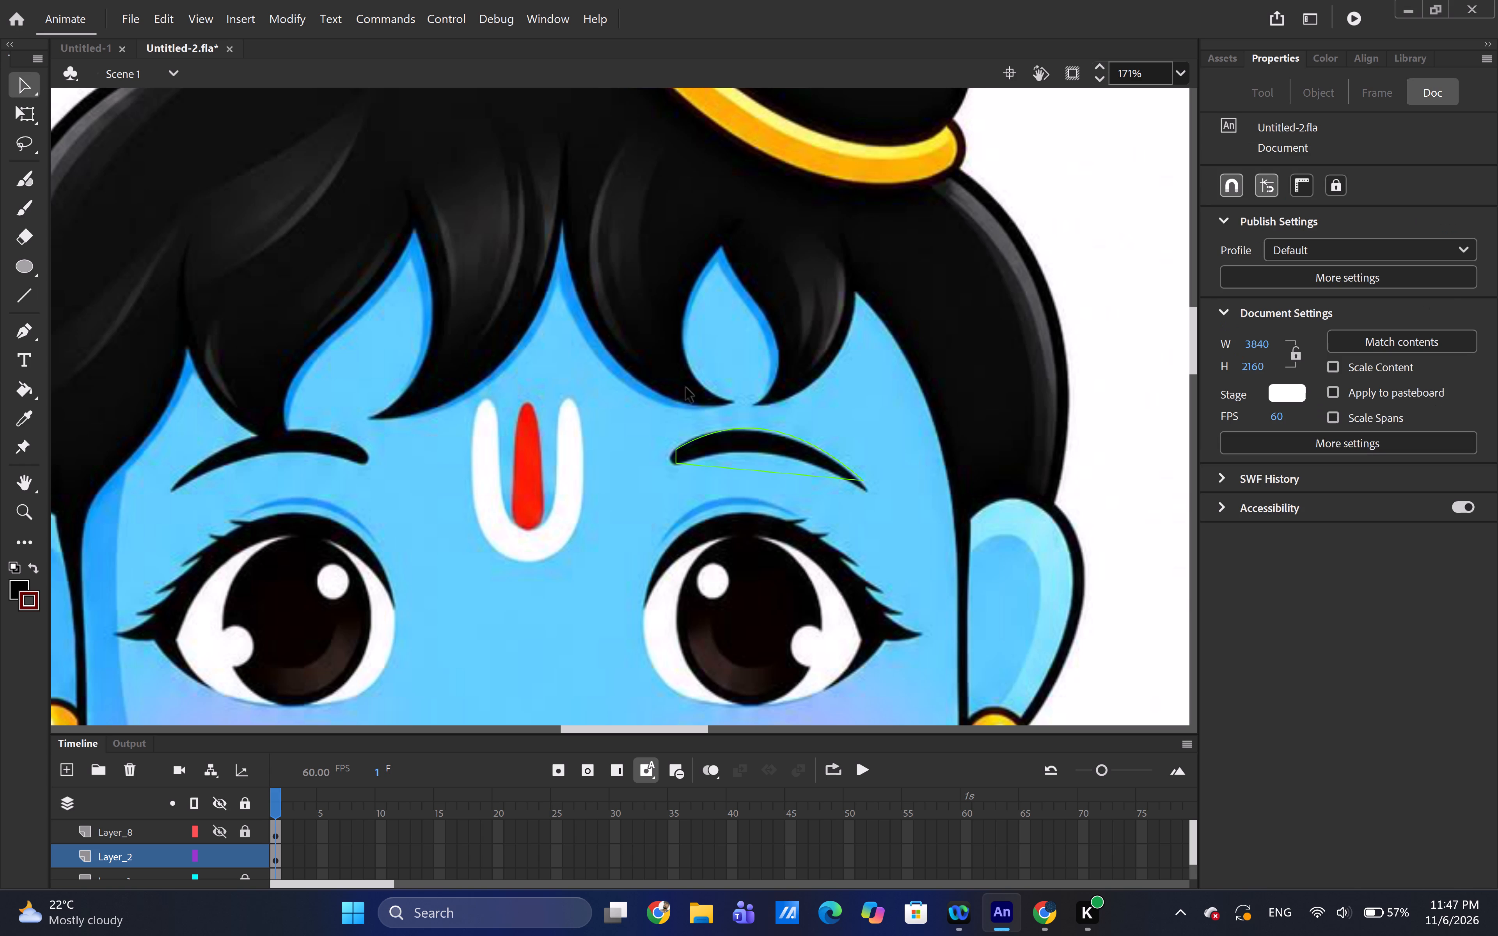
pyautogui.moveTo(762, 469); pyautogui.dragTo(763, 458)
pyautogui.moveTo(763, 458); pyautogui.dragTo(763, 450)
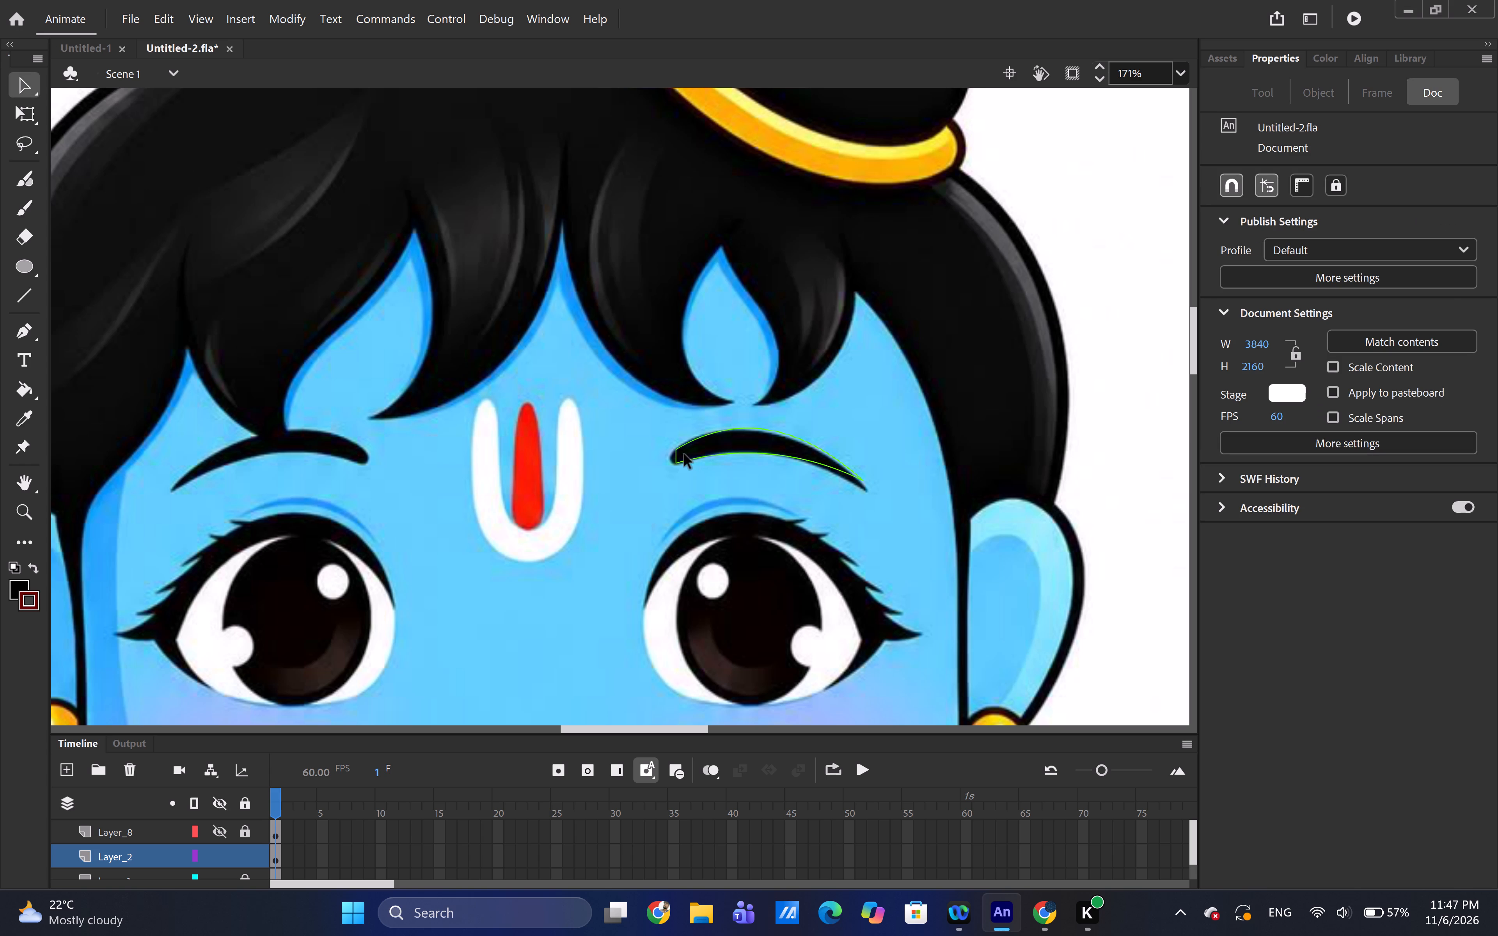
# Pull the outline's lower inner corner outward past the eyebrow's inner end and move its outer corner onto the reference tip.
pyautogui.moveTo(676, 454); pyautogui.dragTo(668, 452)
pyautogui.moveTo(676, 457); pyautogui.dragTo(670, 459)
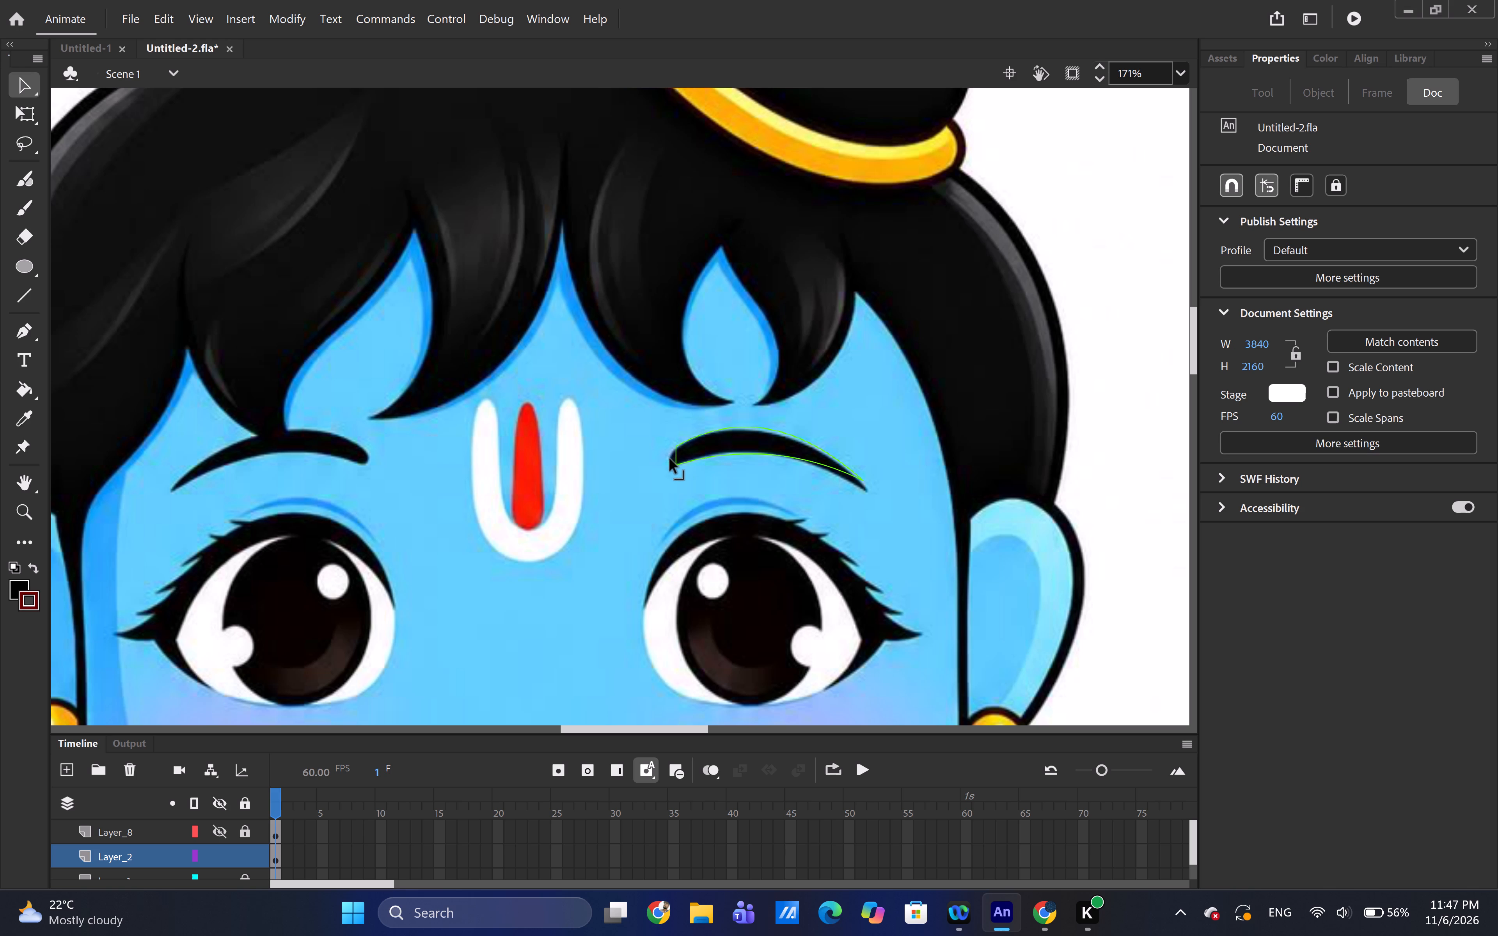
pyautogui.moveTo(670, 459); pyautogui.dragTo(660, 459)
pyautogui.moveTo(660, 459); pyautogui.dragTo(666, 457)
pyautogui.moveTo(666, 457); pyautogui.dragTo(669, 459)
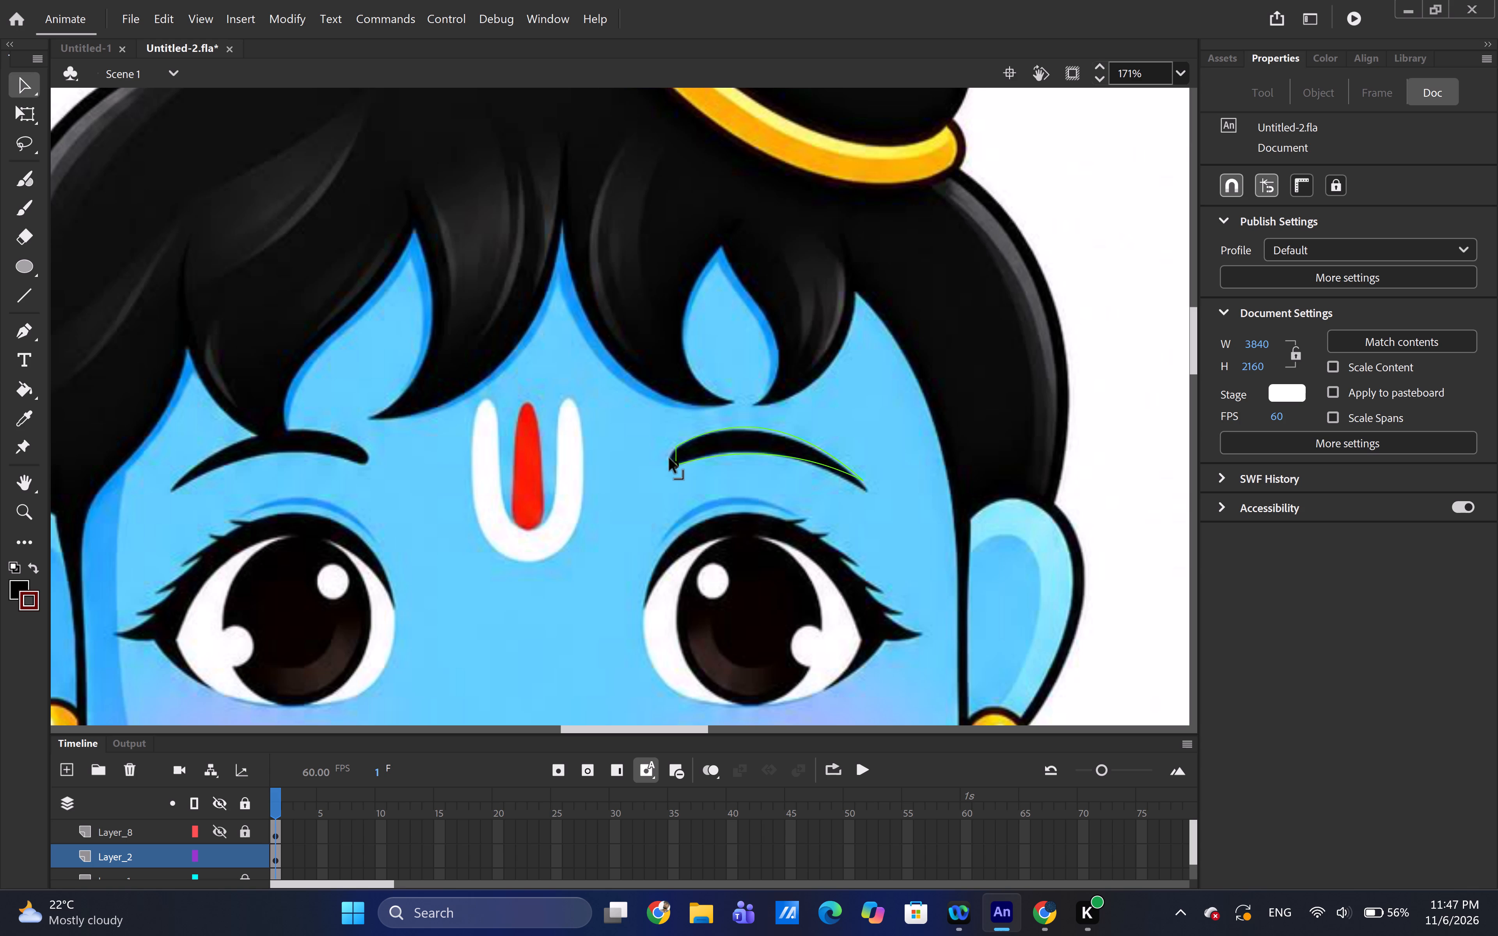
pyautogui.moveTo(669, 459); pyautogui.dragTo(664, 461)
pyautogui.moveTo(664, 461); pyautogui.dragTo(666, 461)
pyautogui.moveTo(666, 461); pyautogui.dragTo(657, 464)
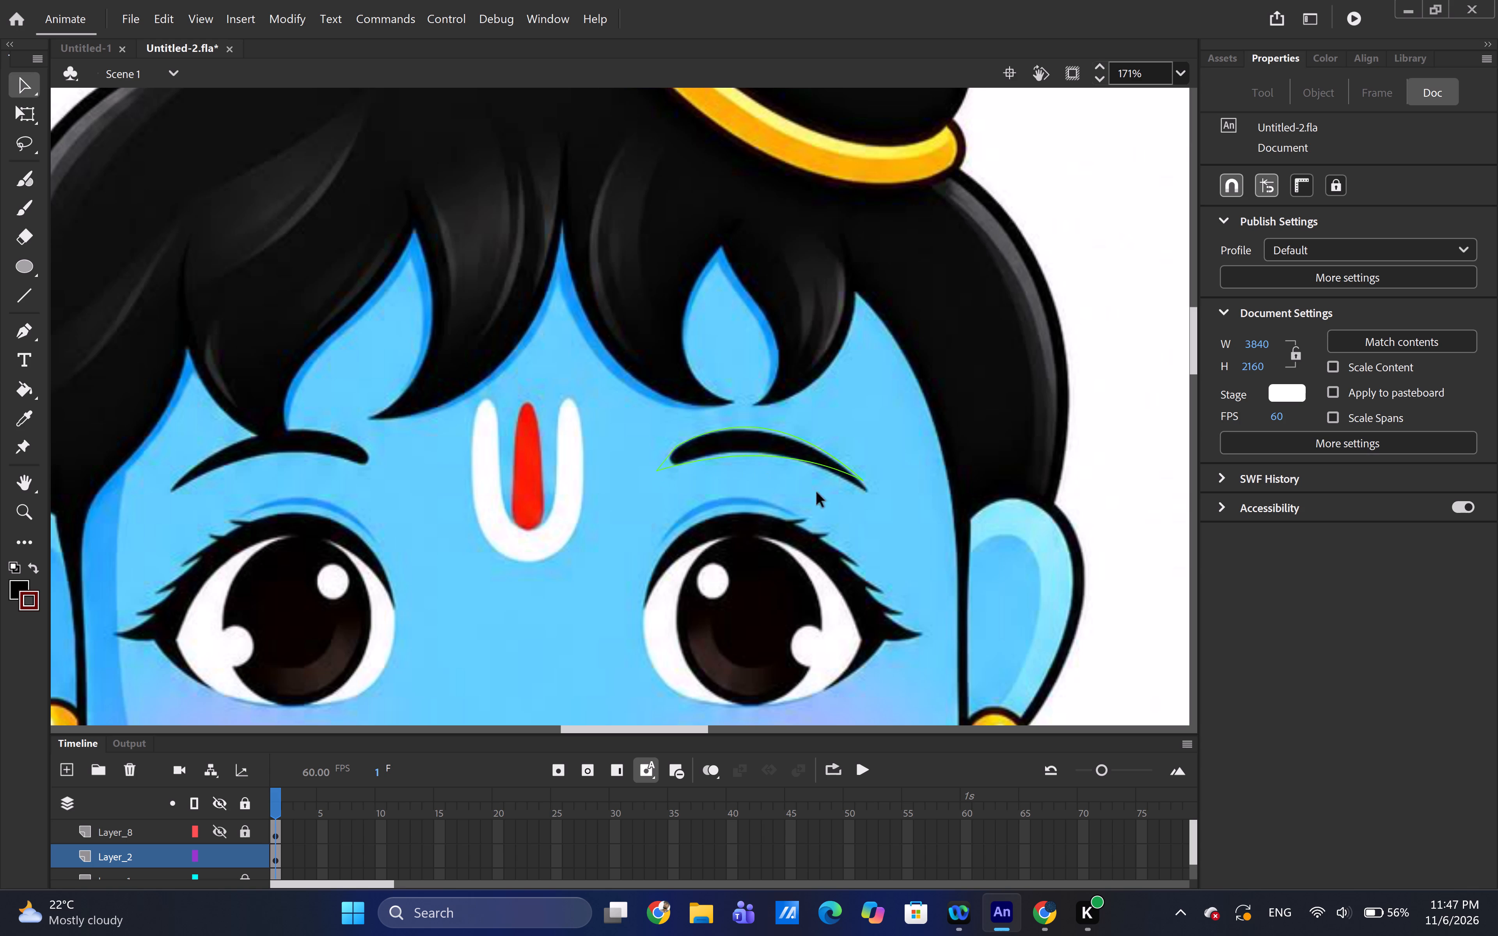
pyautogui.moveTo(860, 478); pyautogui.dragTo(869, 490)
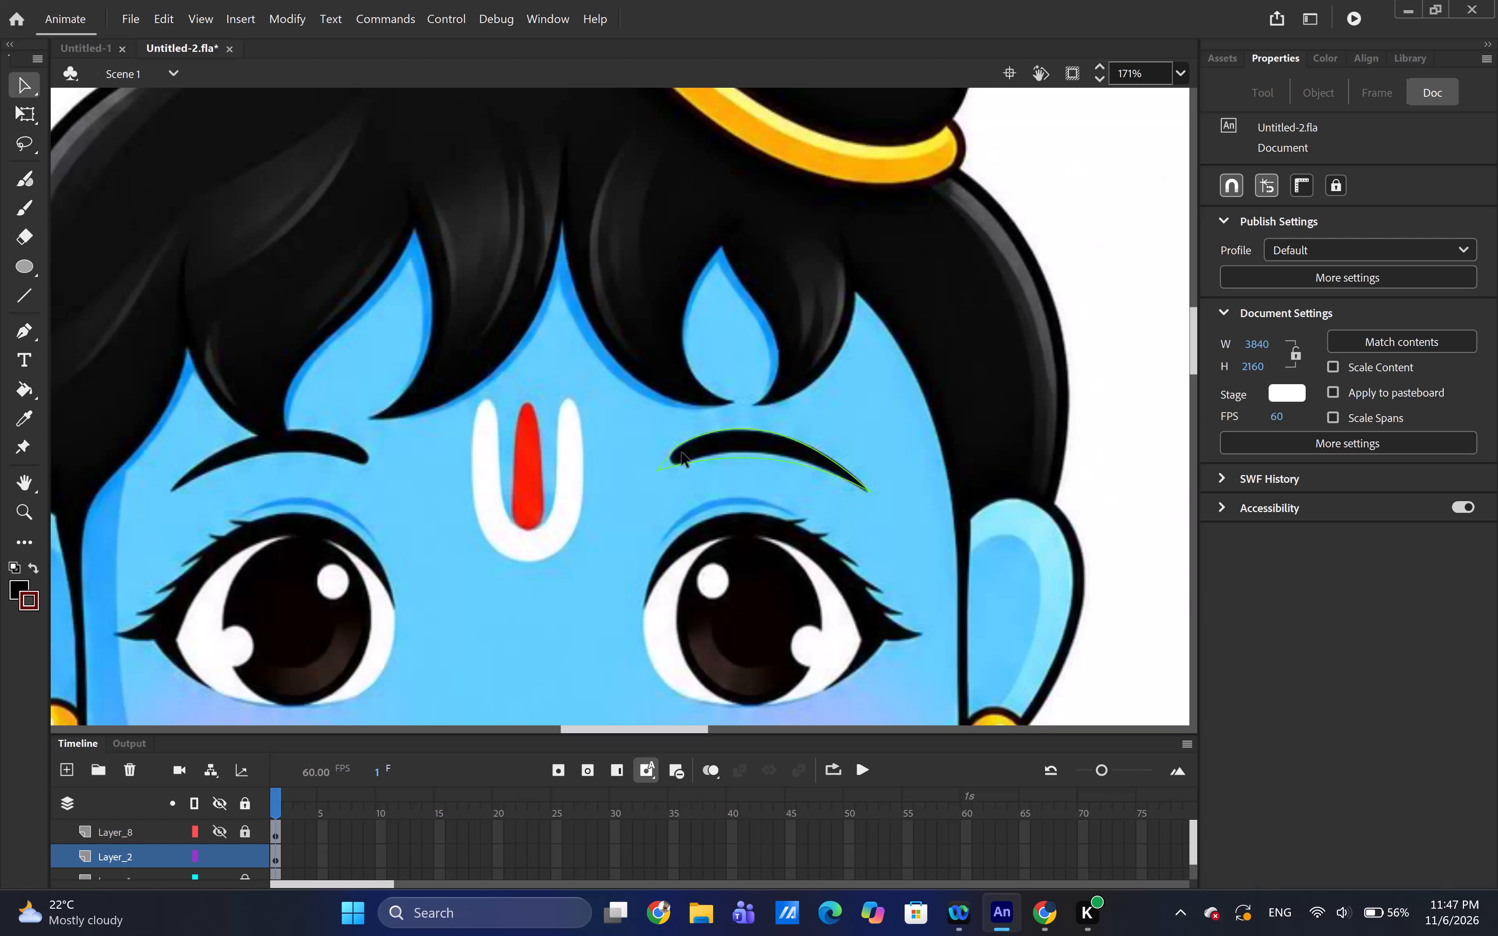
# Select and cut the short line closing the inner end of the right-hand eyebrow outline.
pyautogui.click(663, 464)
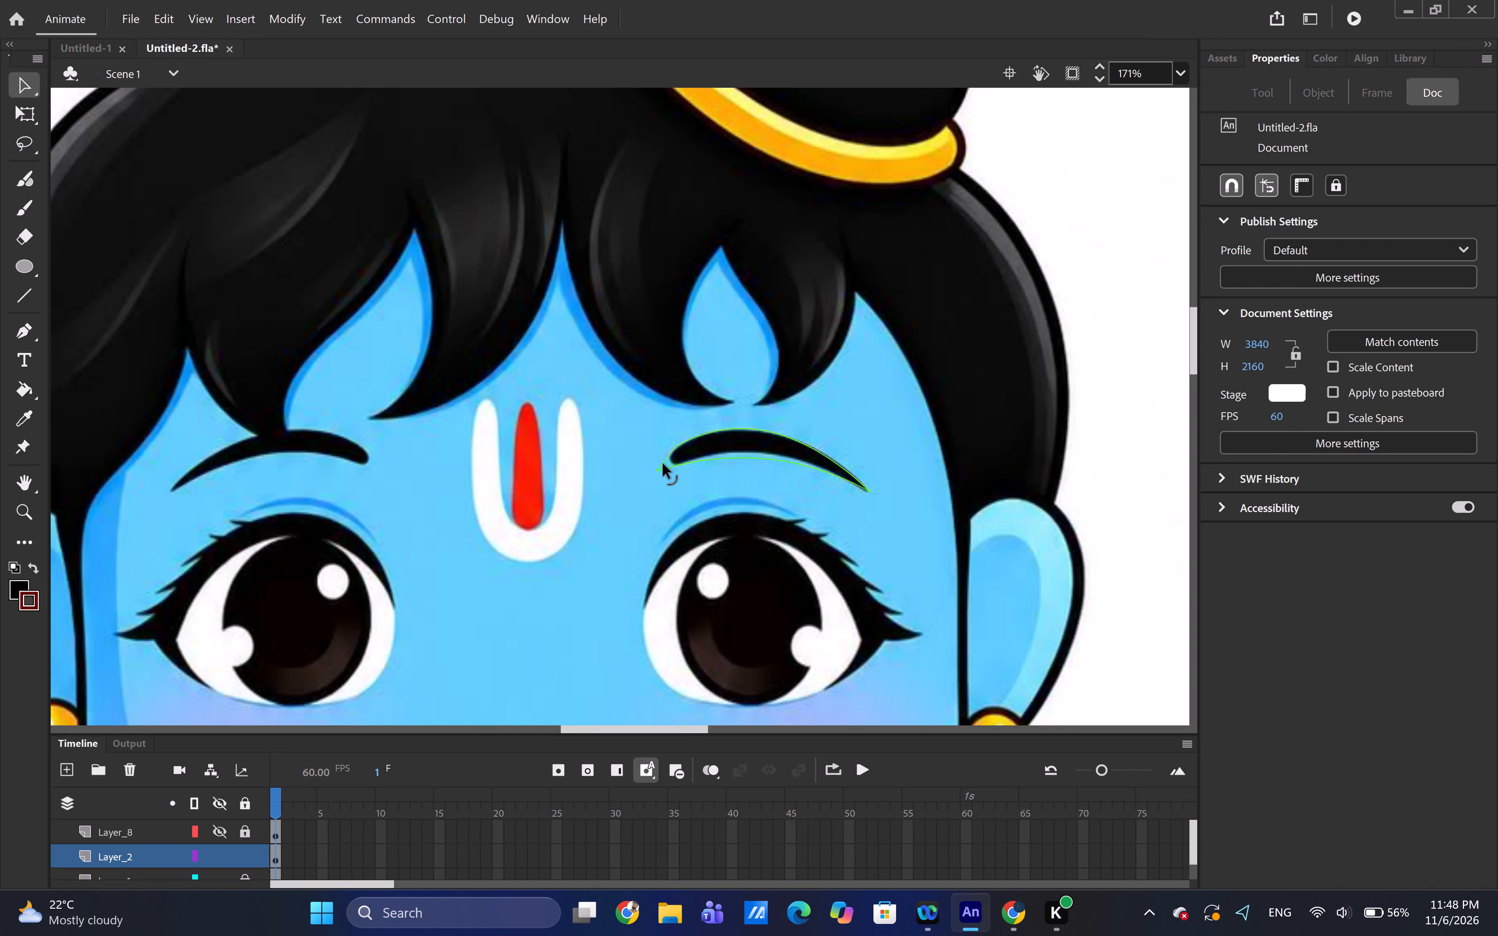
pyautogui.click(663, 464)
pyautogui.click(663, 464)
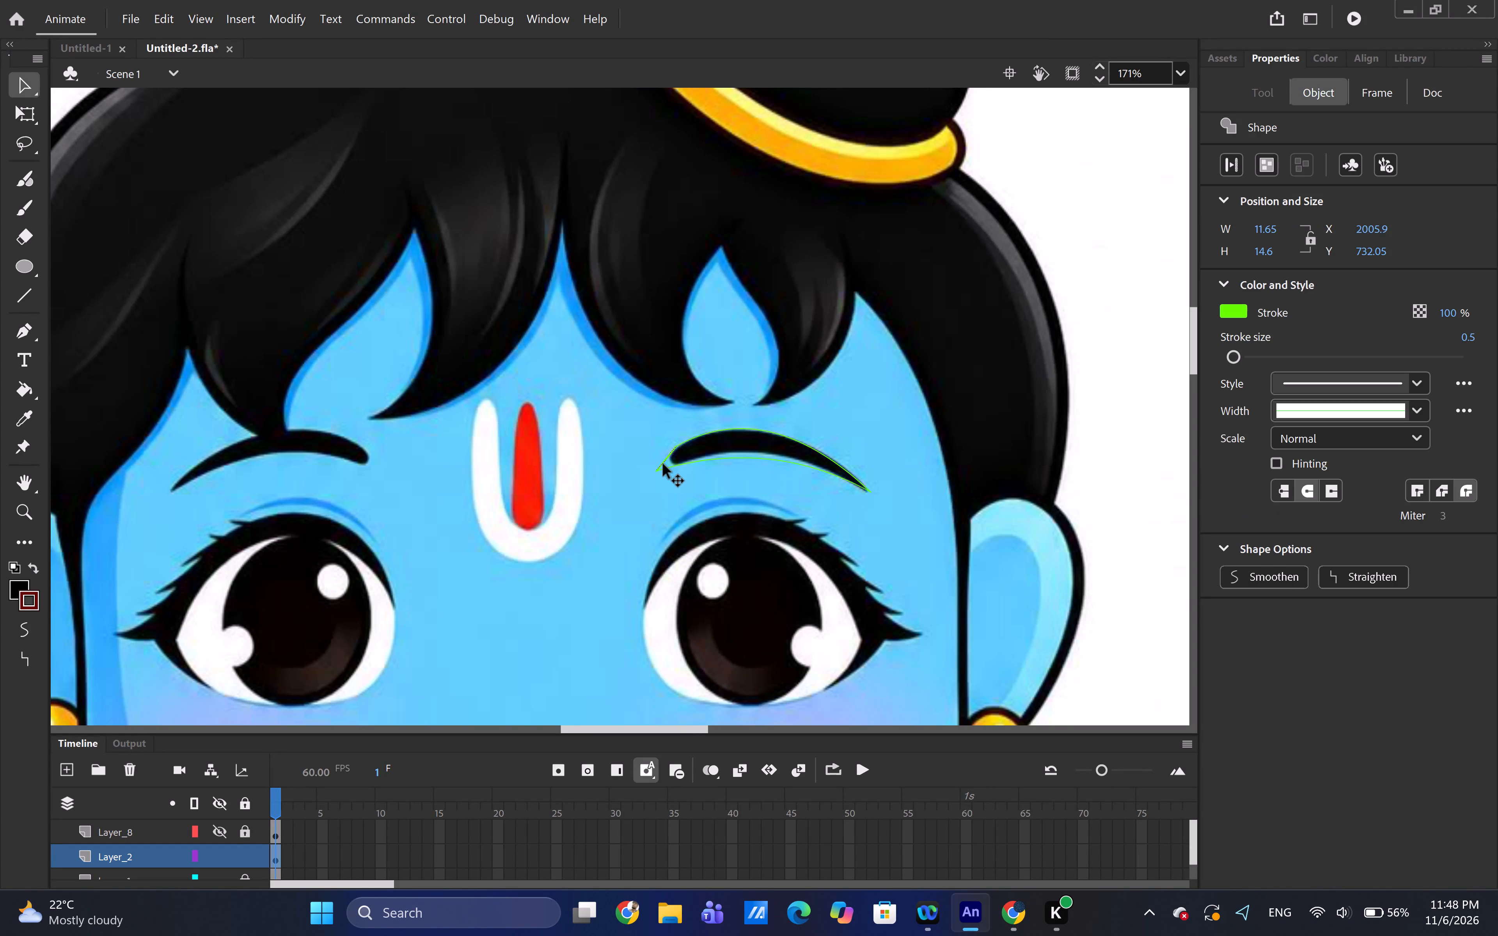
pyautogui.click(663, 464)
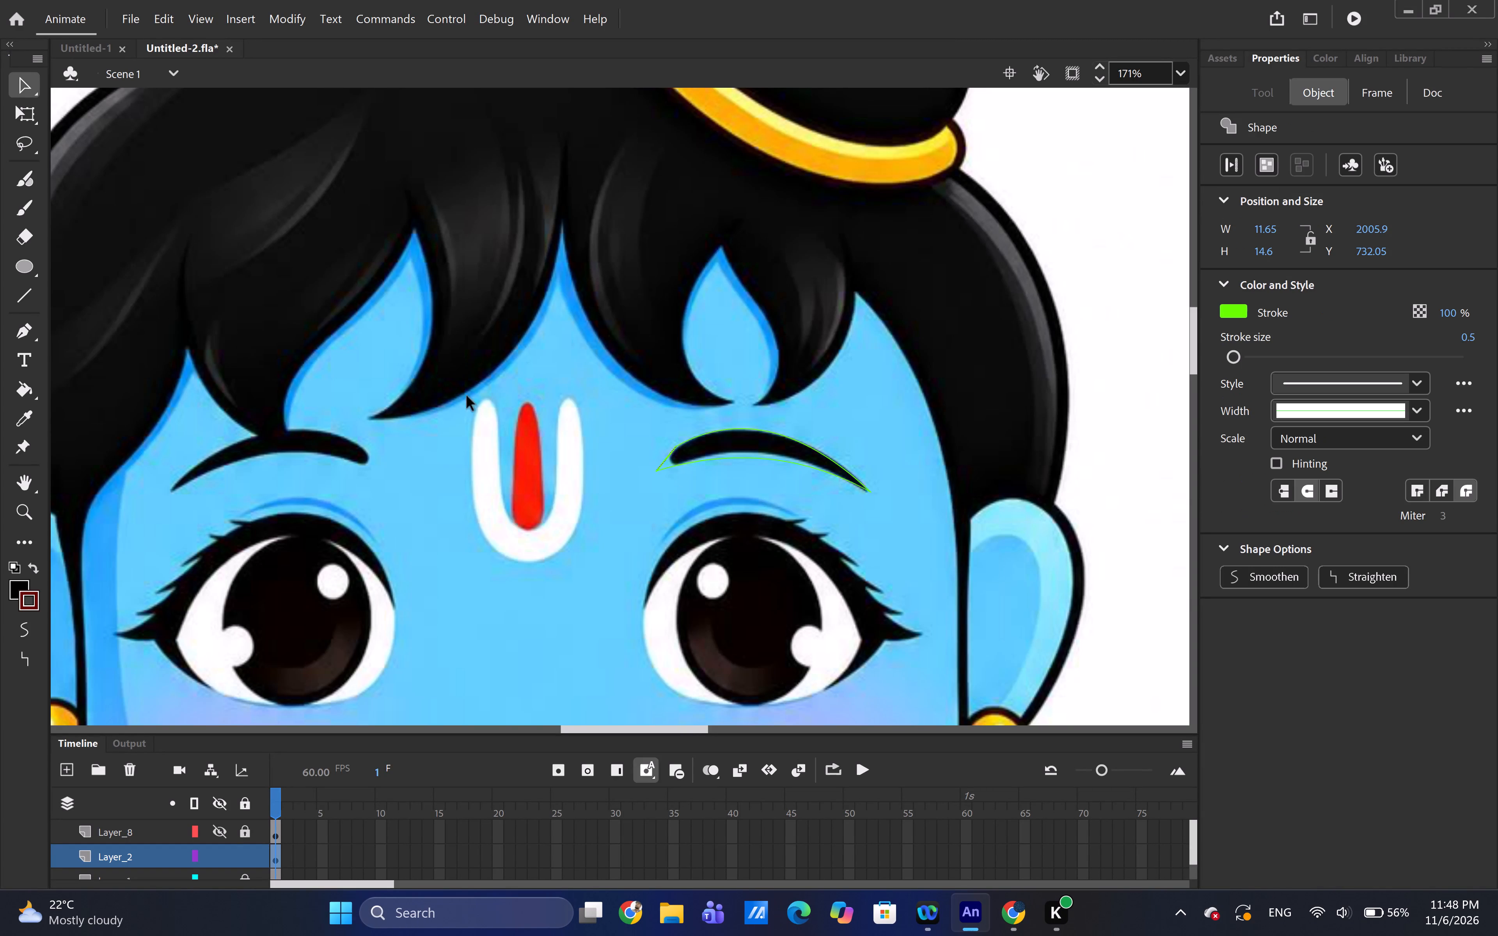
pyautogui.click(667, 457)
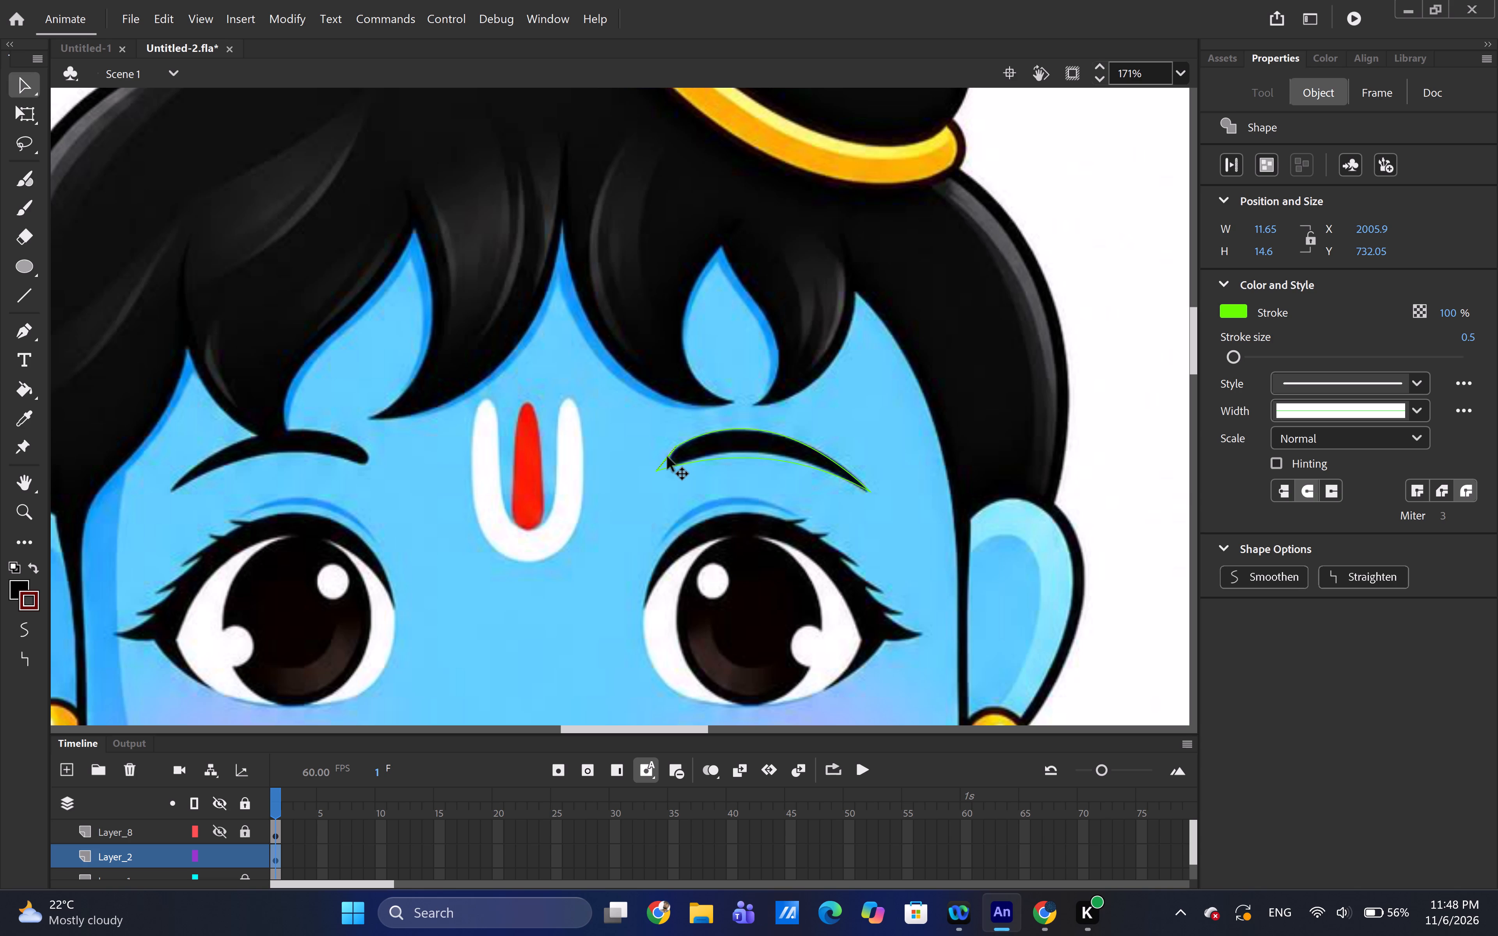
pyautogui.click(667, 457)
pyautogui.click(667, 457)
pyautogui.rightClick(667, 457)
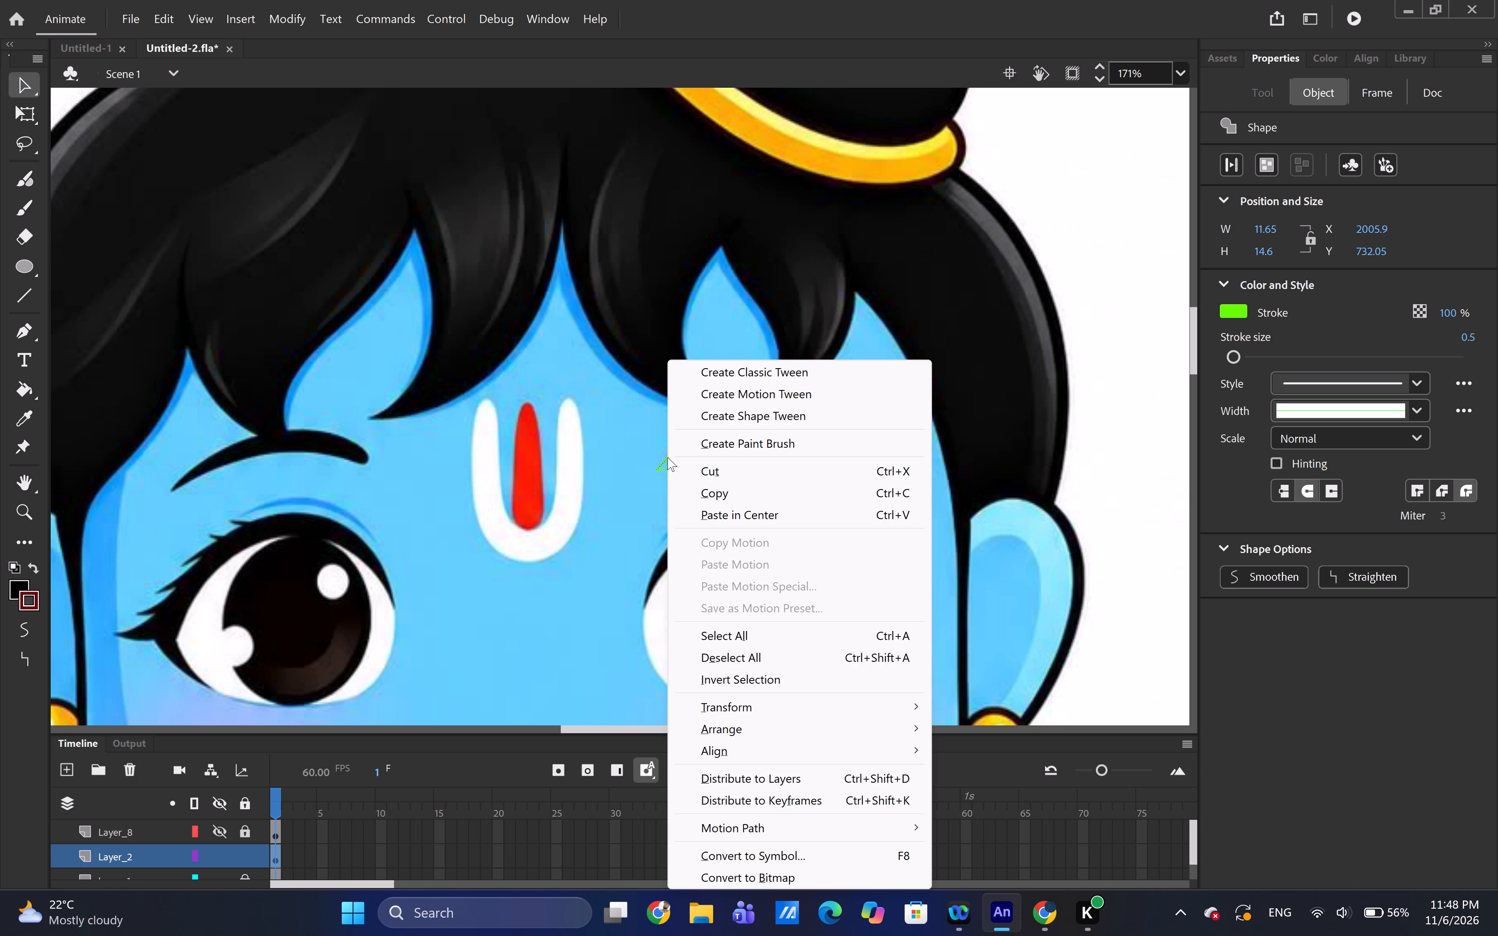
pyautogui.click(690, 469)
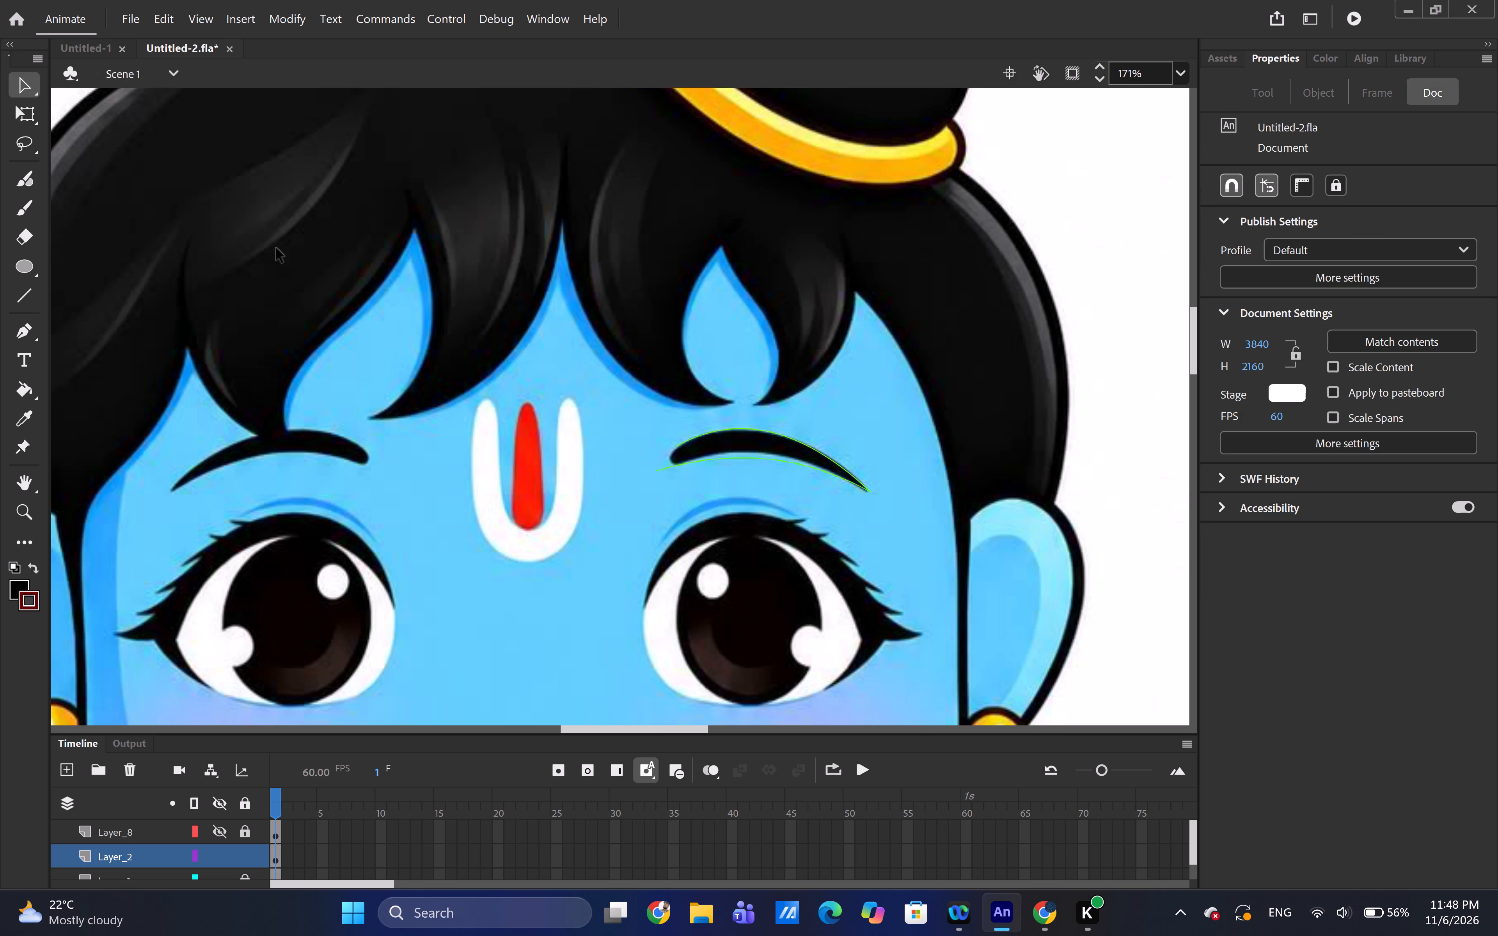
# Draw a short slanted line closing the inner end of the right-hand eyebrow outline and bend it around the rounded end.
pyautogui.click(21, 303)
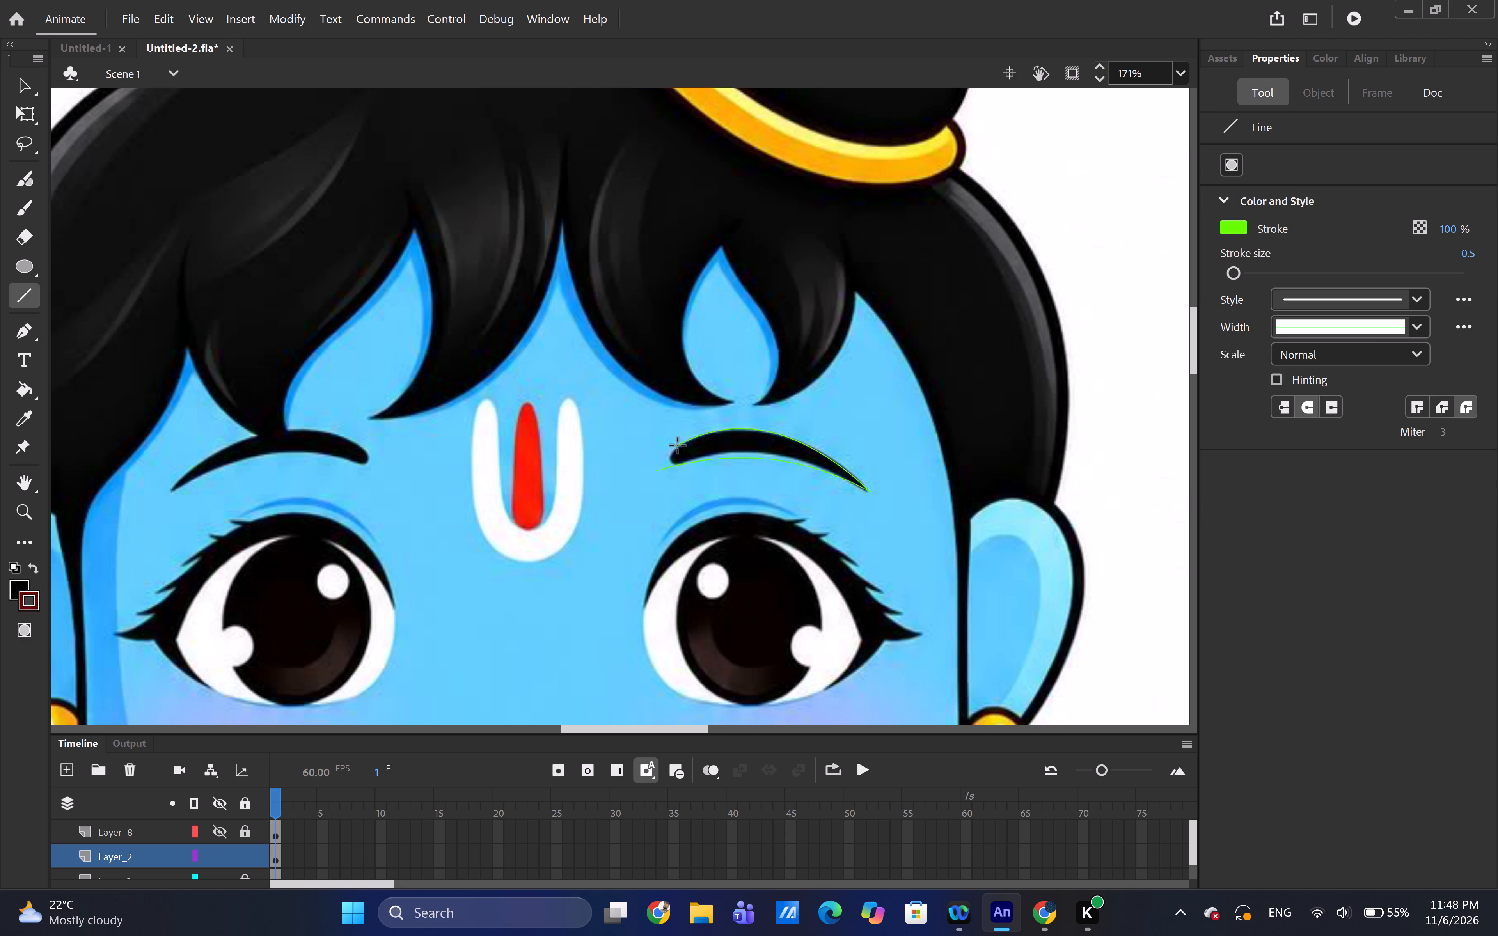
pyautogui.moveTo(678, 445); pyautogui.dragTo(655, 469)
pyautogui.click(24, 86)
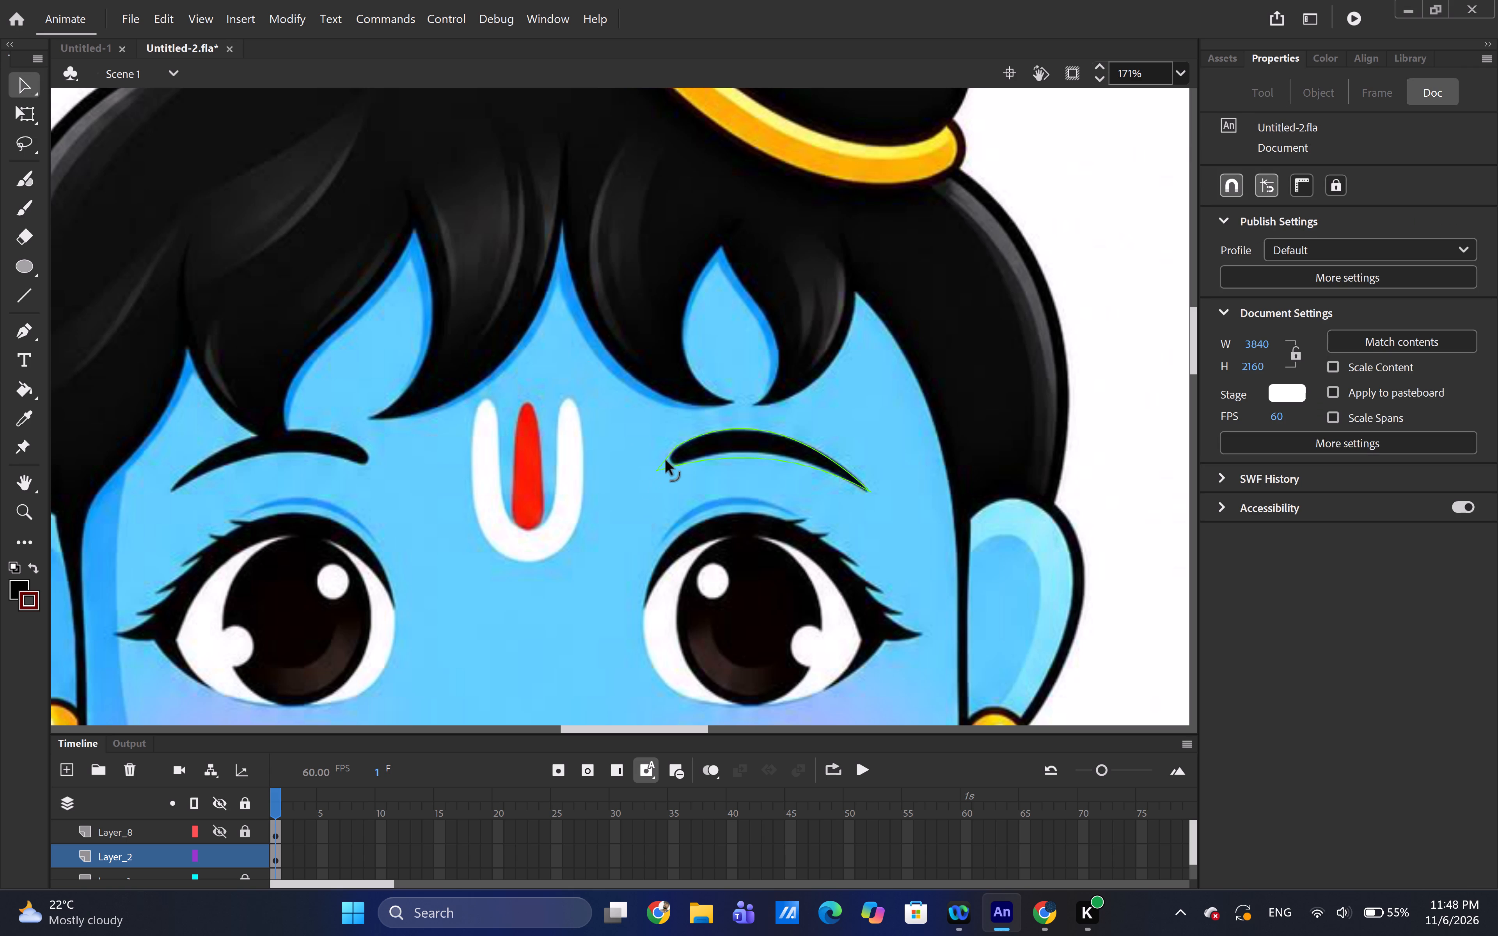
pyautogui.moveTo(664, 461); pyautogui.dragTo(673, 459)
pyautogui.moveTo(673, 459); pyautogui.dragTo(659, 463)
pyautogui.moveTo(659, 463); pyautogui.dragTo(659, 464)
pyautogui.moveTo(659, 464); pyautogui.dragTo(659, 463)
pyautogui.click(665, 458)
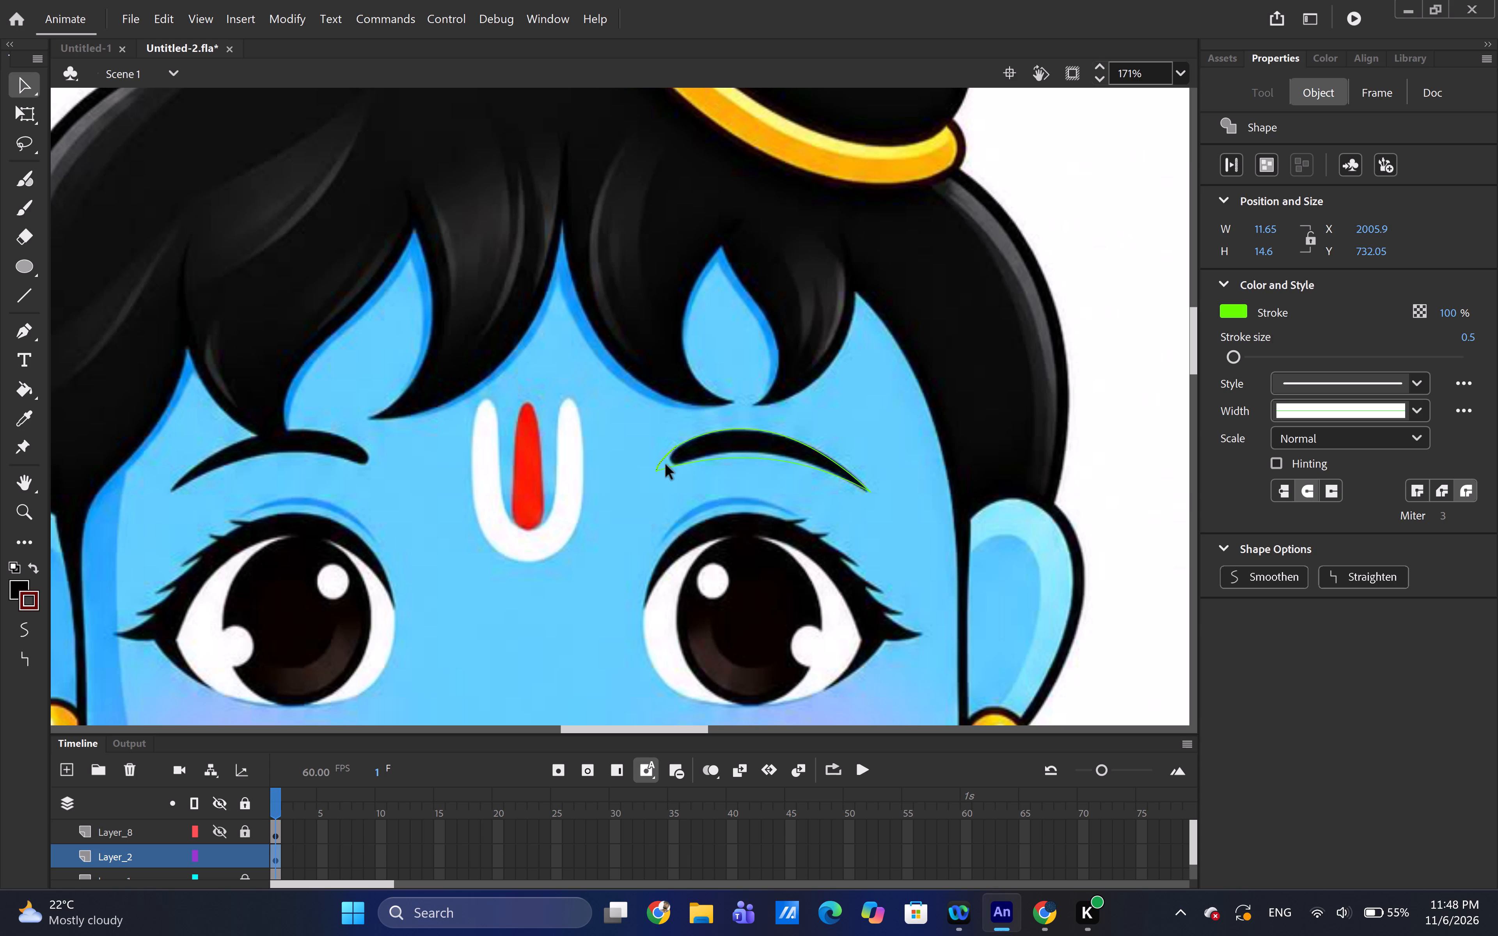
pyautogui.hotkey('ctrl', 'z')
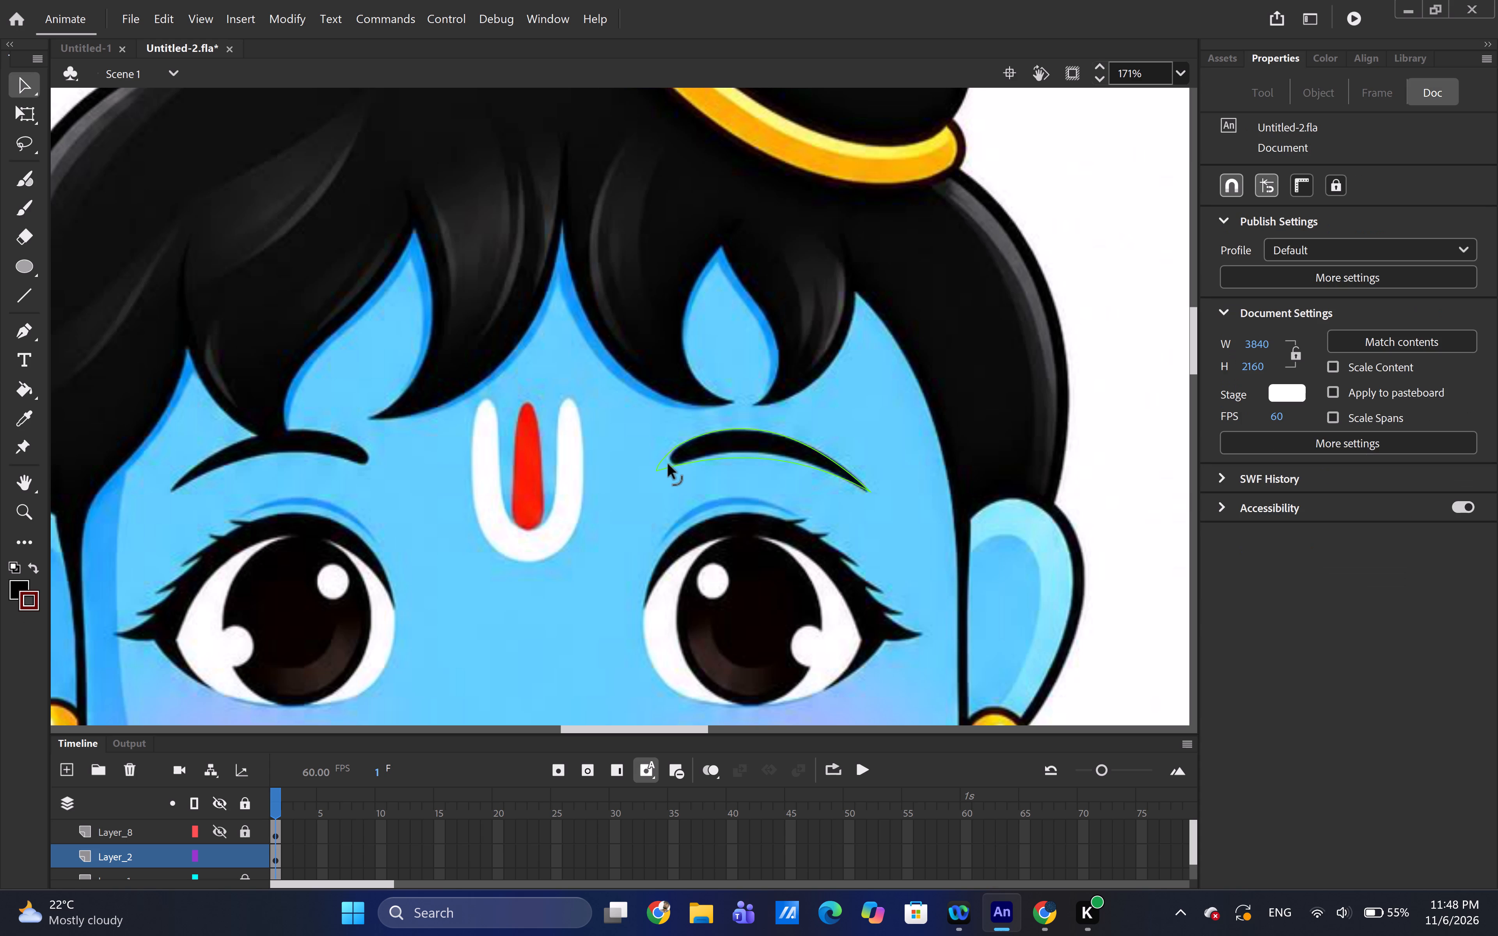
# Reshape the right-hand eyebrow outline's lower edge to follow the reference and pull its outer corner back onto the eyebrow's tip.
pyautogui.moveTo(668, 464); pyautogui.dragTo(696, 465)
pyautogui.moveTo(696, 465); pyautogui.dragTo(701, 463)
pyautogui.moveTo(701, 463); pyautogui.dragTo(730, 458)
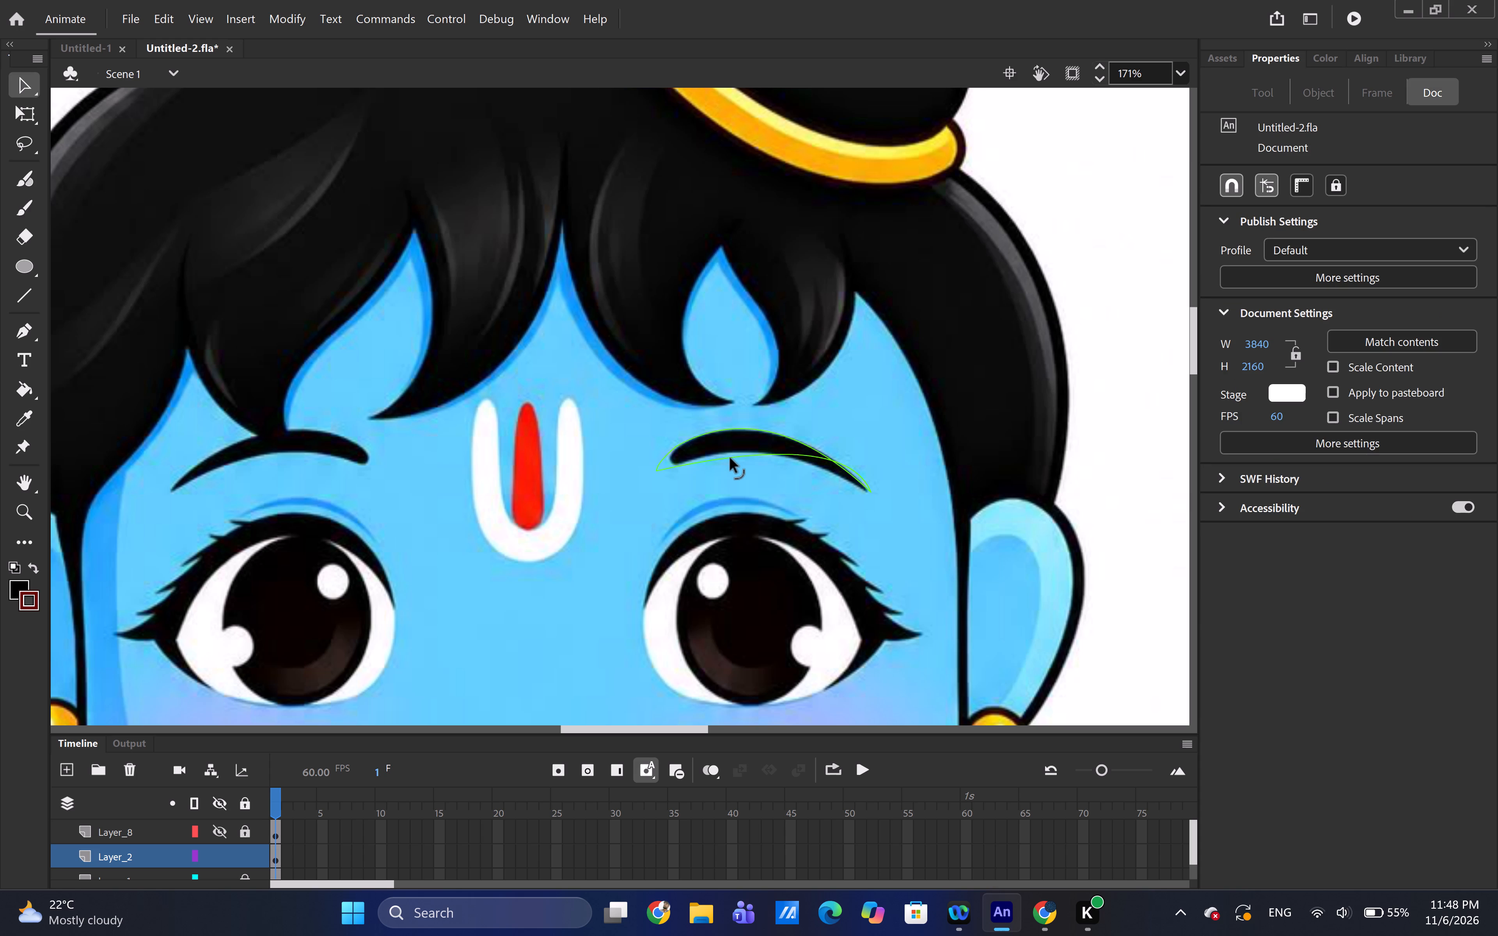
pyautogui.moveTo(730, 458); pyautogui.dragTo(697, 452)
pyautogui.moveTo(695, 451); pyautogui.dragTo(687, 427)
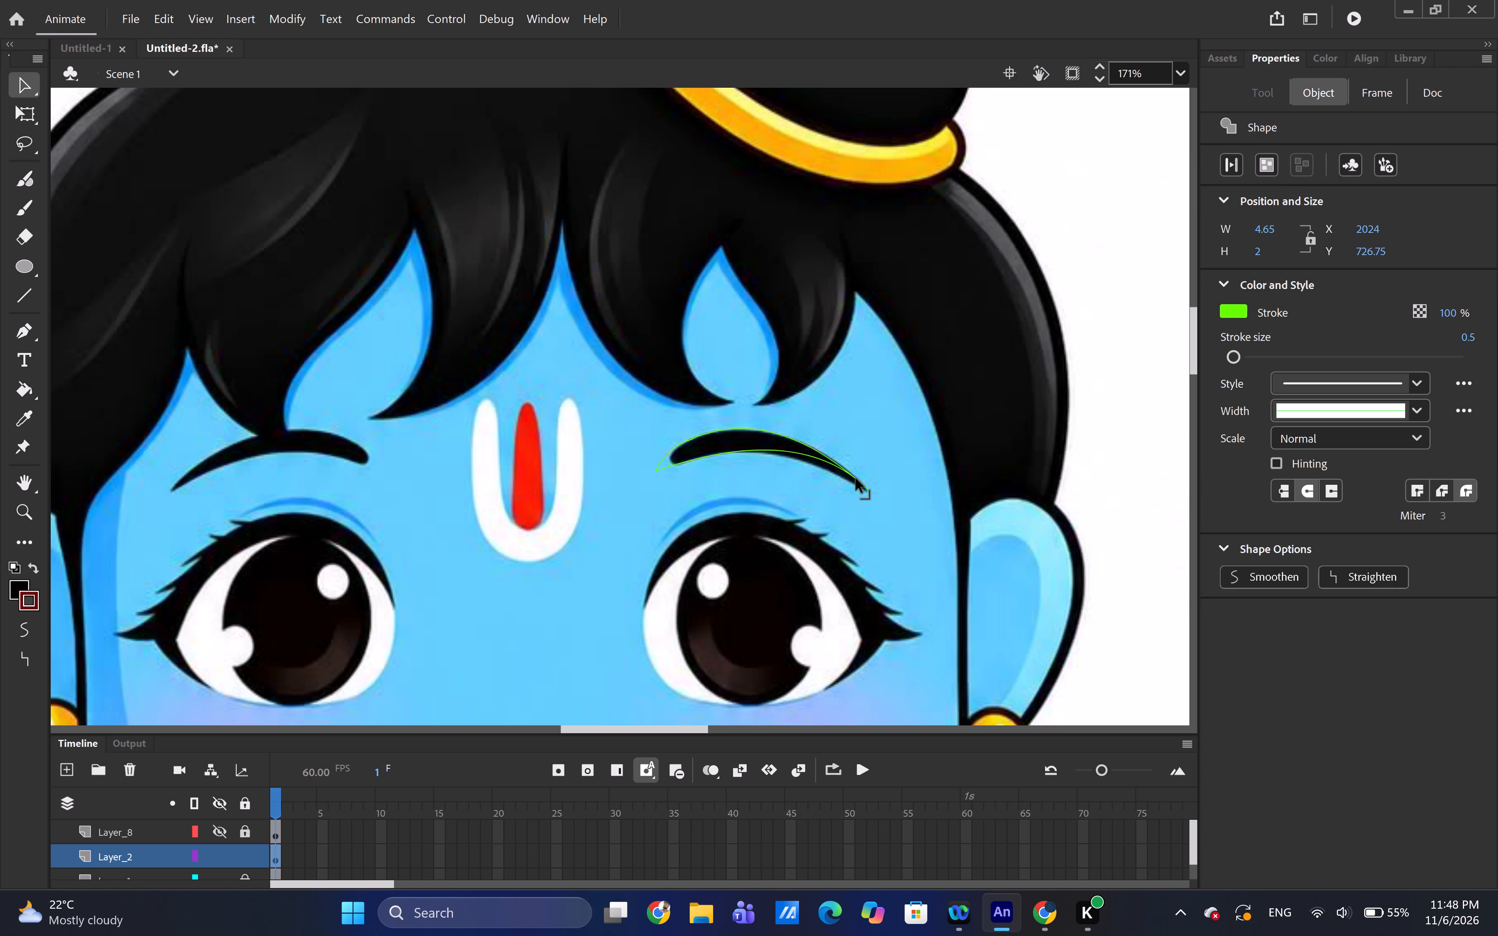
pyautogui.moveTo(856, 479); pyautogui.dragTo(870, 486)
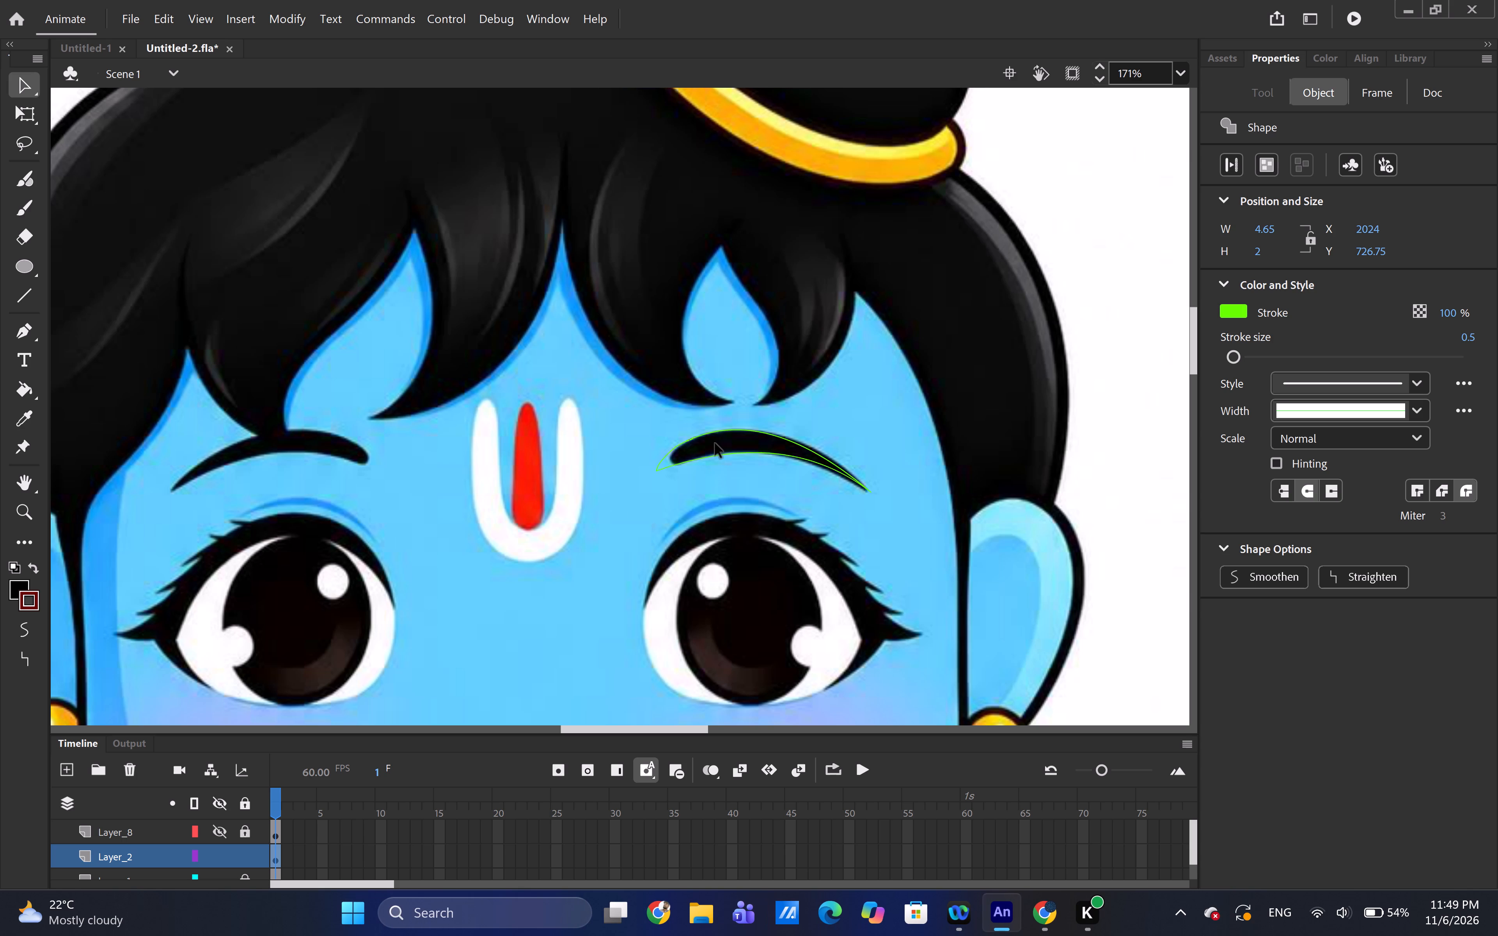
# Draw a line from the left-hand eyebrow's outer tip to the top of its inner end and bend it along the upper edge.
pyautogui.click(25, 303)
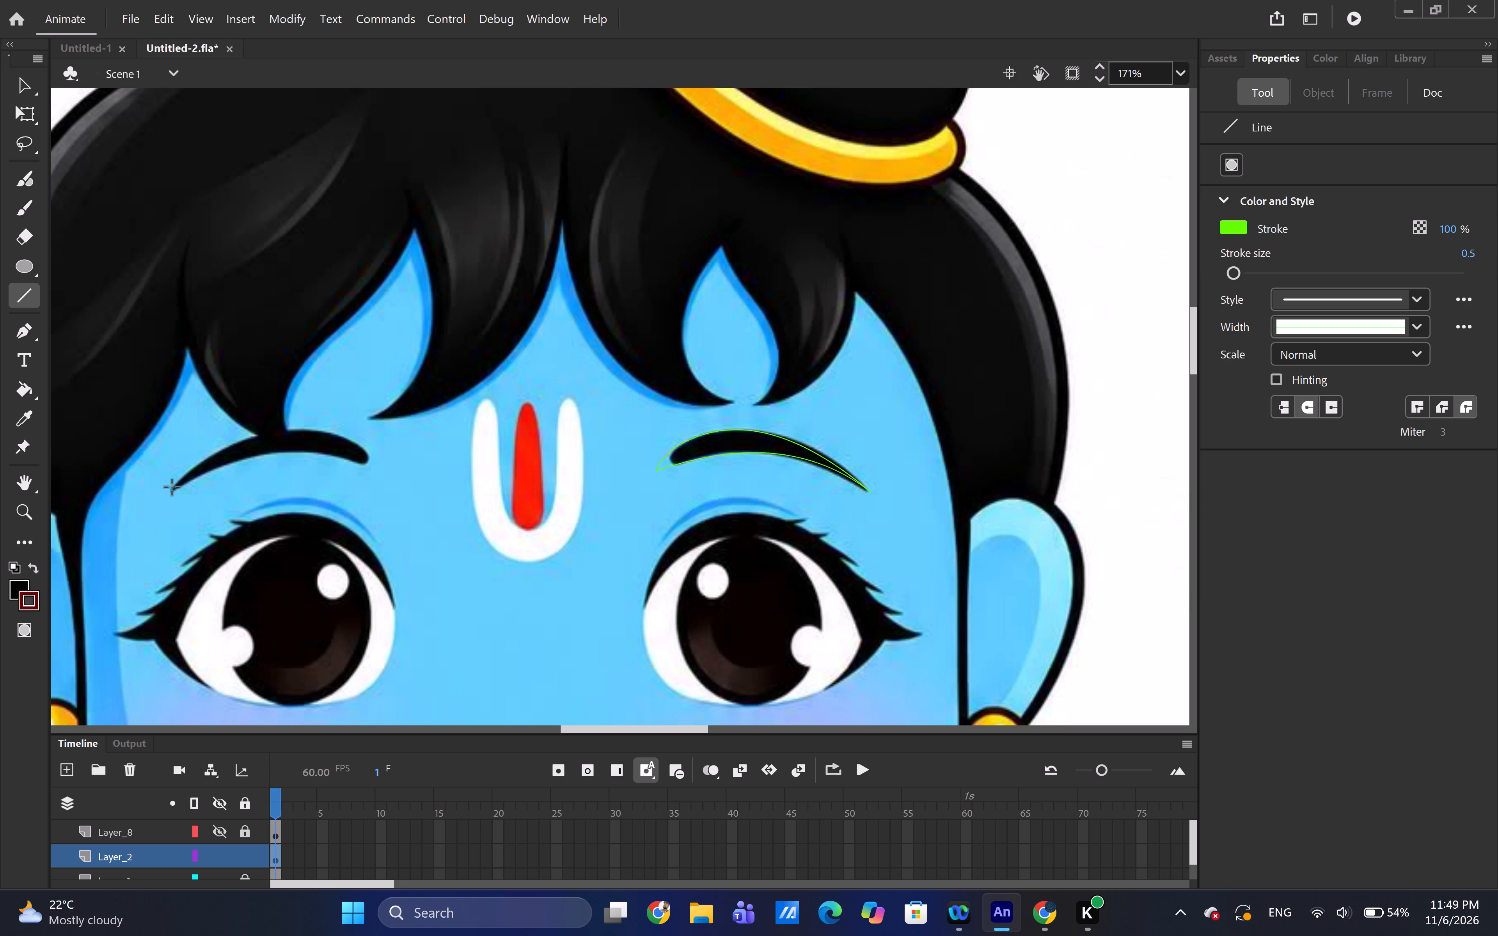
pyautogui.moveTo(172, 487); pyautogui.dragTo(359, 445)
pyautogui.moveTo(359, 445); pyautogui.dragTo(360, 450)
pyautogui.click(20, 79)
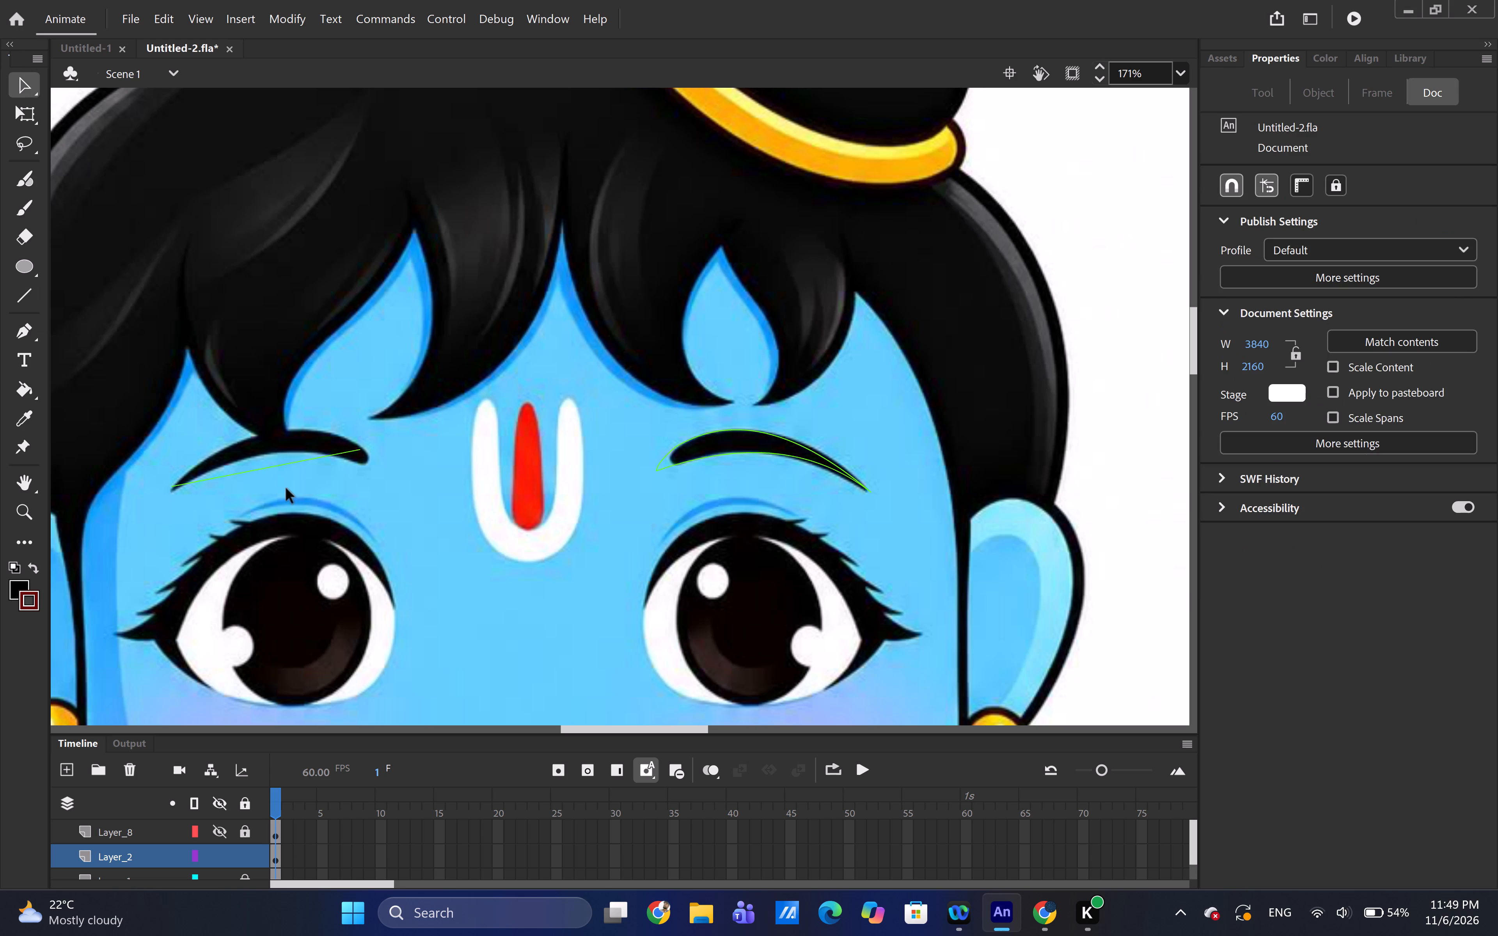
pyautogui.click(272, 466)
pyautogui.click(272, 466)
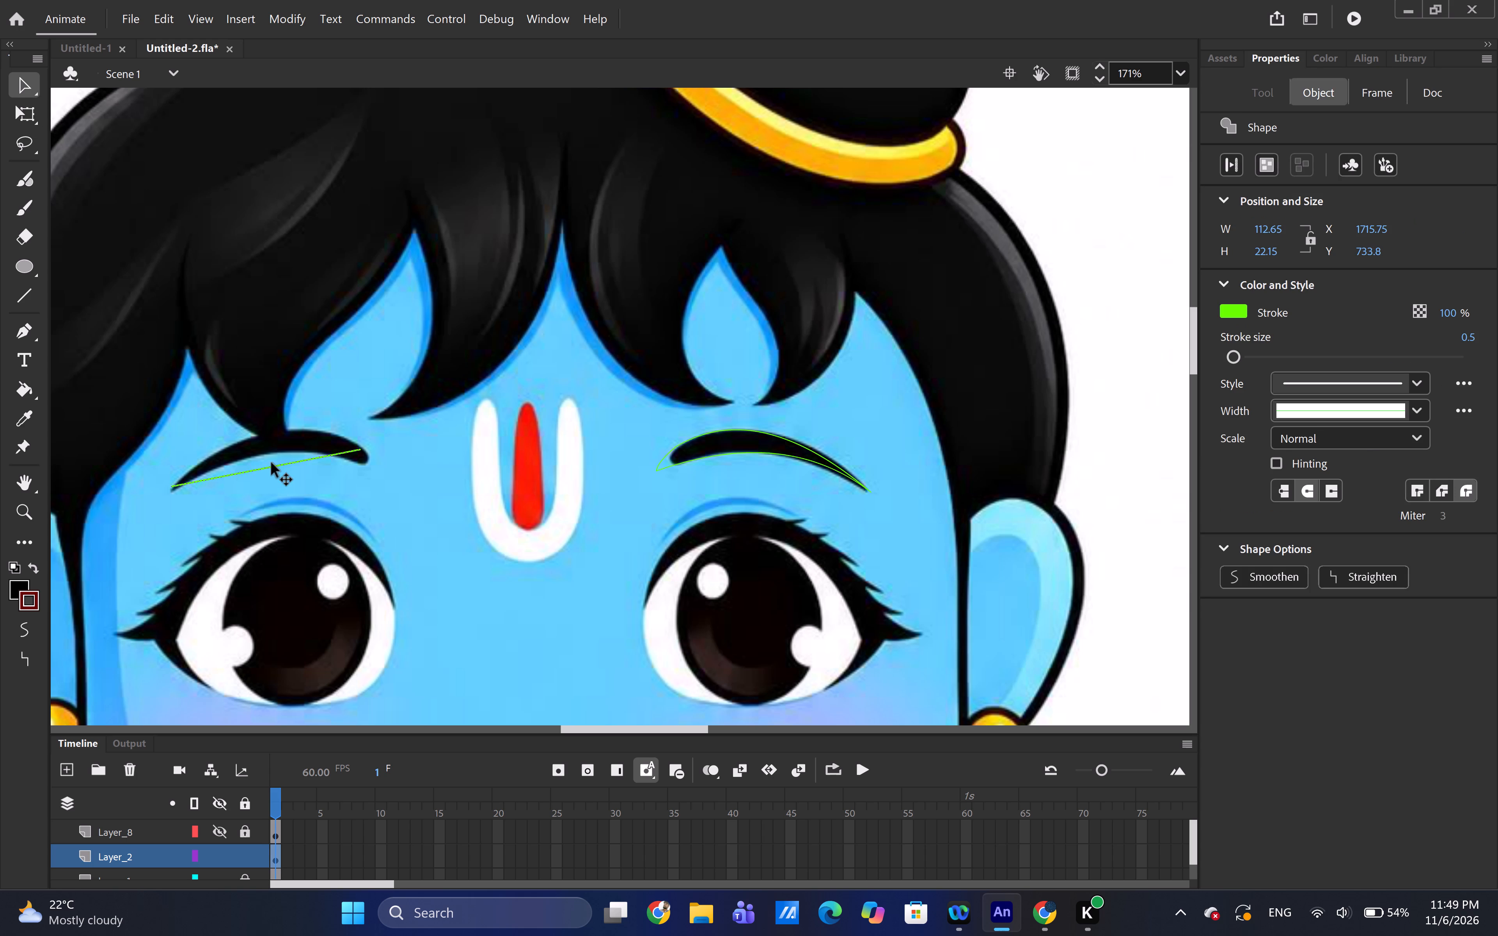
pyautogui.hotkey('ctrl', 'z')
pyautogui.hotkey('ctrl', 'z')
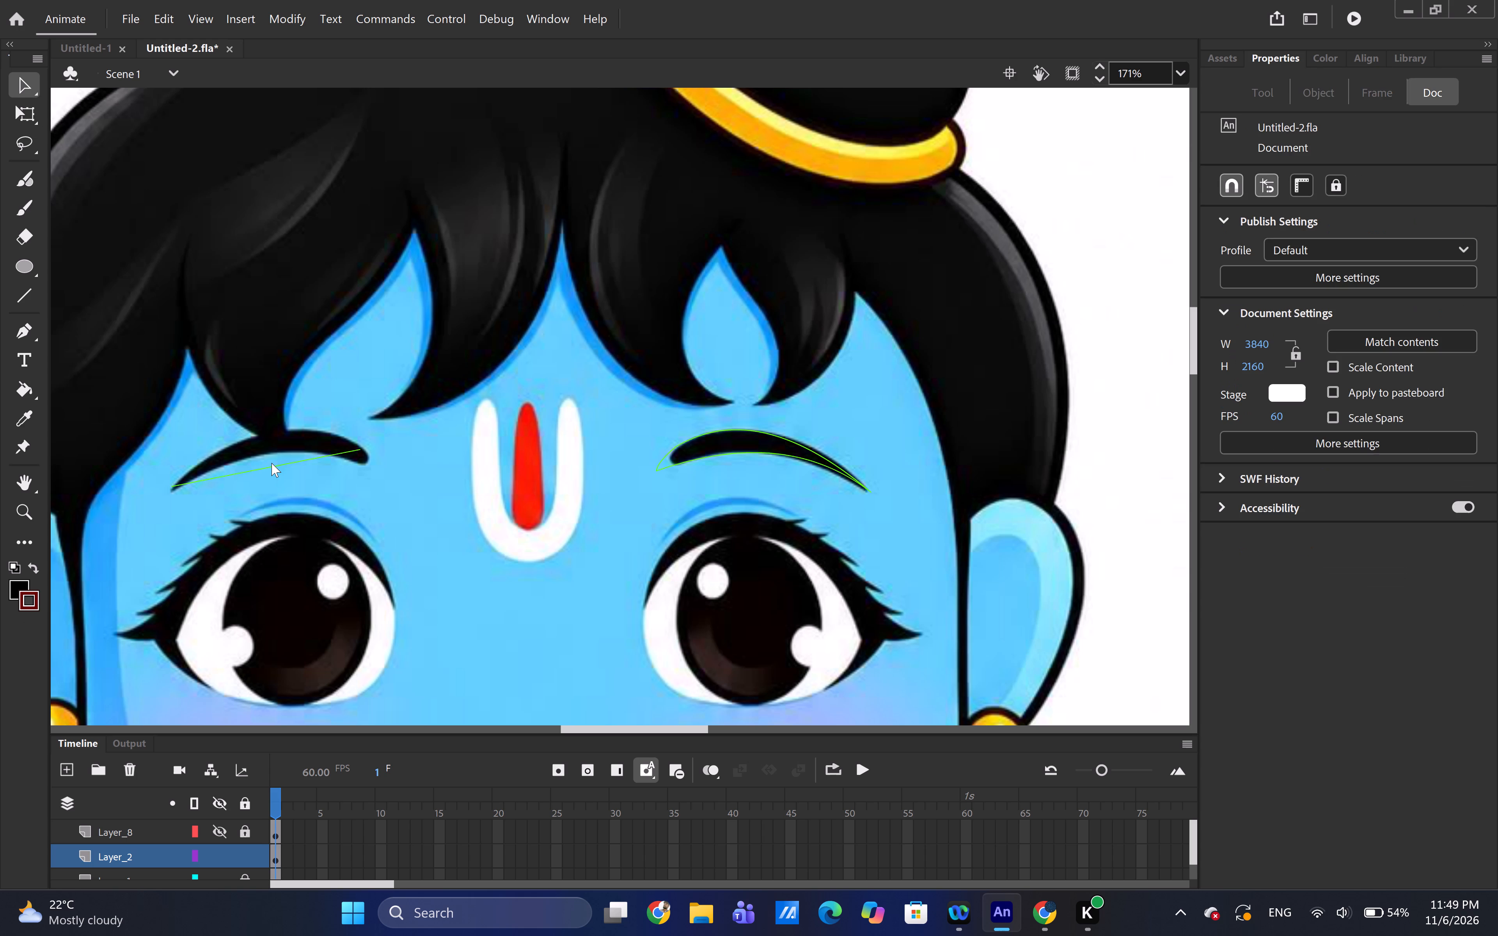
pyautogui.moveTo(271, 466); pyautogui.dragTo(270, 439)
pyautogui.click(270, 439)
pyautogui.moveTo(270, 439); pyautogui.dragTo(270, 433)
pyautogui.hotkey('ctrl', 'z')
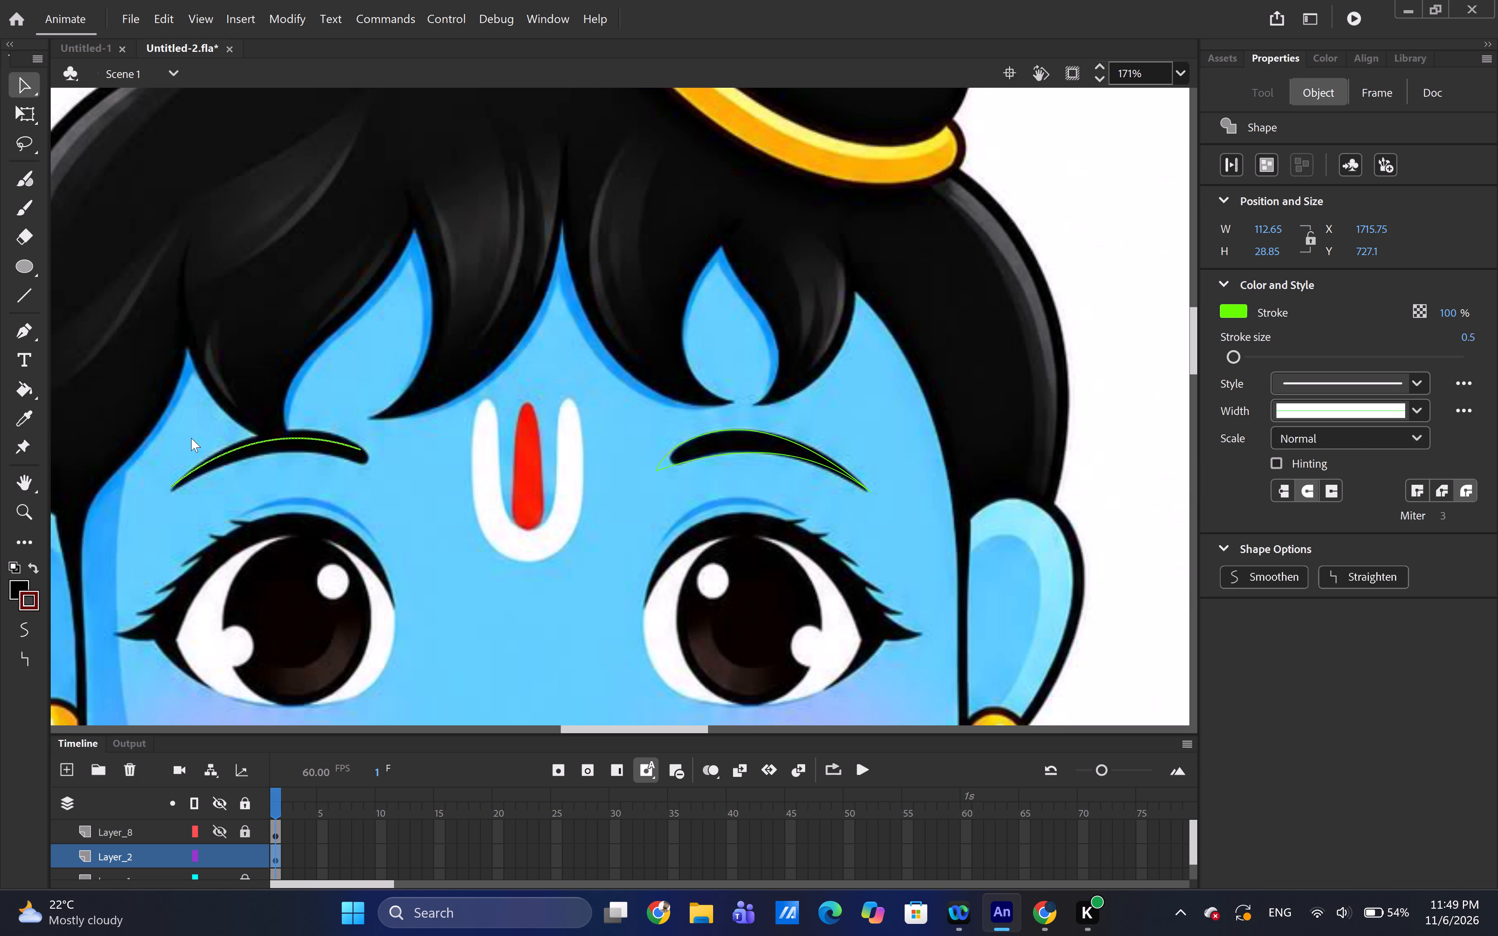
pyautogui.hotkey('ctrl', 'z')
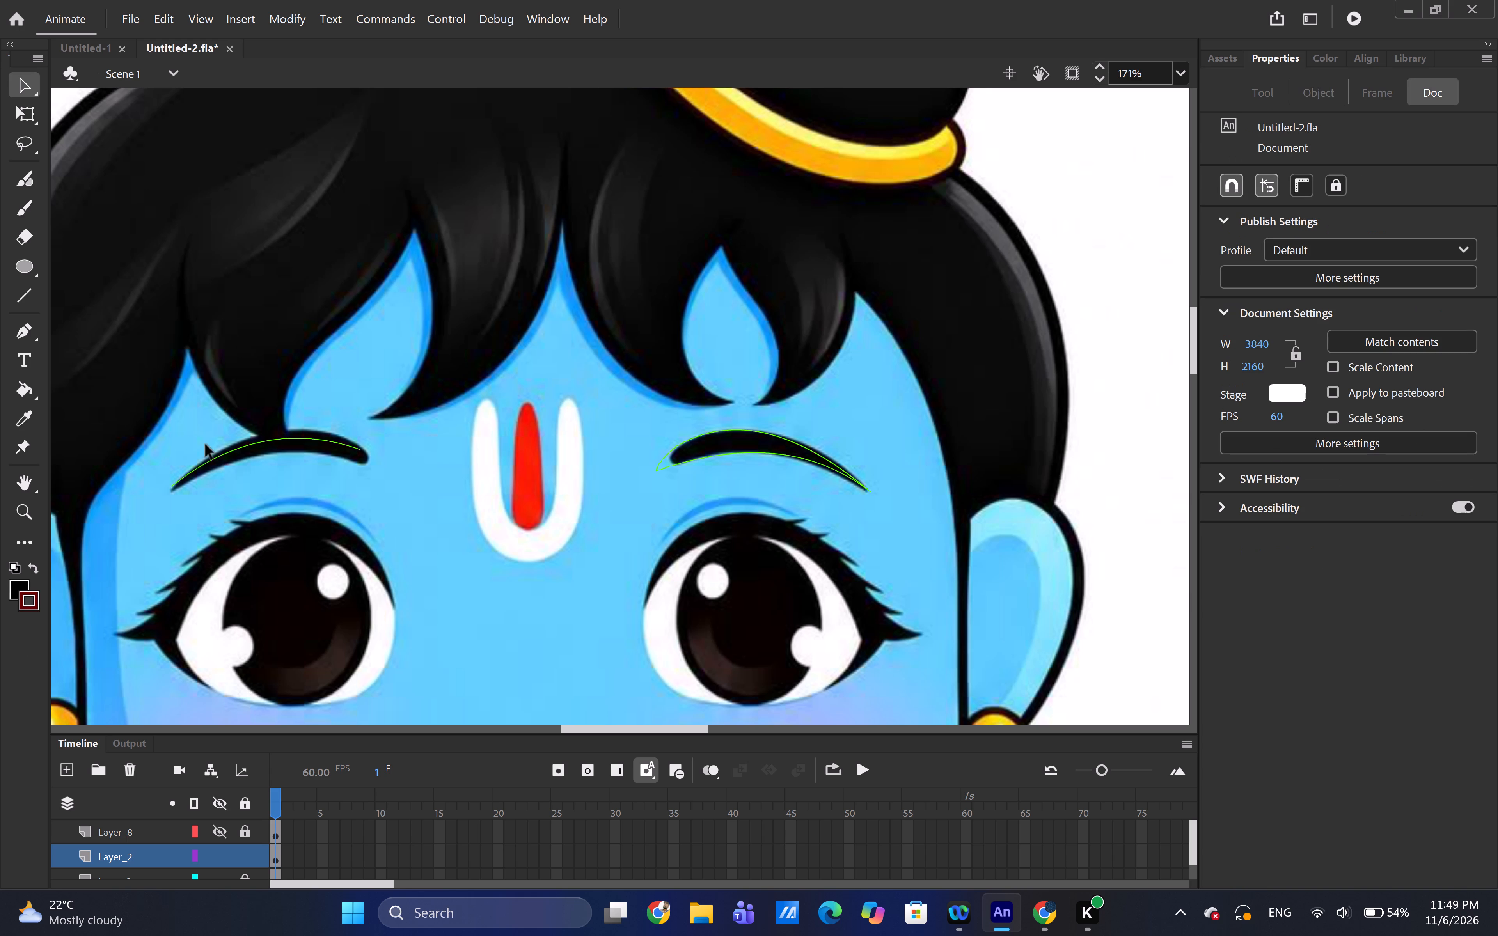
pyautogui.moveTo(237, 450); pyautogui.dragTo(237, 443)
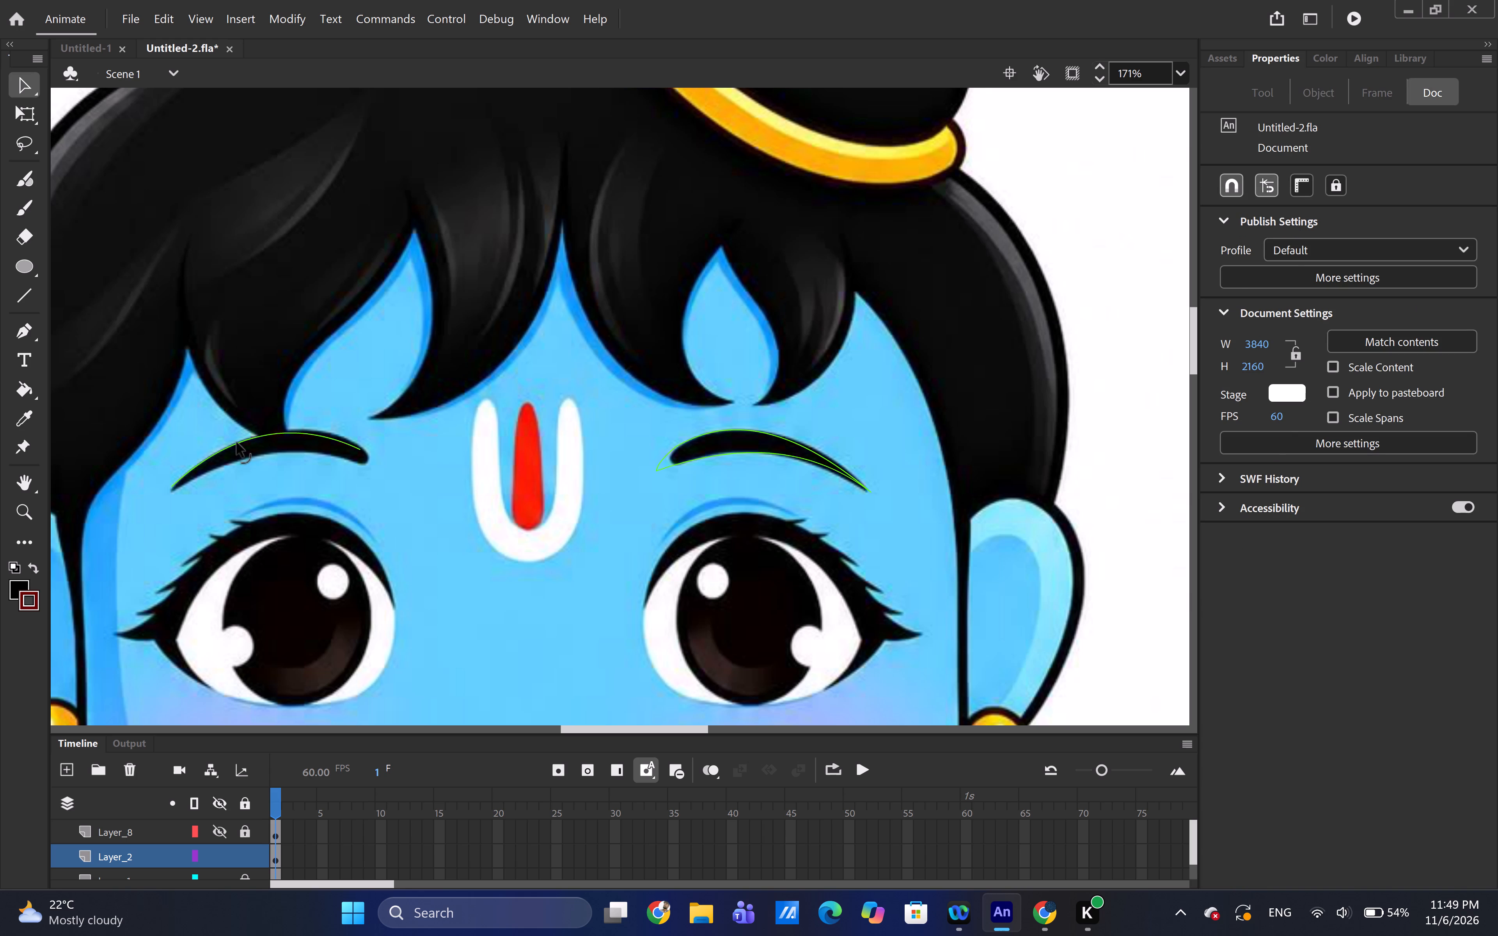
pyautogui.click(237, 443)
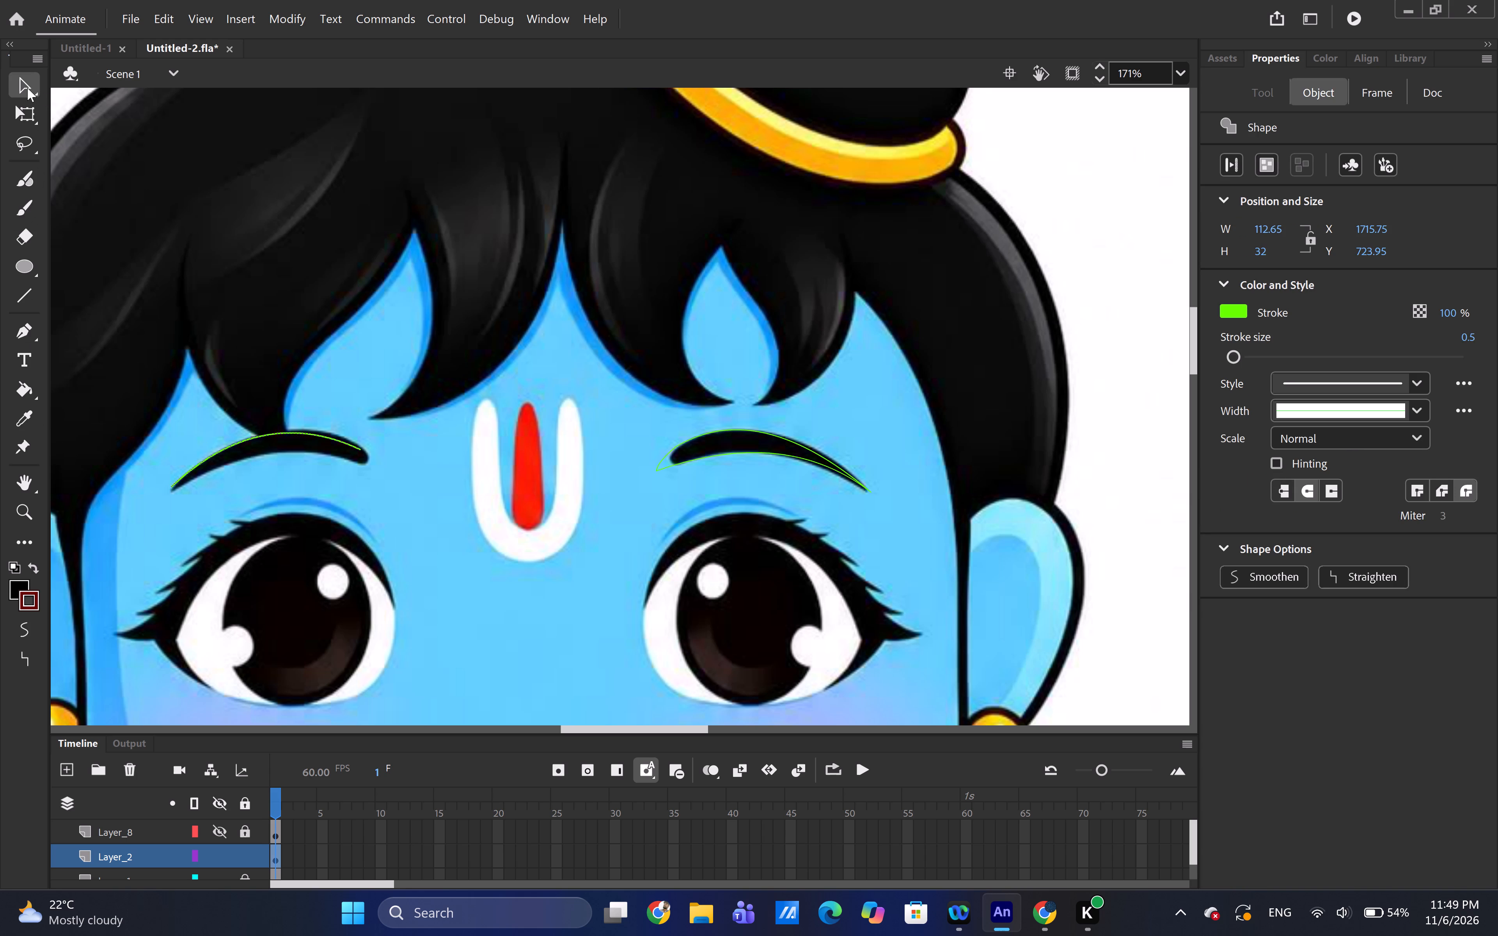
pyautogui.click(27, 88)
pyautogui.hotkey('ctrl', 'z')
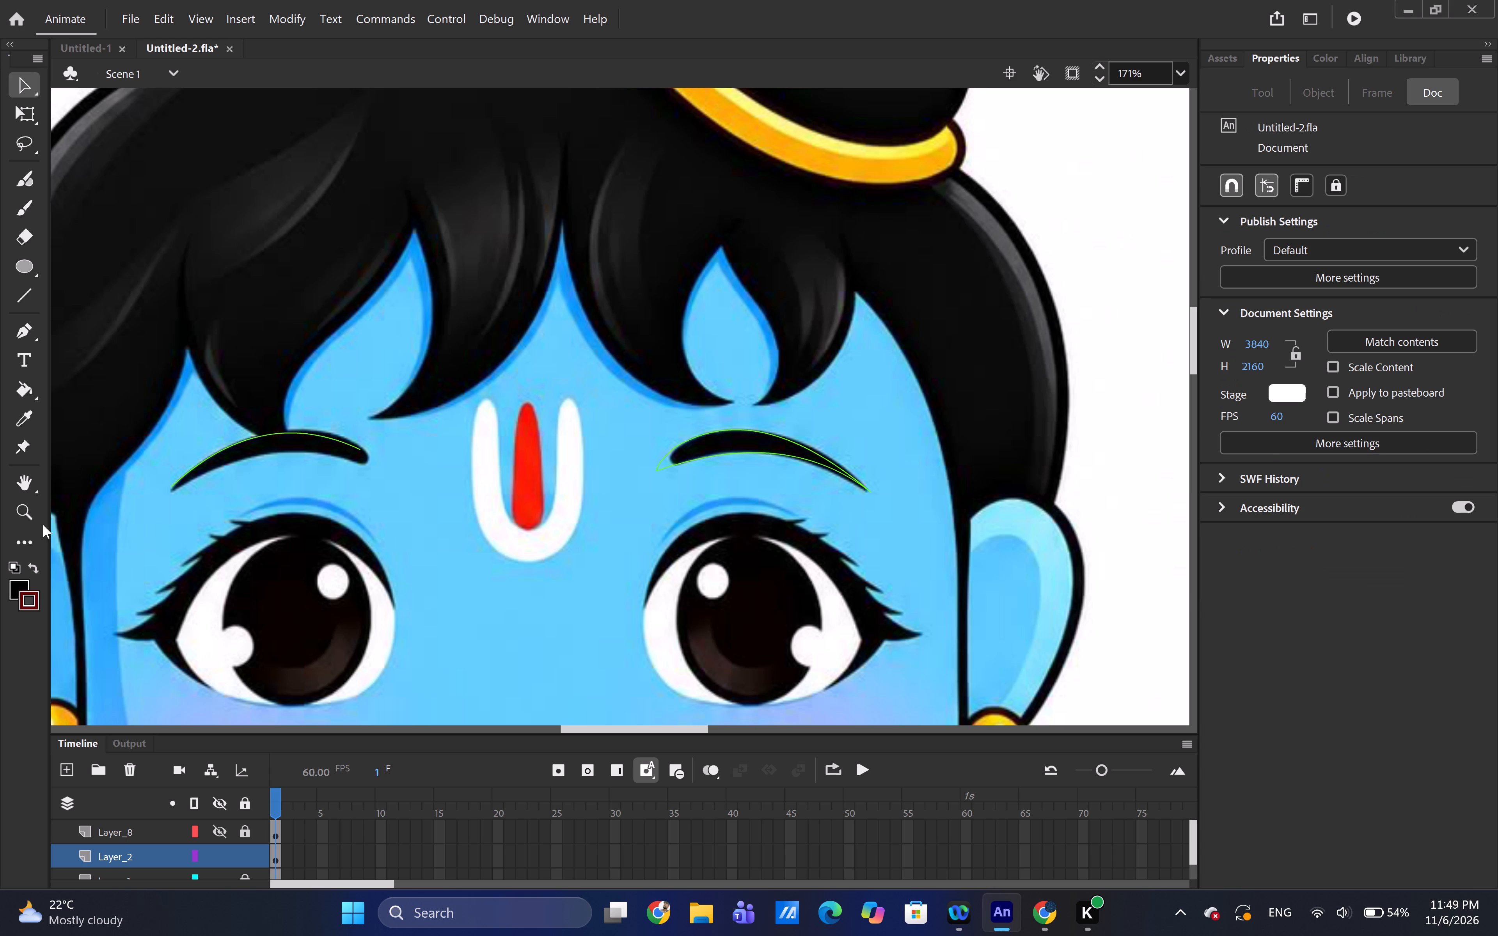
# Draw a line from the left-hand eyebrow's outer tip to the bottom of its inner end and bend it along the lower edge.
pyautogui.click(30, 298)
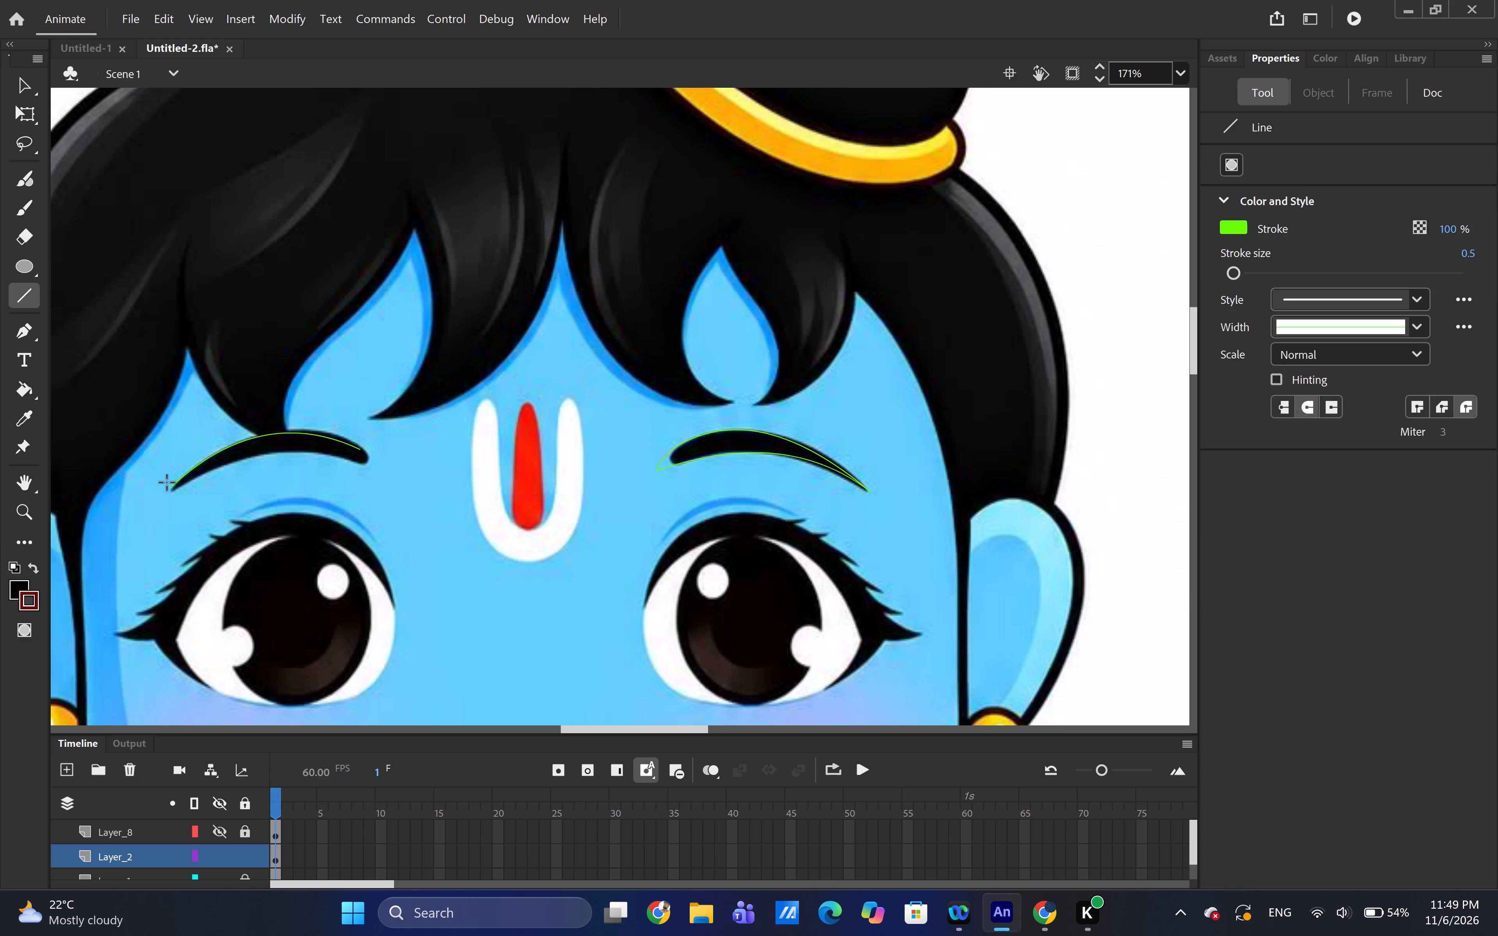
pyautogui.moveTo(171, 492); pyautogui.dragTo(353, 475)
pyautogui.moveTo(353, 475); pyautogui.dragTo(362, 466)
pyautogui.click(25, 76)
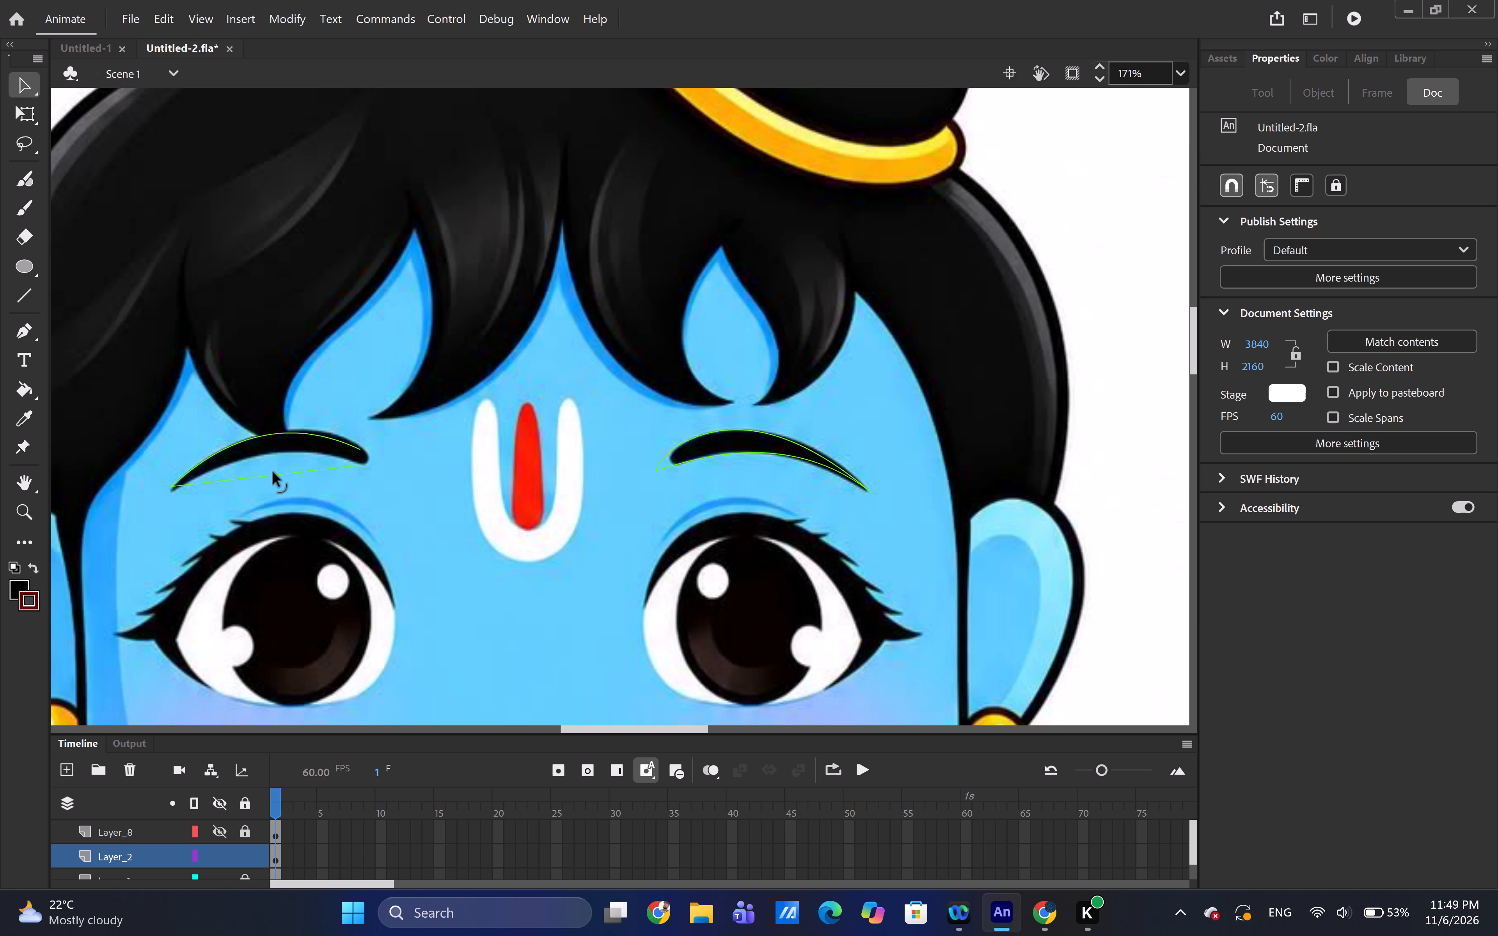
pyautogui.moveTo(273, 472); pyautogui.dragTo(272, 441)
pyautogui.moveTo(272, 441); pyautogui.dragTo(277, 448)
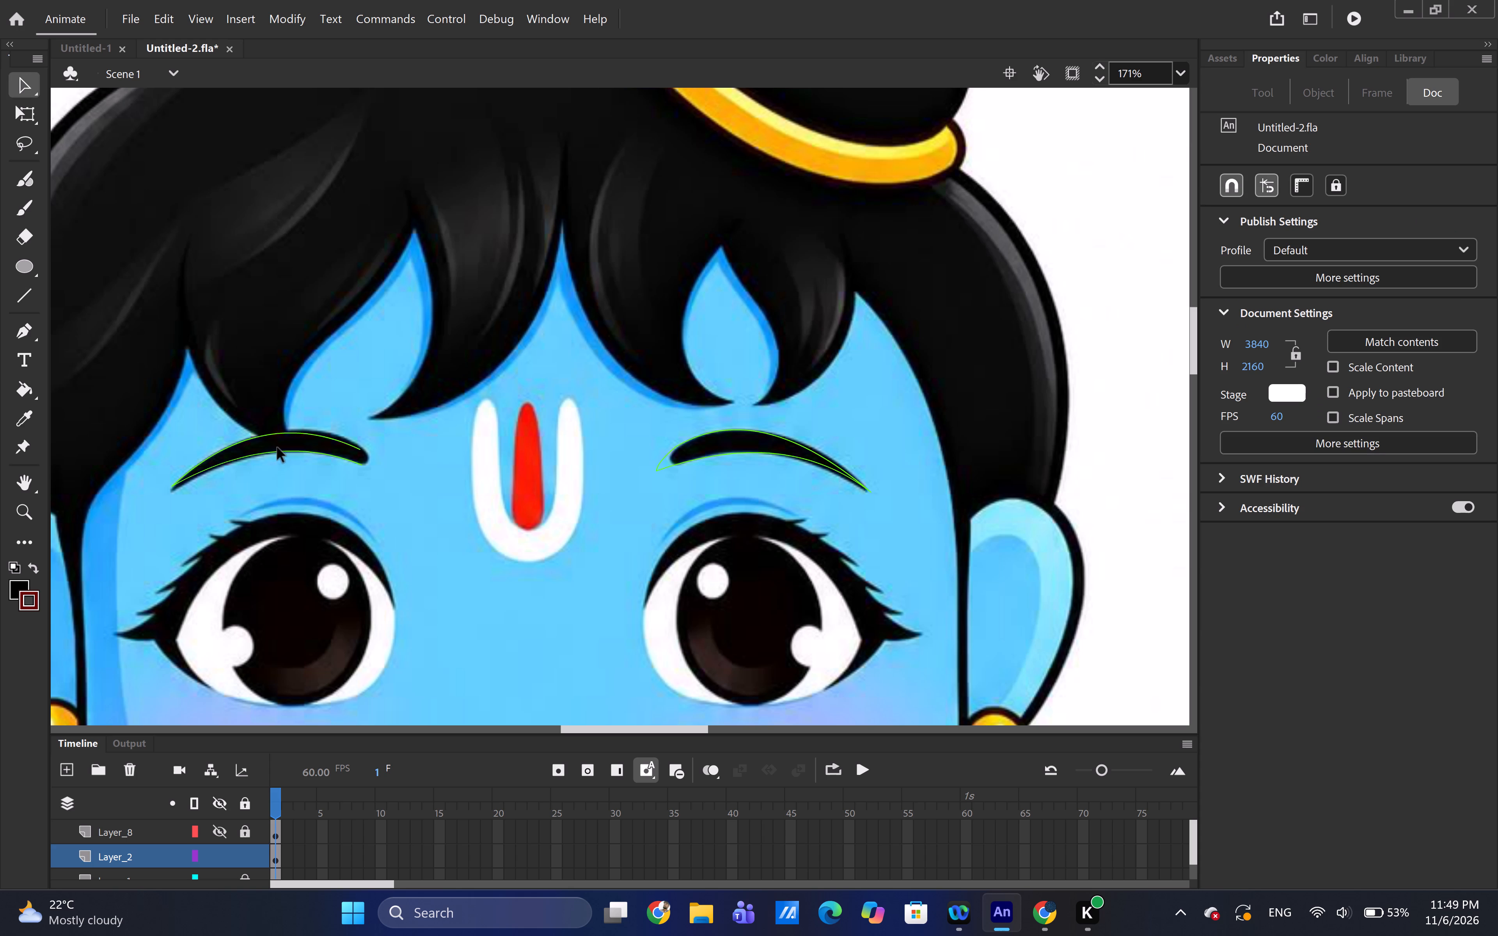
# Draw a short slanted line closing the inner end of the left-hand eyebrow outline and bend it around the rounded end.
pyautogui.click(24, 298)
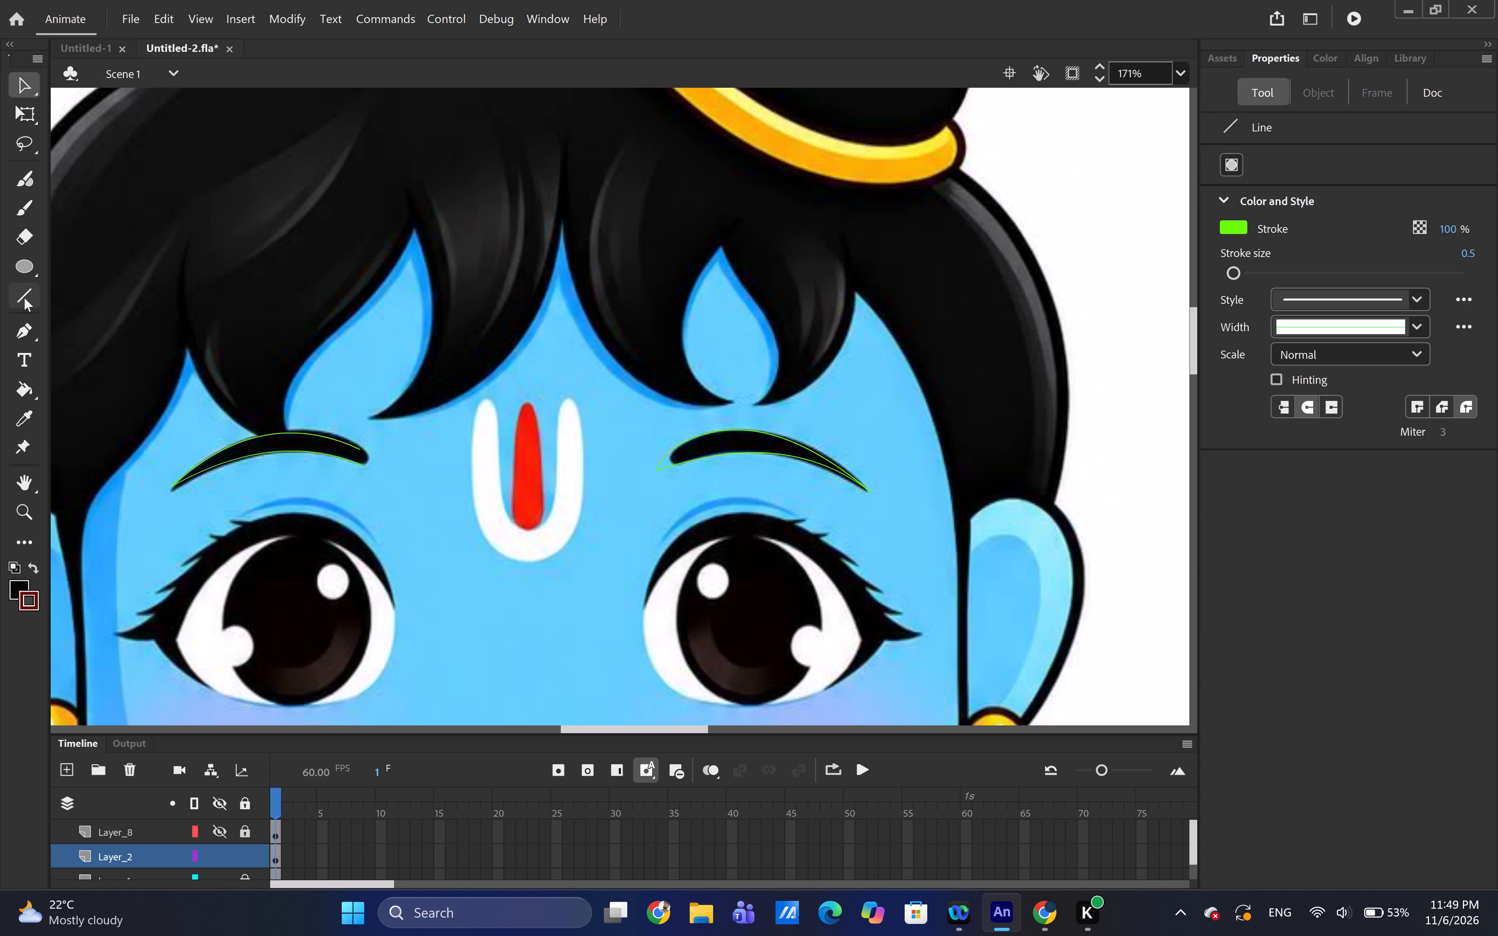
pyautogui.moveTo(360, 449); pyautogui.dragTo(367, 461)
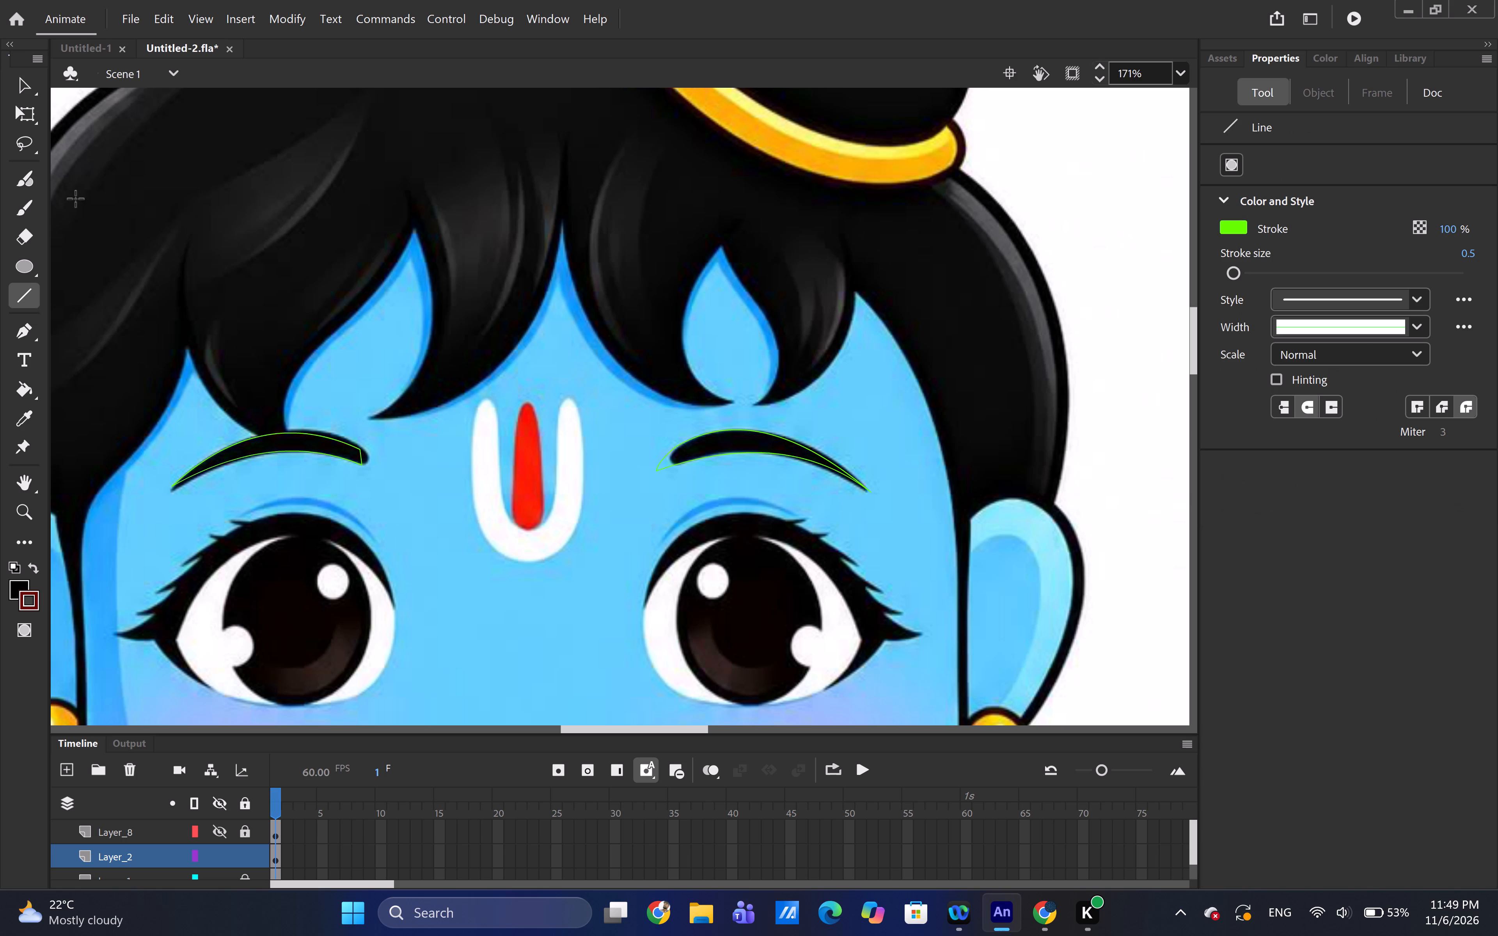
pyautogui.click(23, 83)
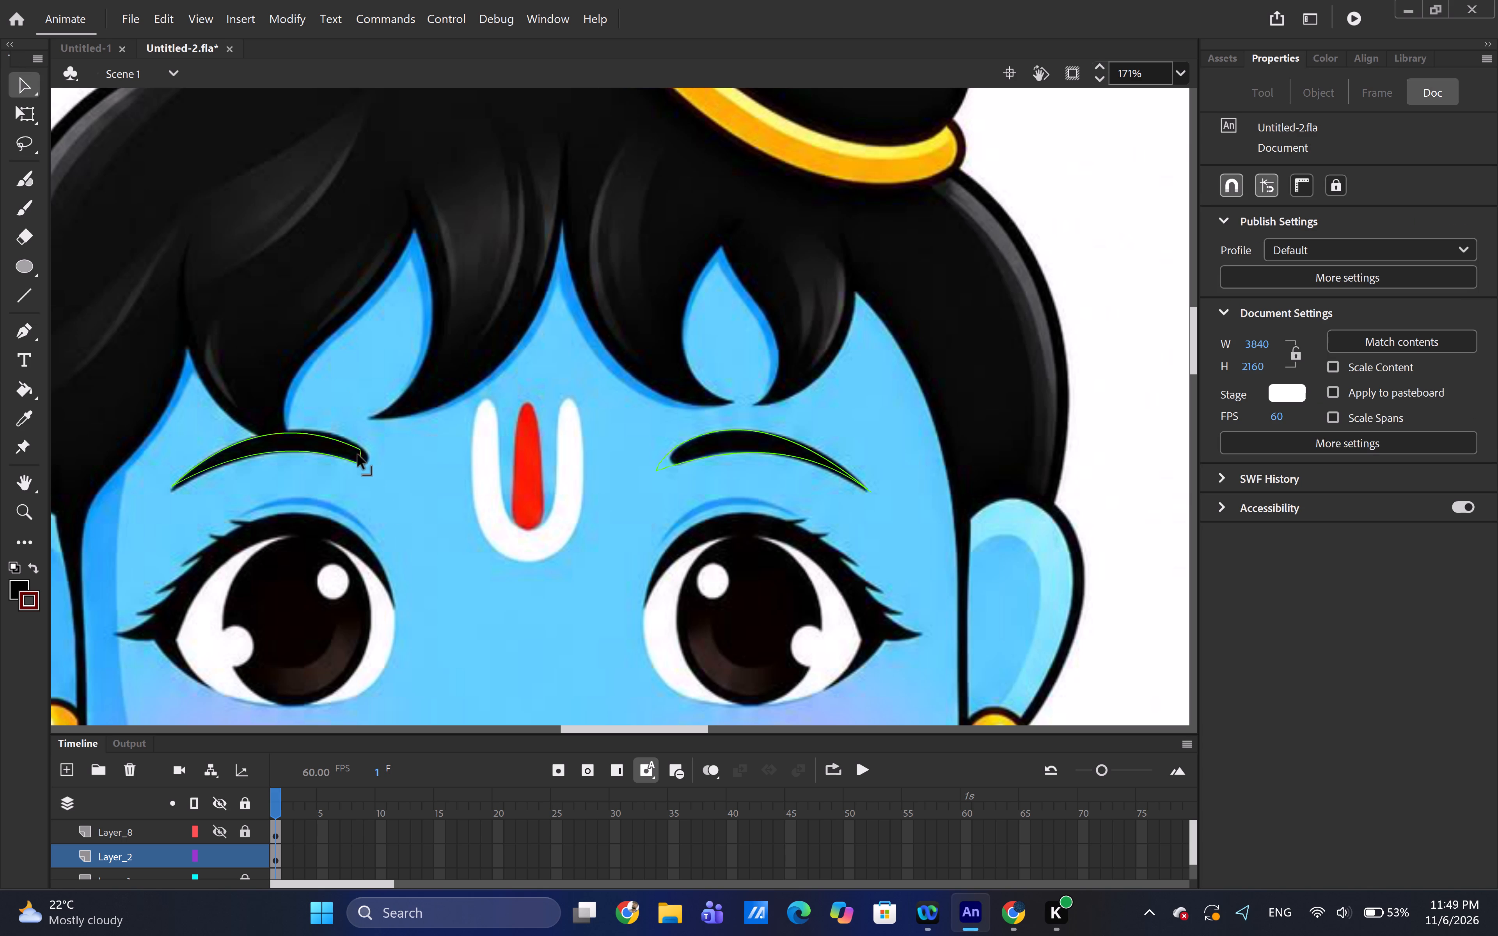
pyautogui.moveTo(360, 455); pyautogui.dragTo(367, 456)
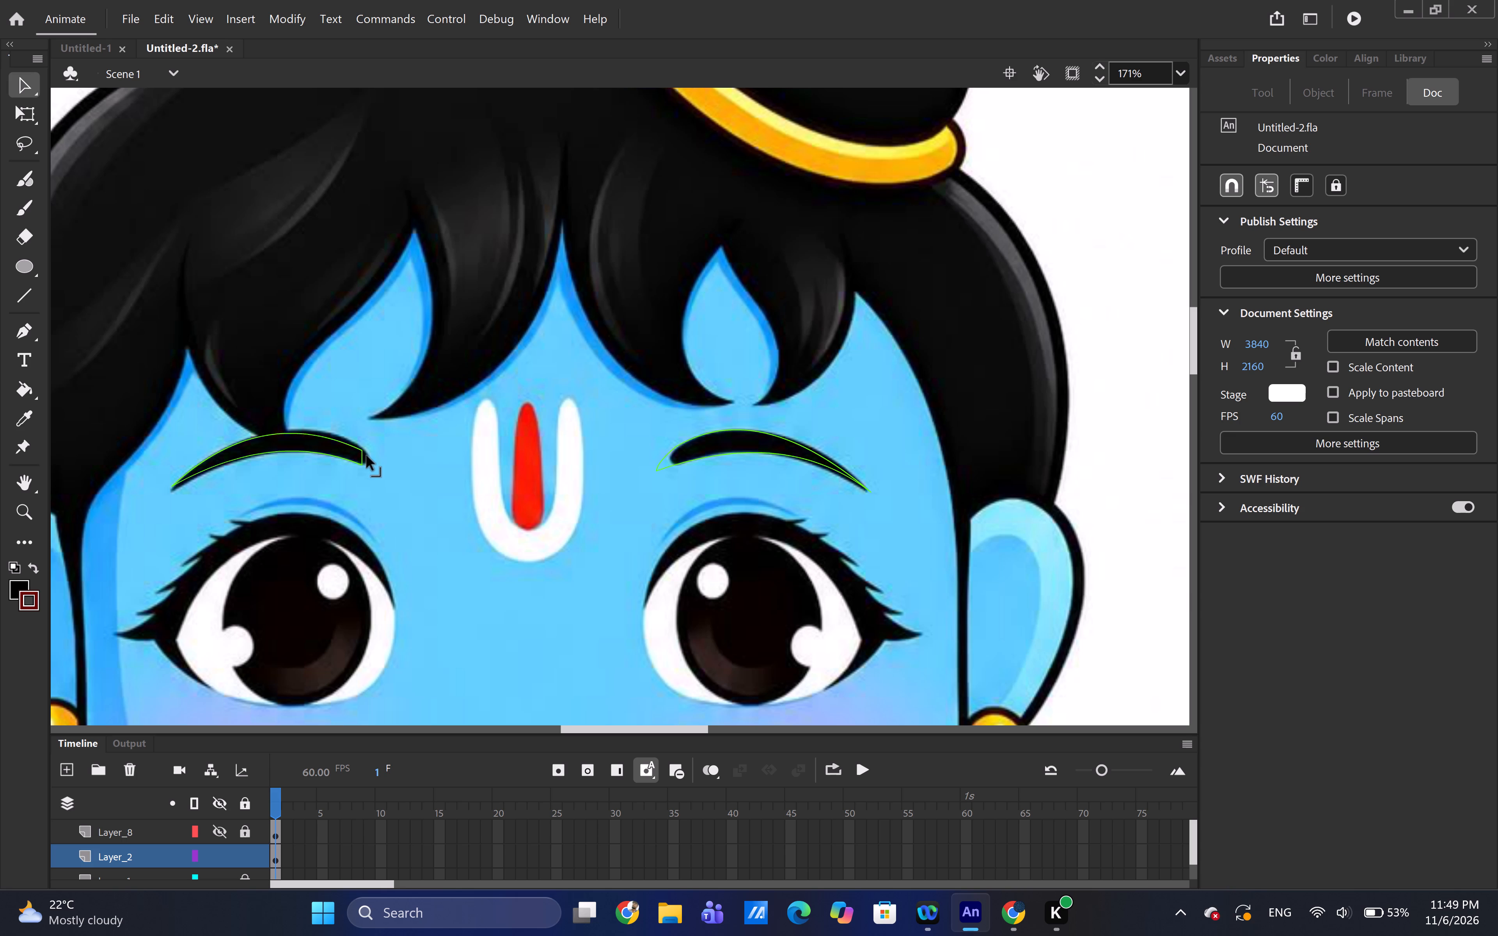
pyautogui.moveTo(367, 456); pyautogui.dragTo(369, 453)
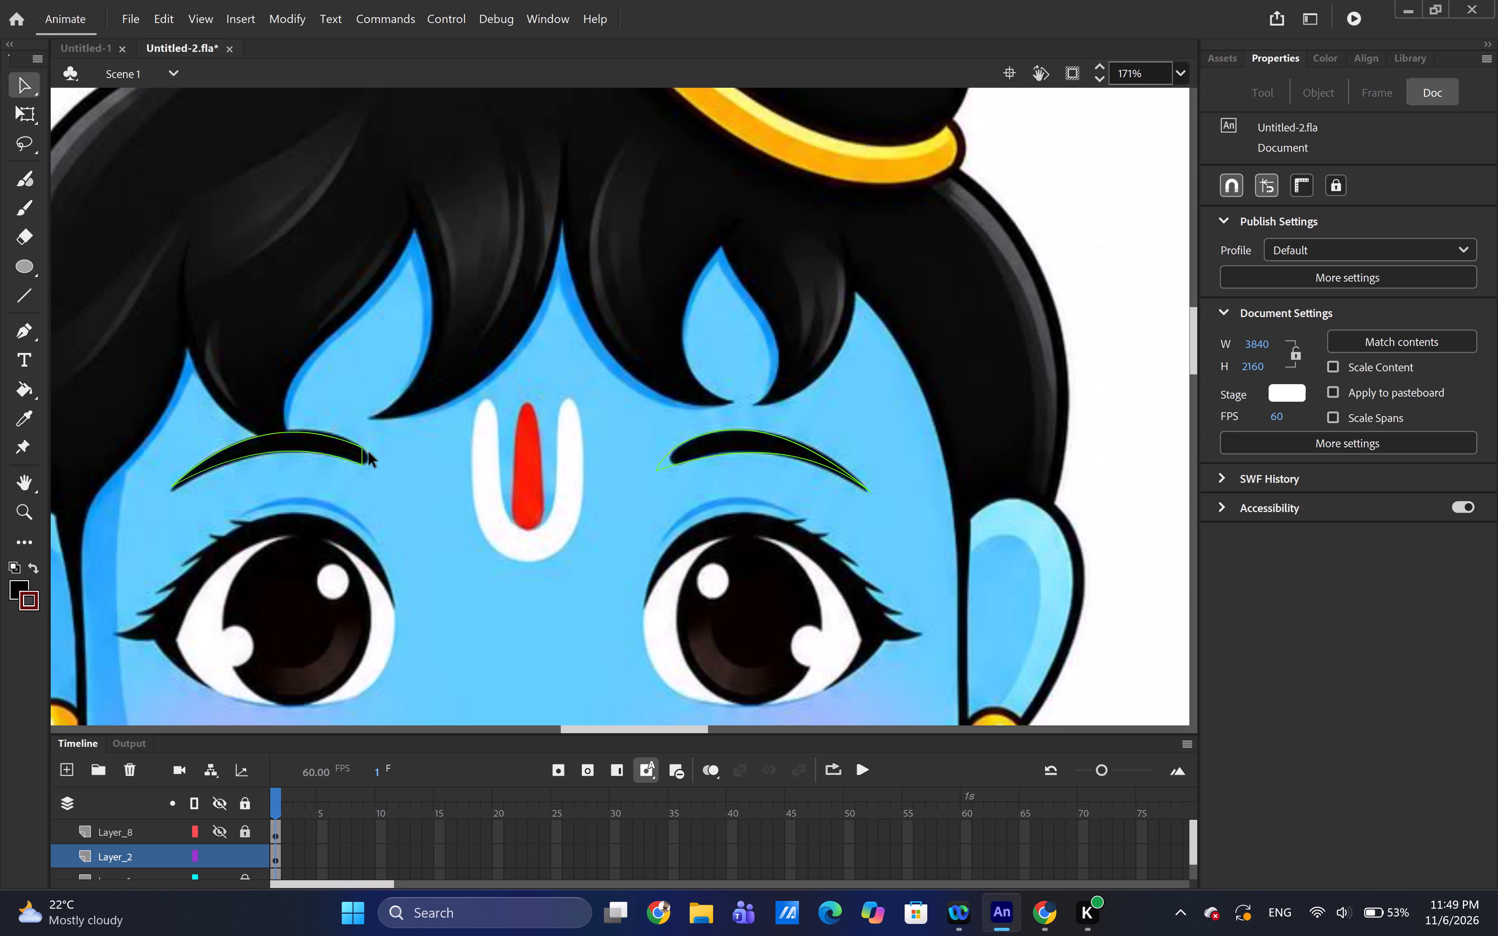
pyautogui.moveTo(362, 459); pyautogui.dragTo(369, 460)
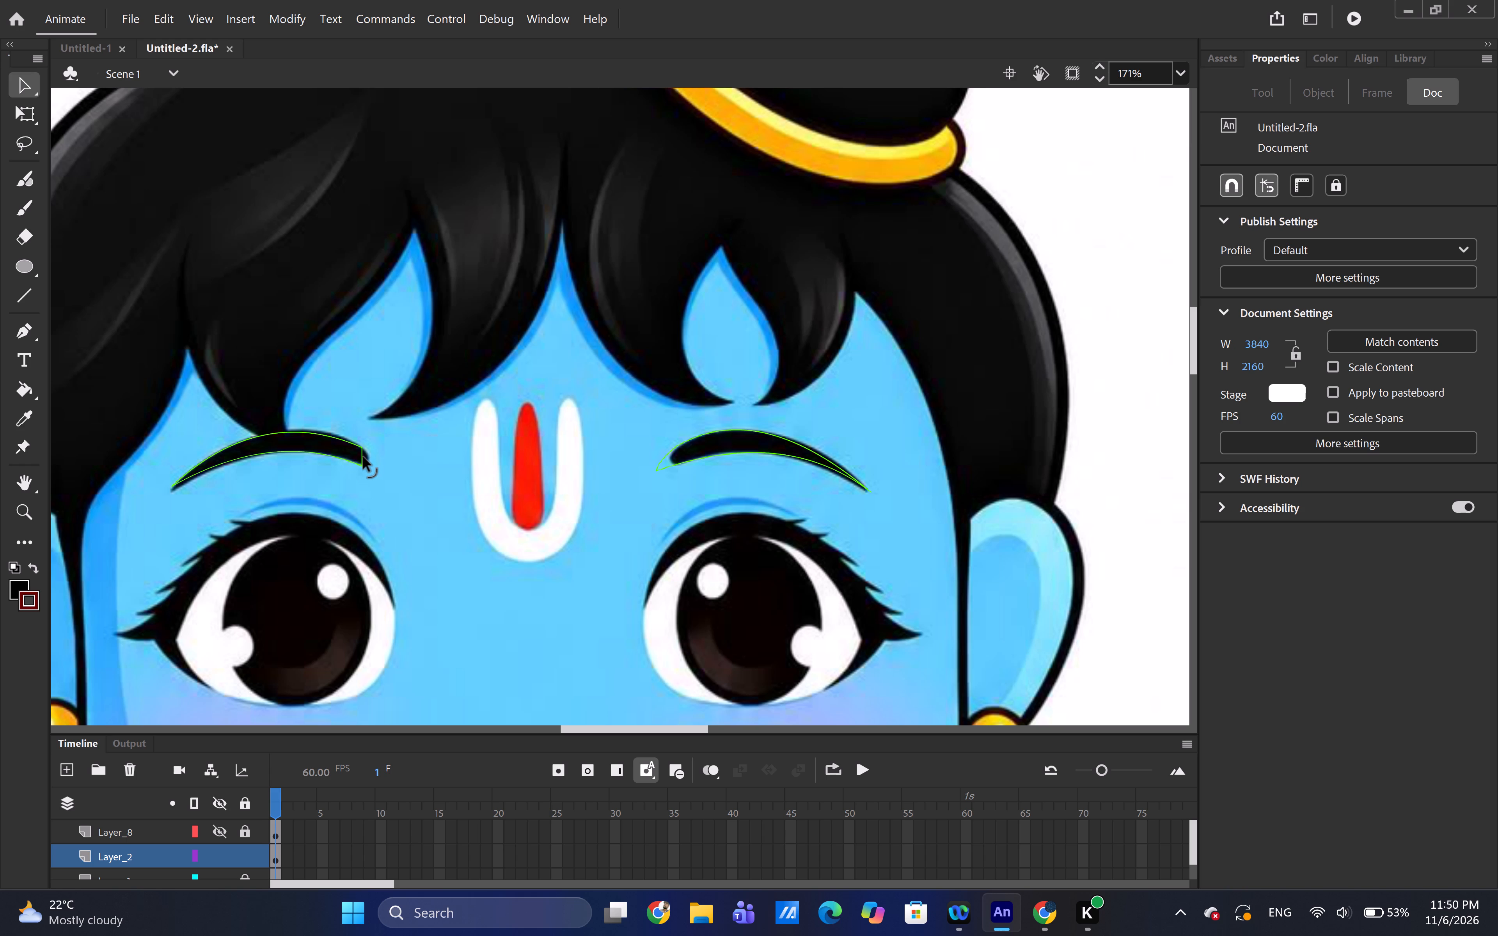
pyautogui.moveTo(363, 457); pyautogui.dragTo(371, 458)
pyautogui.click(371, 458)
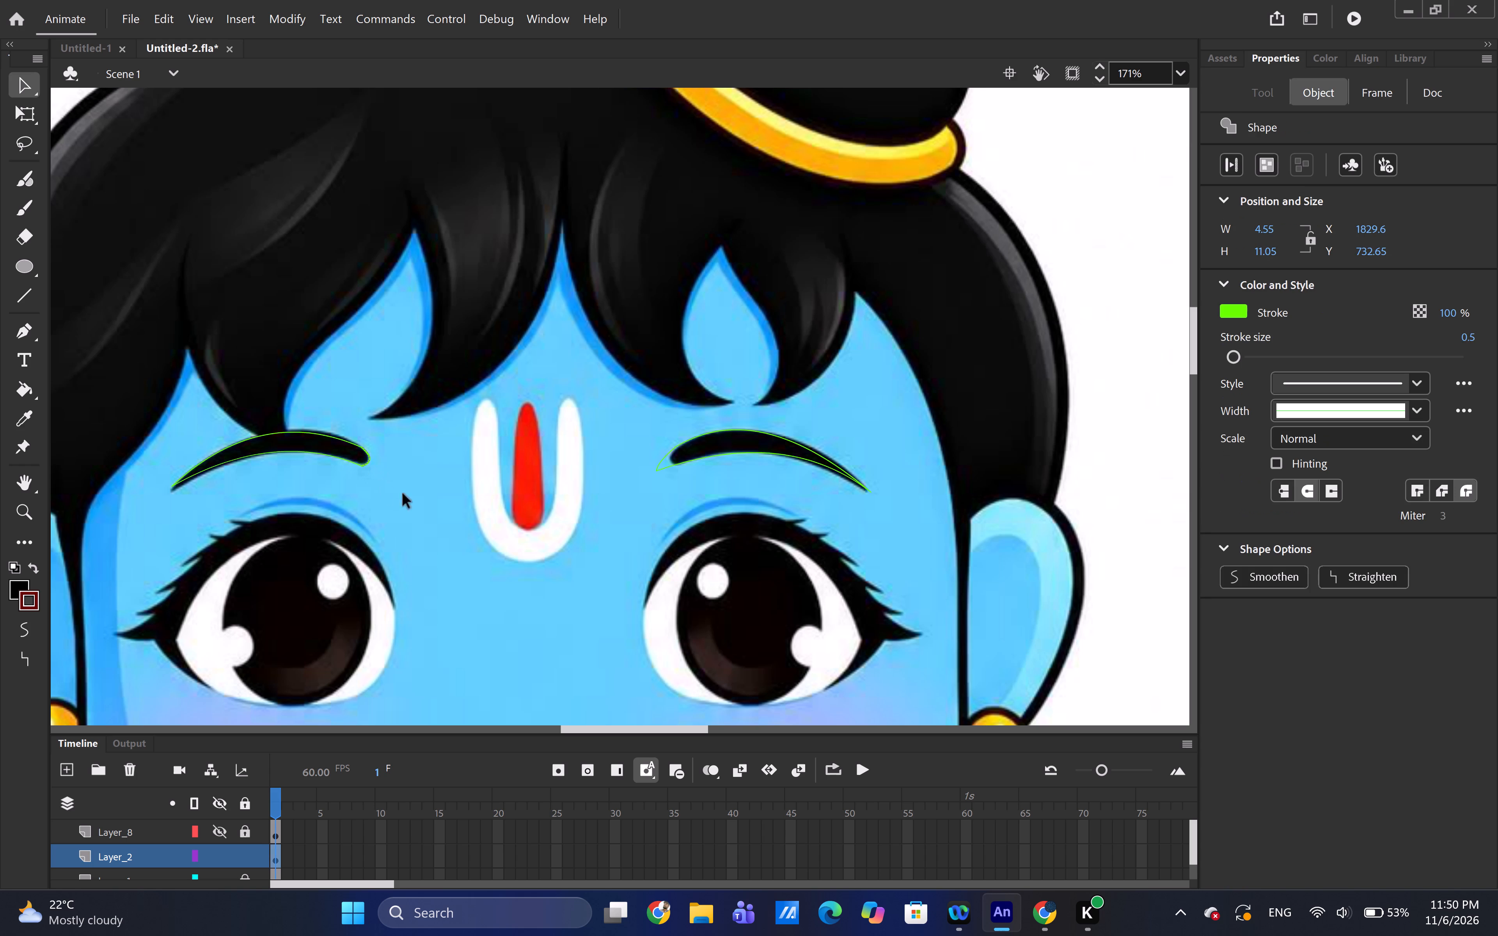
pyautogui.hotkey('ctrl', 'z')
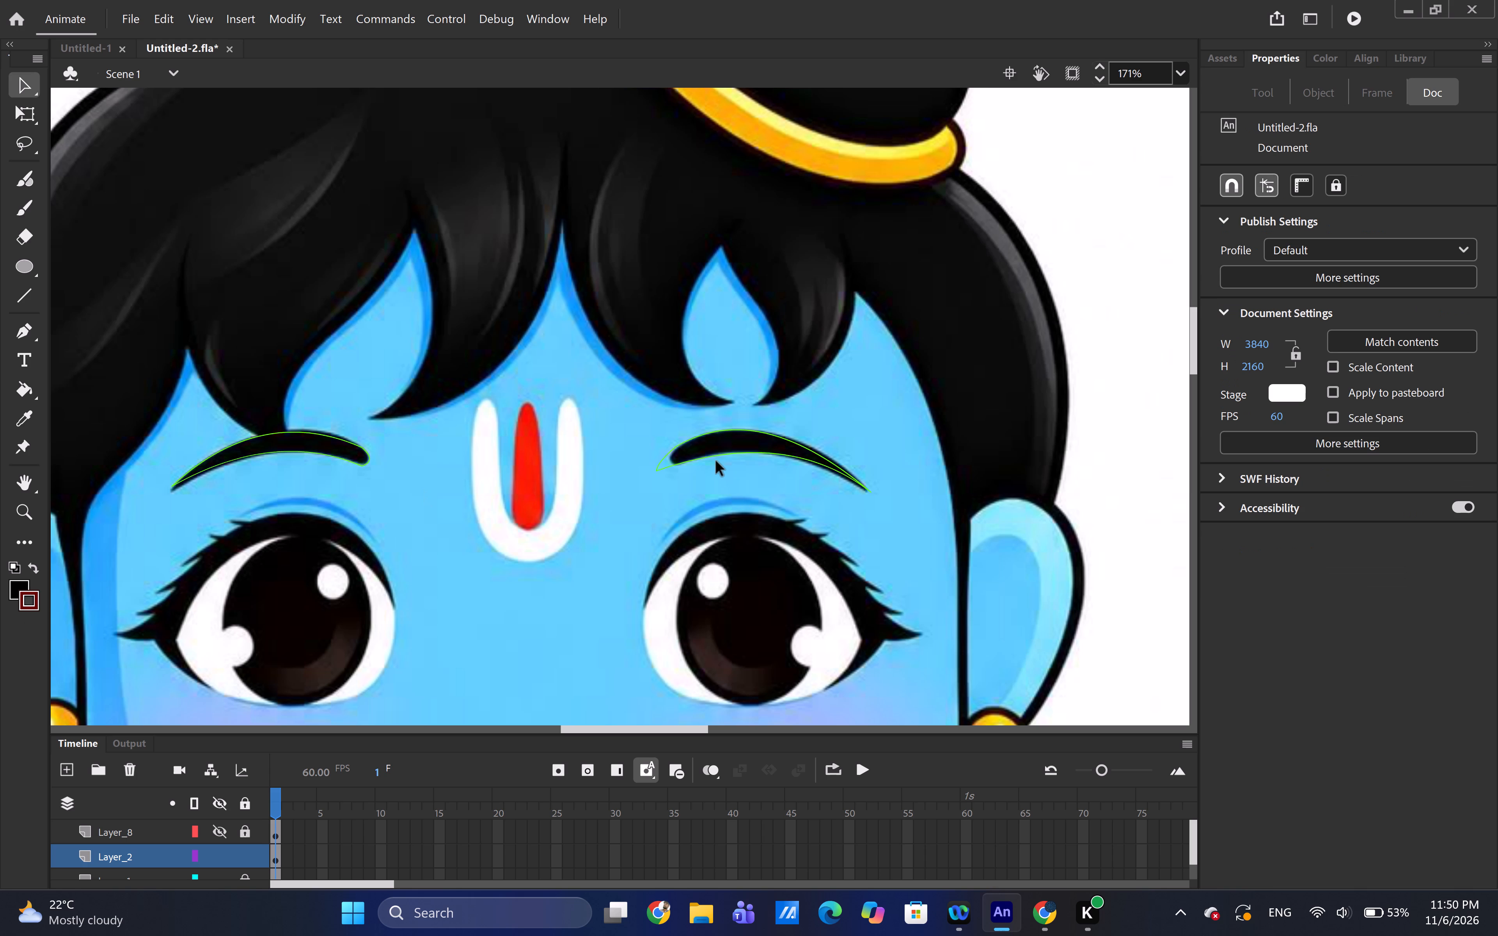
# Nudge the lower inner corner of the left-hand eyebrow outline slightly upward to match the reference.
pyautogui.click(360, 466)
pyautogui.click(360, 466)
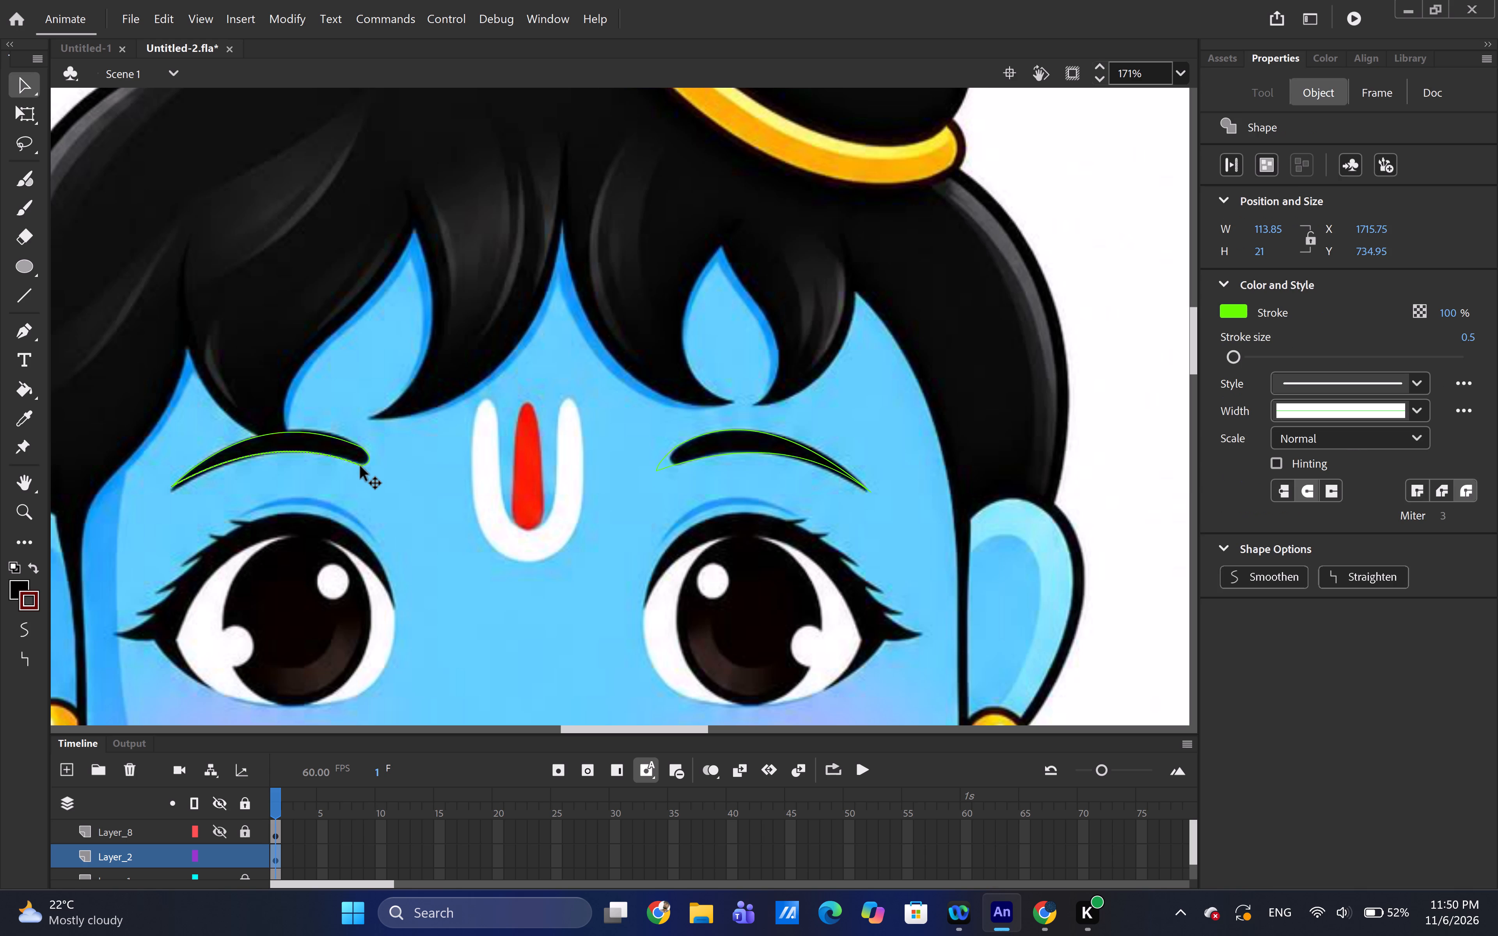
pyautogui.hotkey('ctrl', 'z')
pyautogui.hotkey('ctrl', 'z')
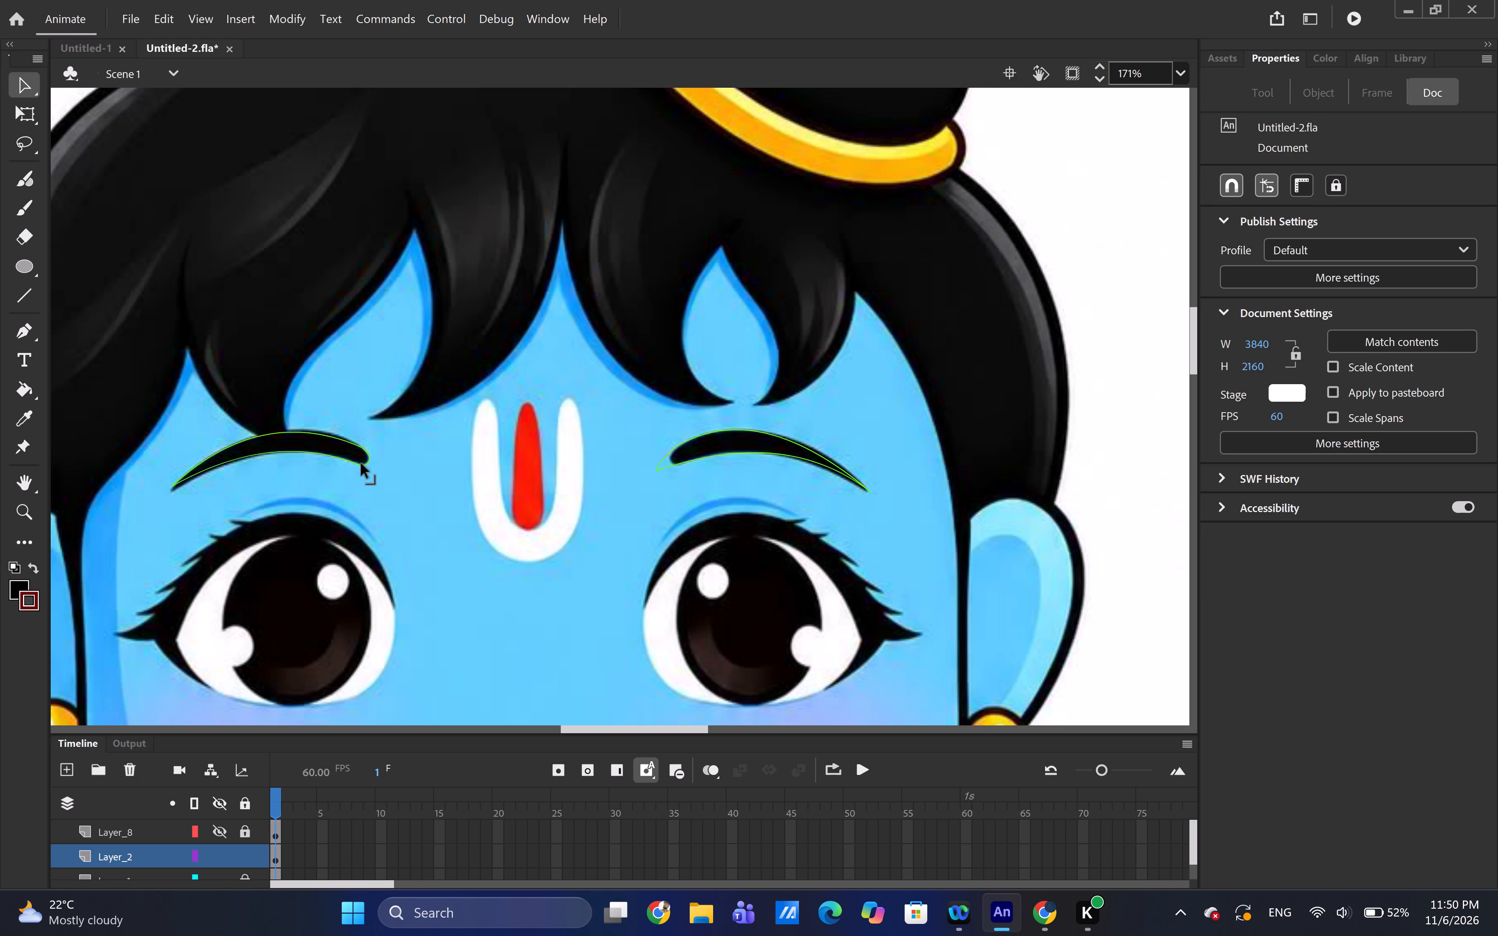
pyautogui.moveTo(361, 464); pyautogui.dragTo(361, 460)
pyautogui.click(361, 460)
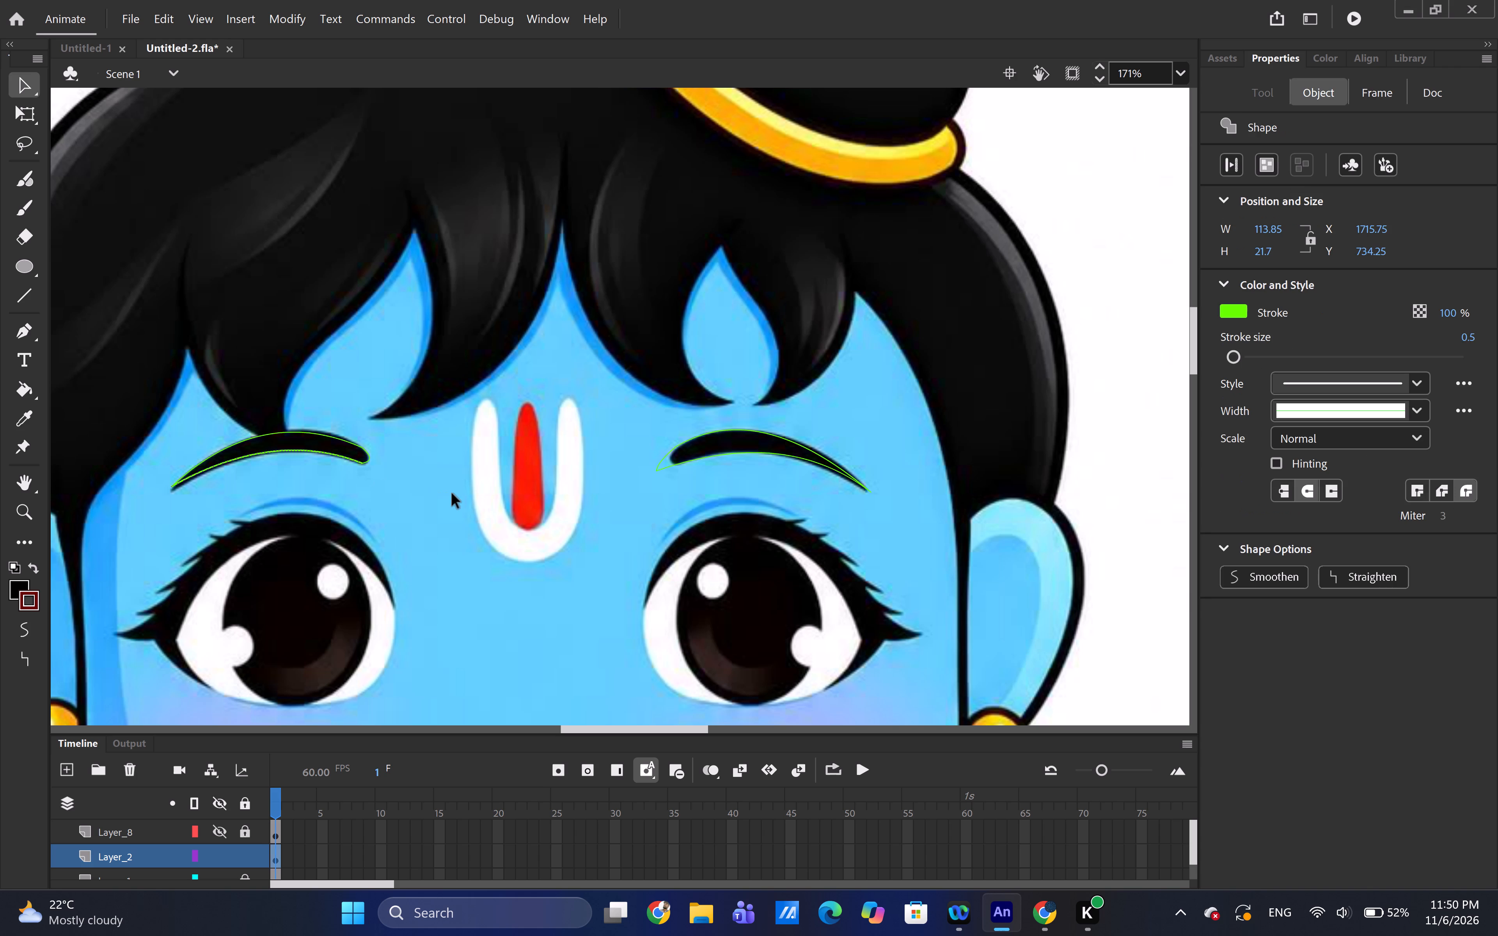
pyautogui.hotkey('ctrl', 'z')
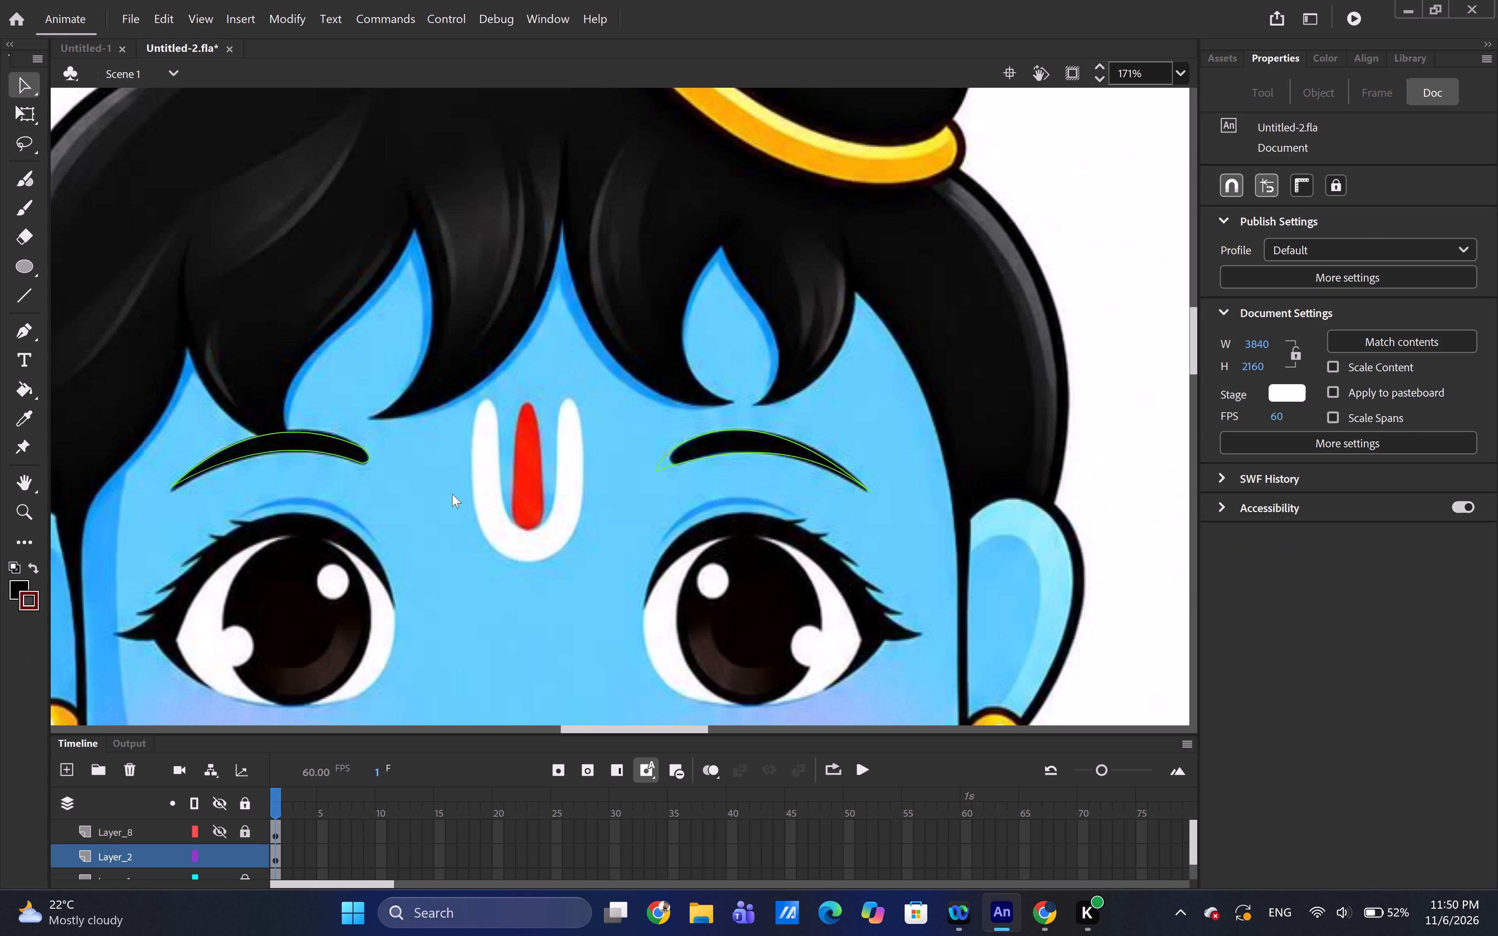
# Select the entire right-hand eyebrow outline and remove it, leaving the left-hand eyebrow outline in place.
pyautogui.click(676, 447)
pyautogui.click(676, 447)
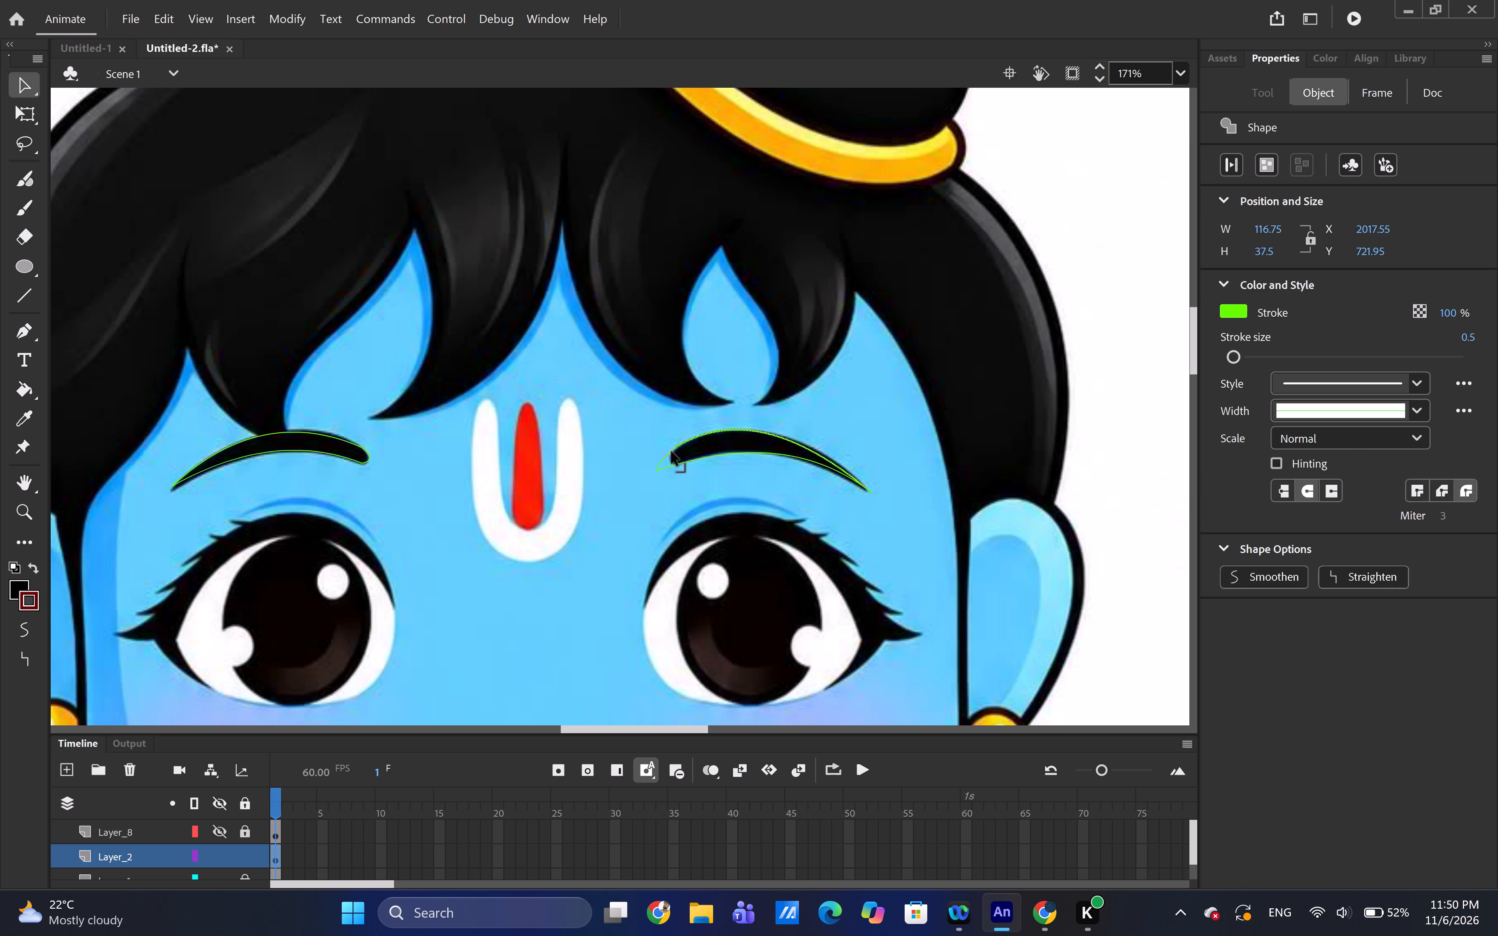
pyautogui.click(667, 456)
pyautogui.click(667, 456)
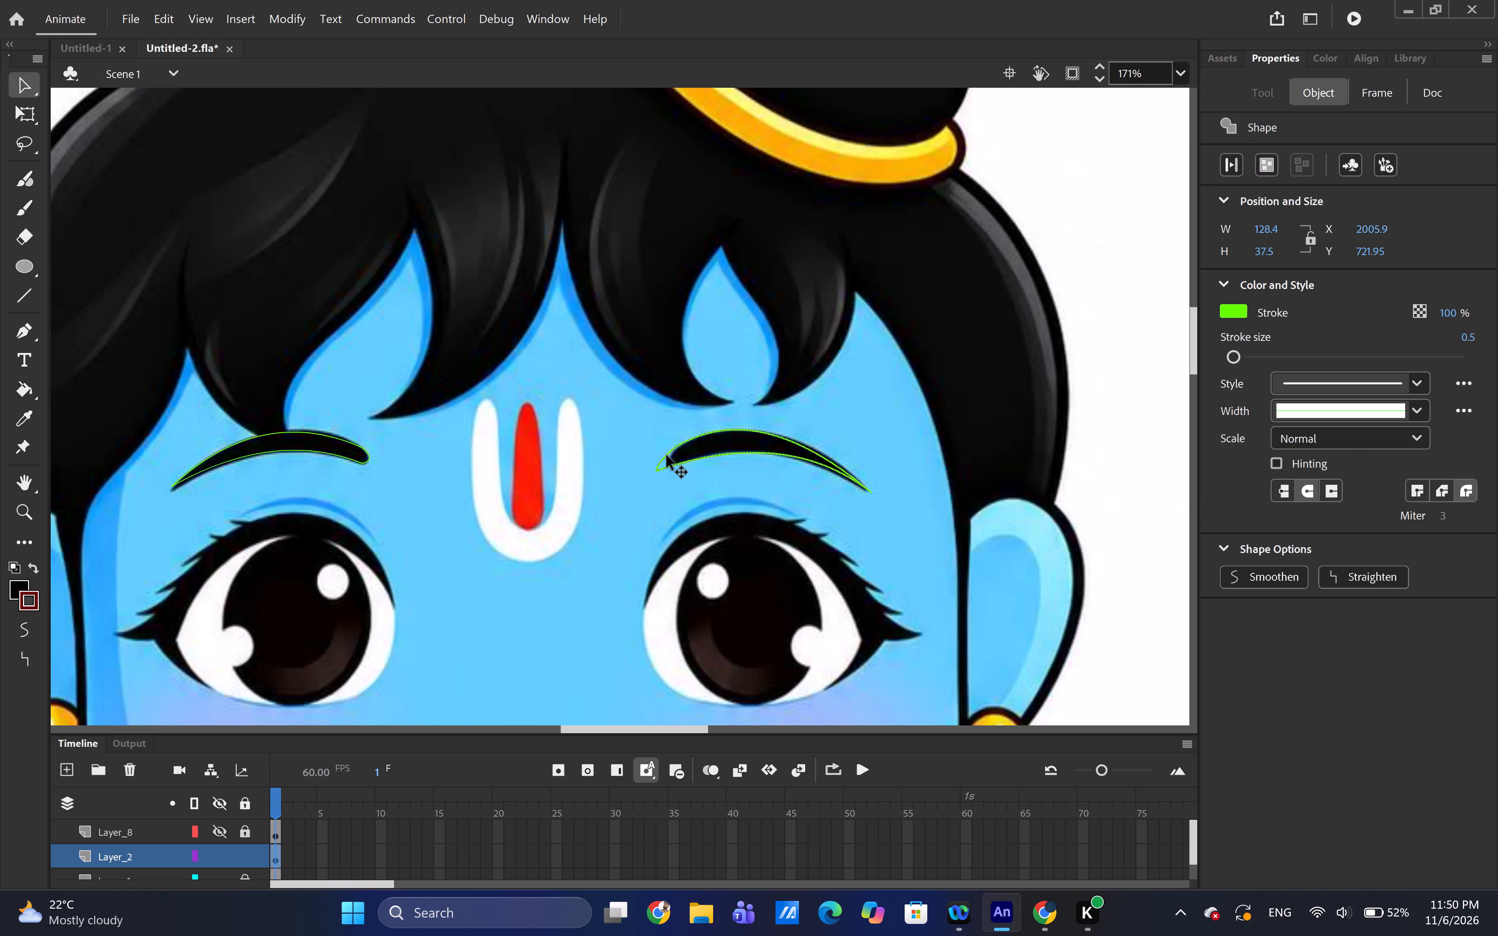
pyautogui.click(667, 456)
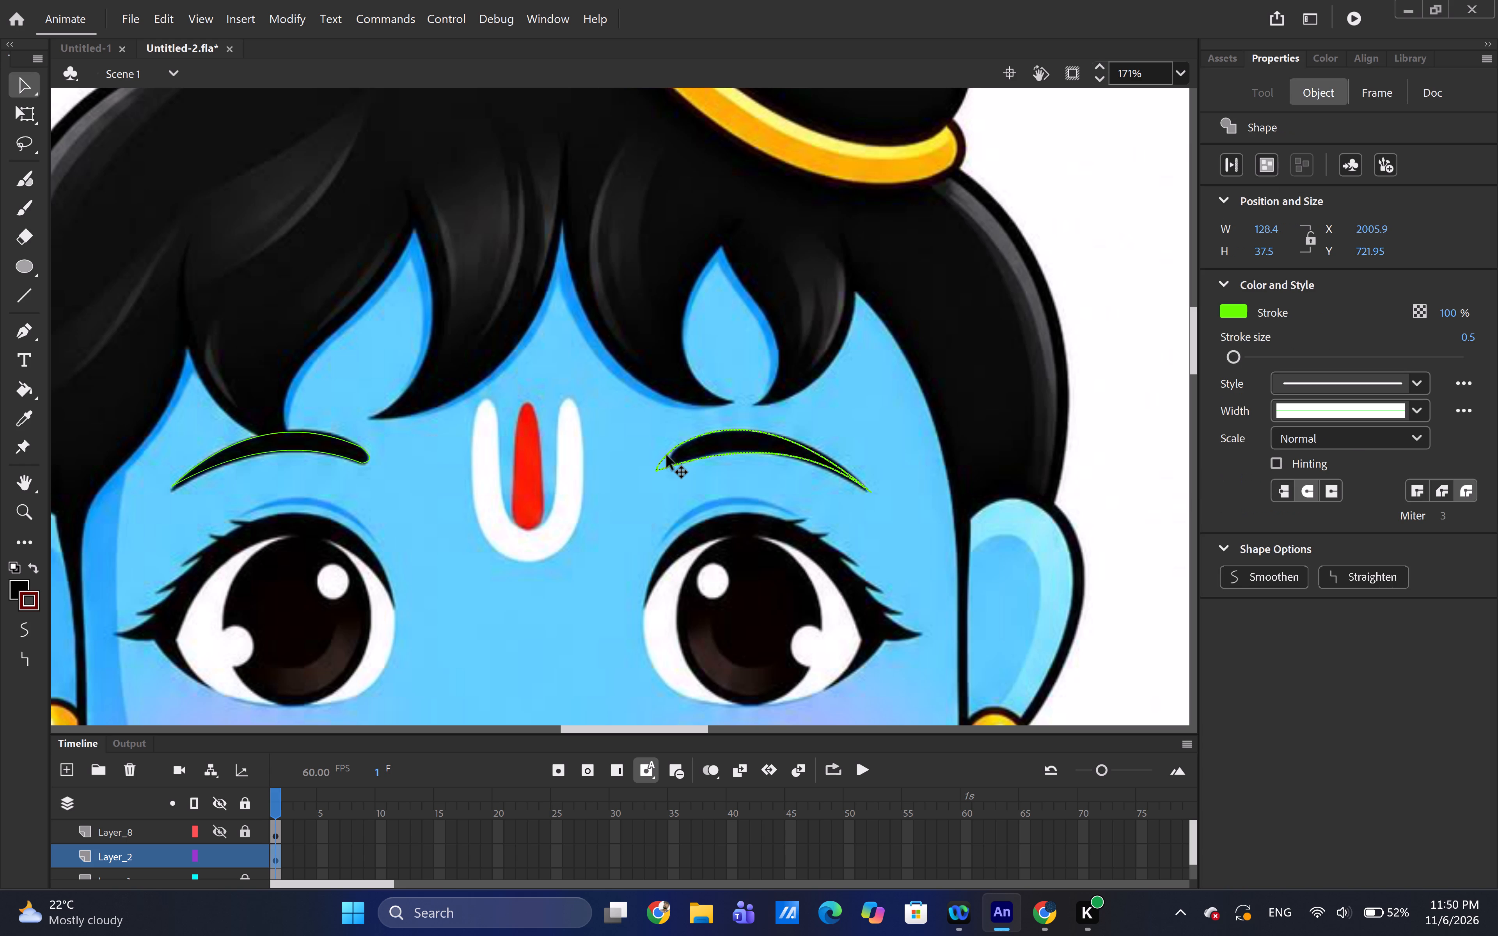
pyautogui.click(667, 456)
pyautogui.rightClick(667, 456)
pyautogui.click(694, 461)
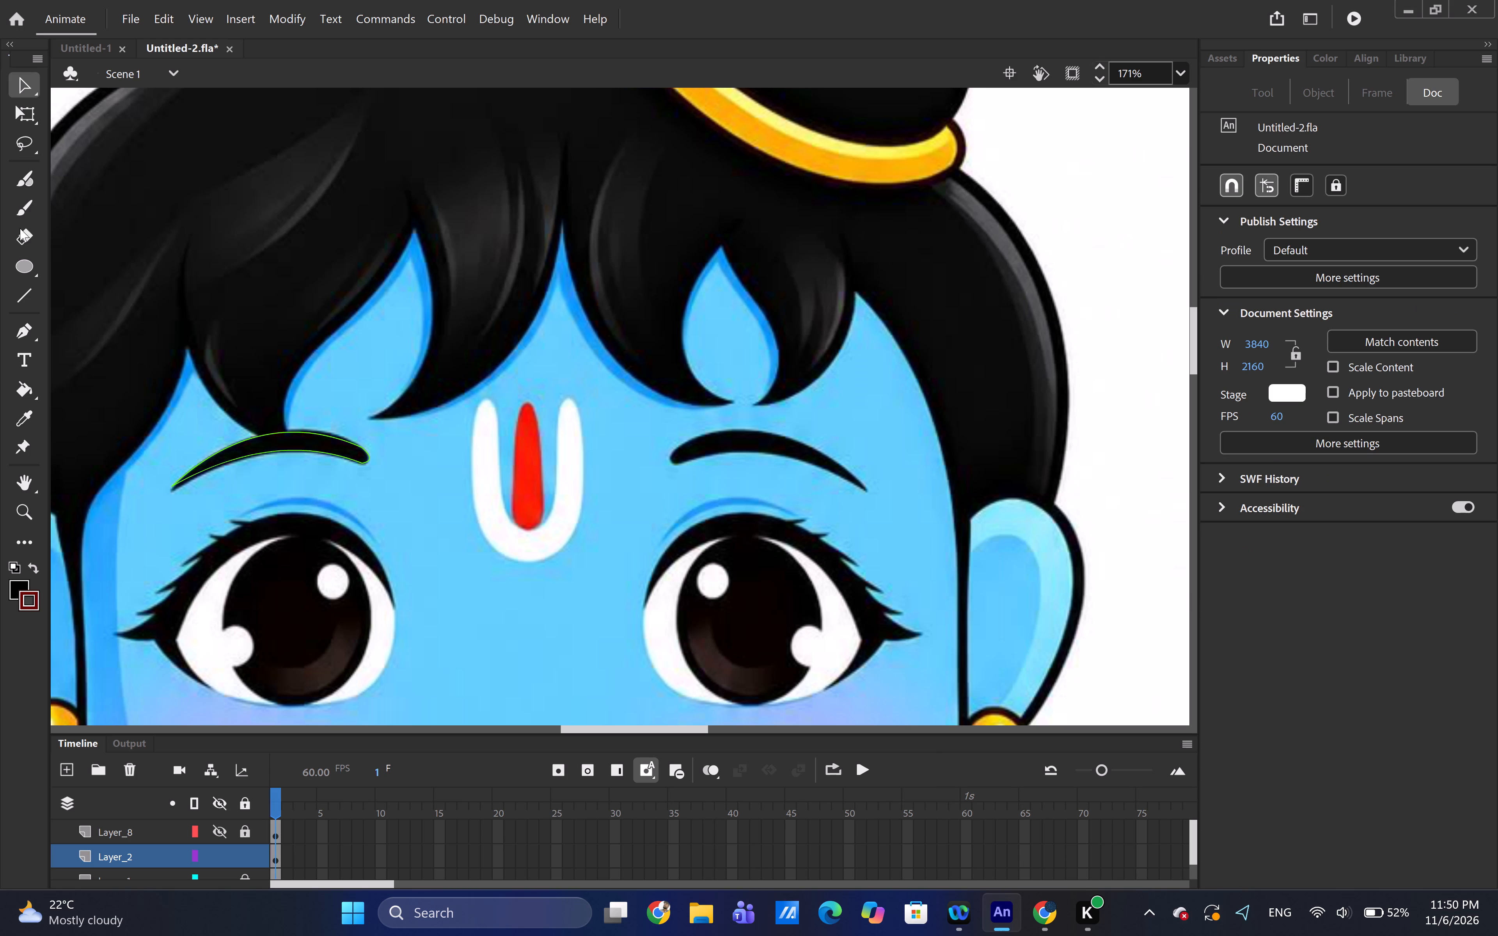
# Draw a new line from the right-hand eyebrow's inner end to its outer tip and bend it along the upper edge.
pyautogui.click(23, 304)
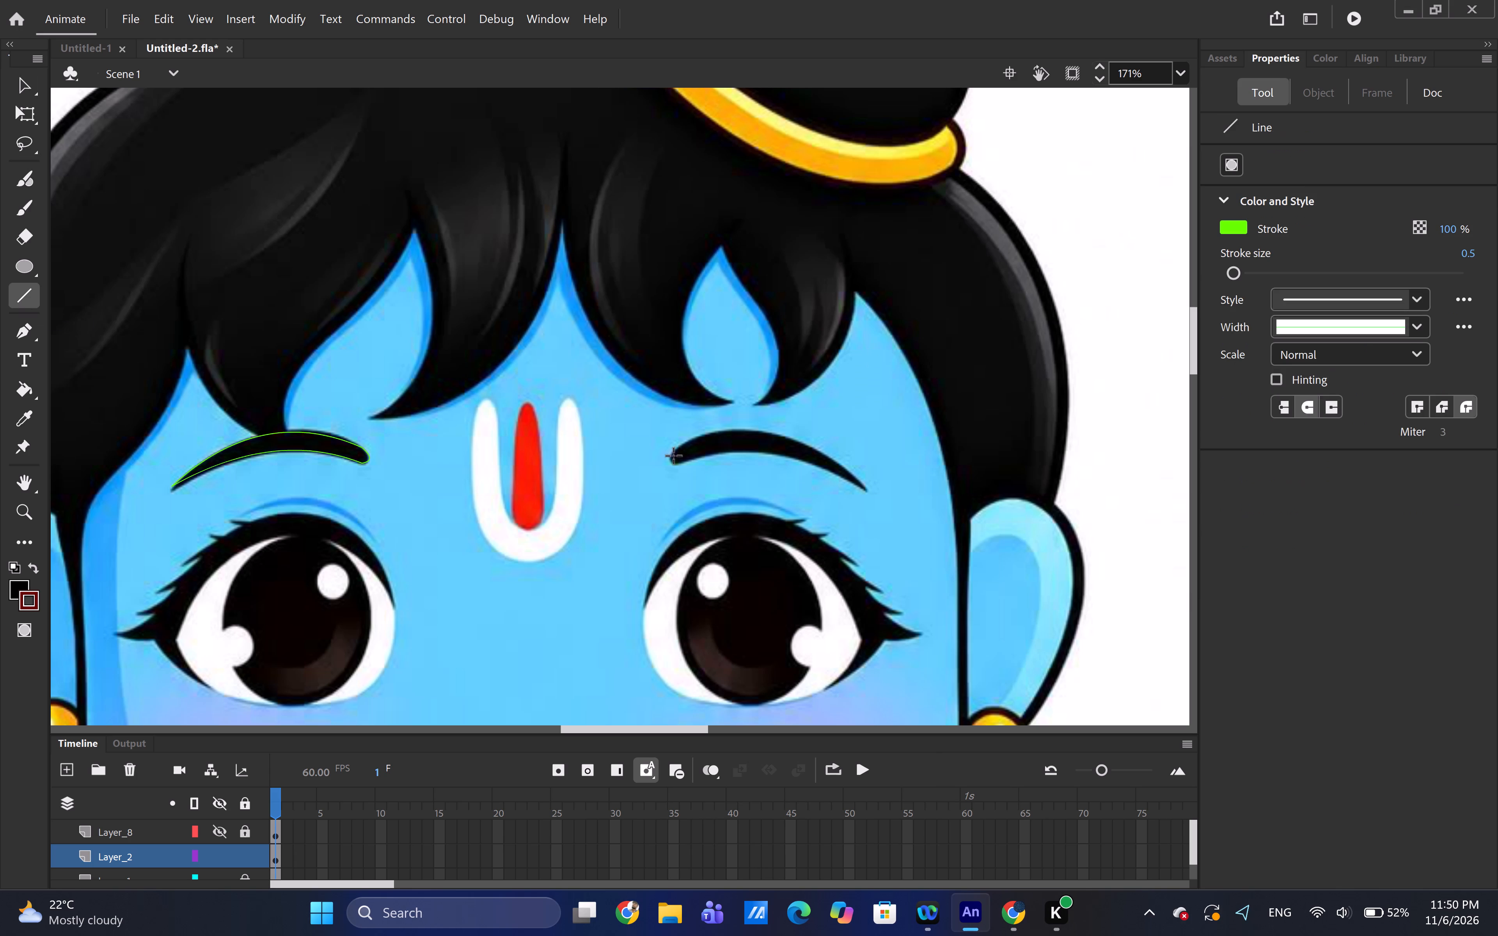
pyautogui.moveTo(674, 454); pyautogui.dragTo(747, 433)
pyautogui.moveTo(747, 433); pyautogui.dragTo(860, 480)
pyautogui.click(18, 79)
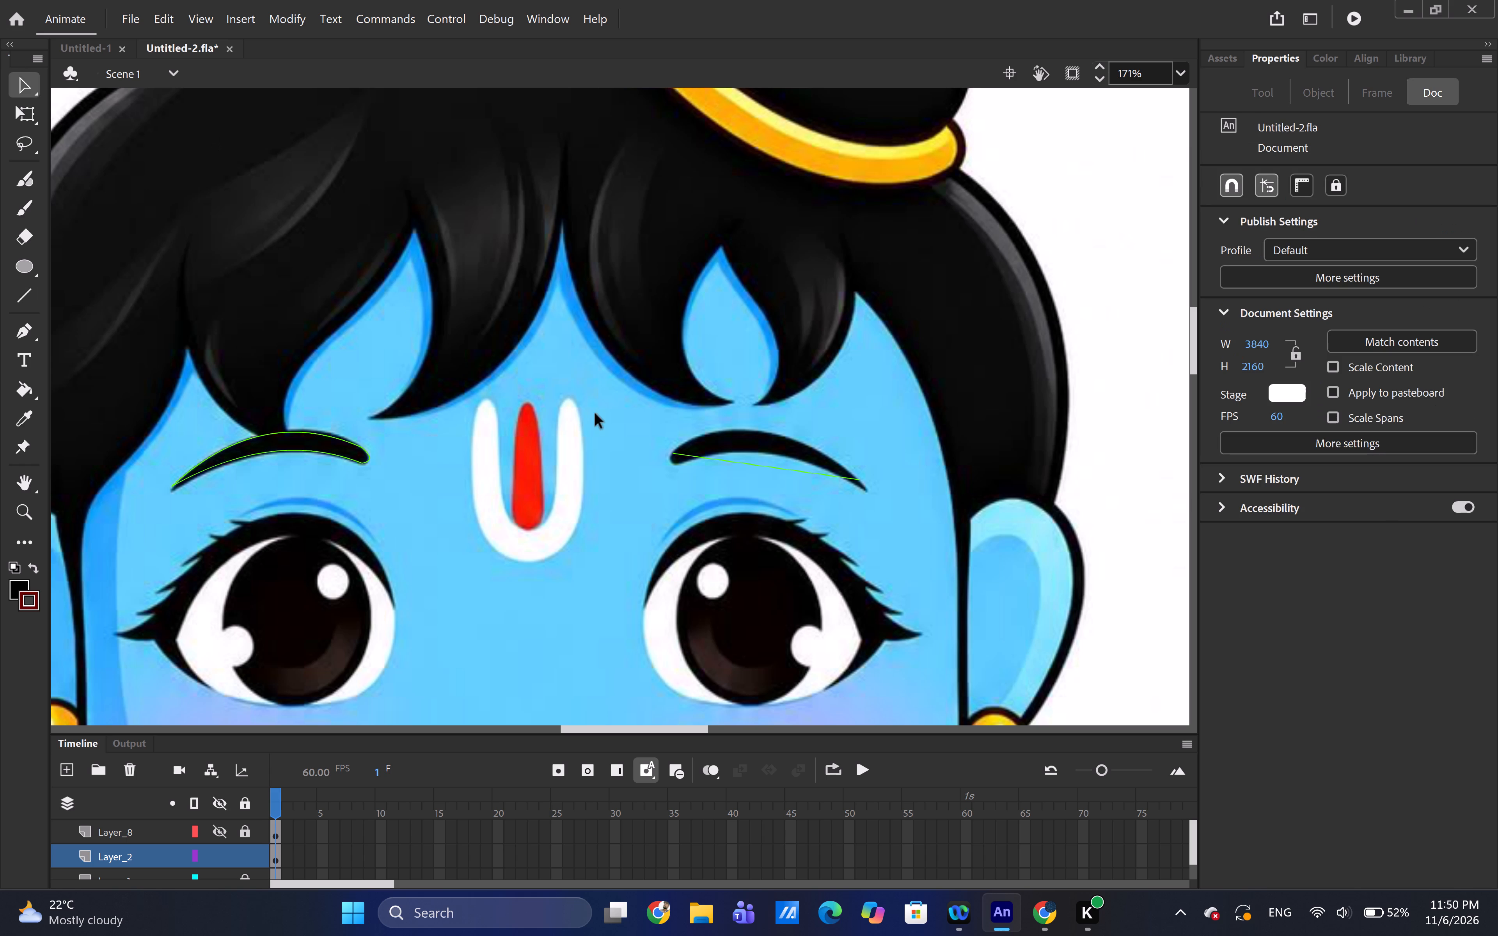
pyautogui.moveTo(751, 464); pyautogui.dragTo(751, 459)
pyautogui.moveTo(751, 459); pyautogui.dragTo(753, 427)
pyautogui.moveTo(753, 427); pyautogui.dragTo(753, 427)
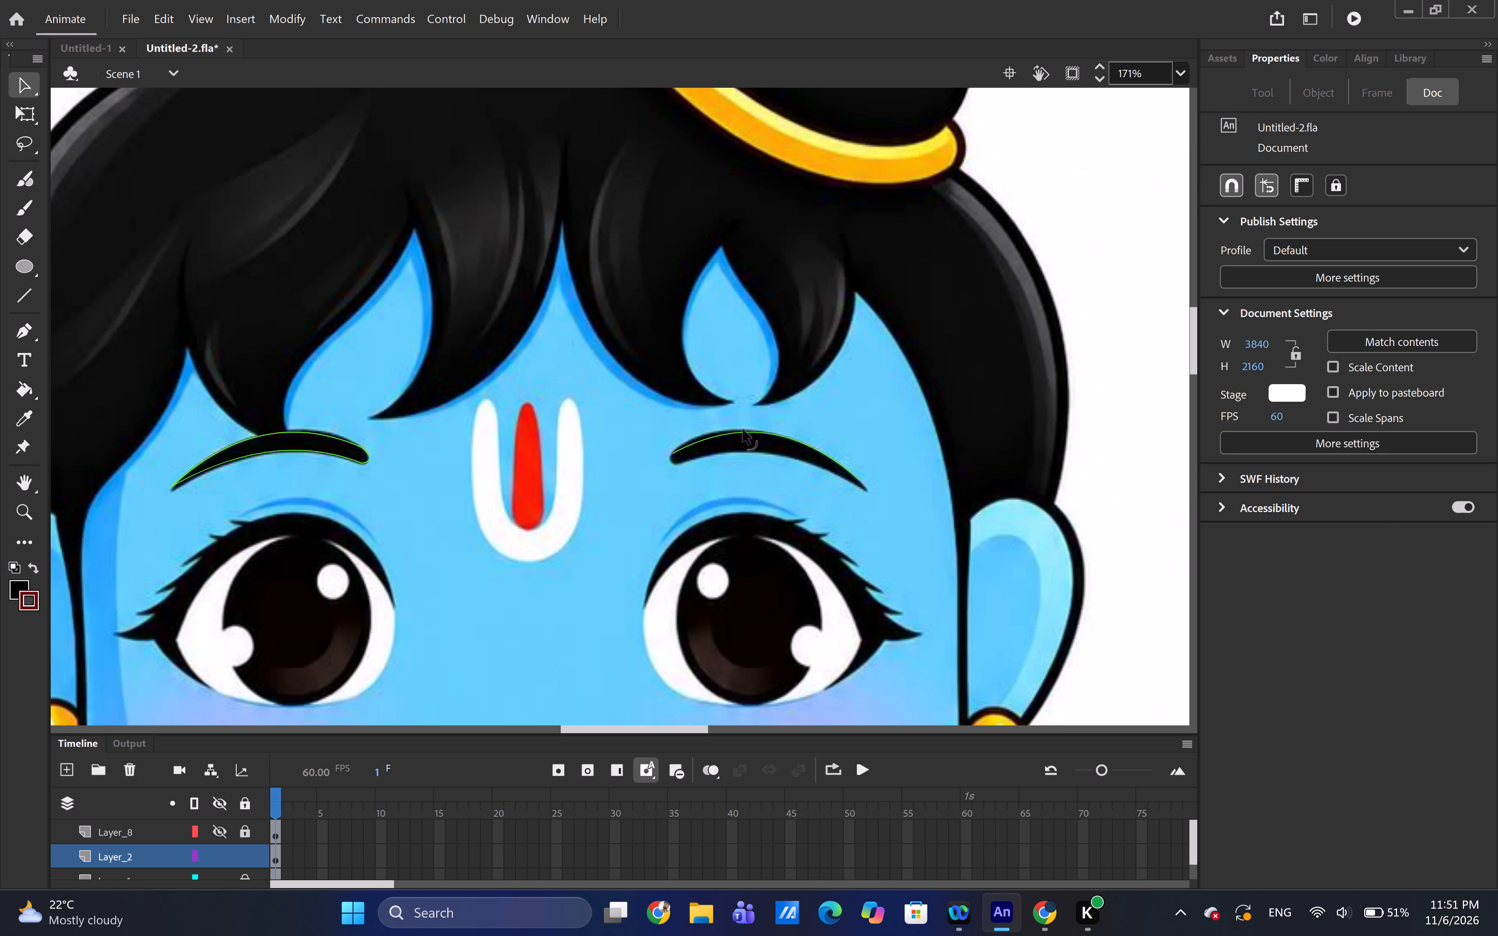
pyautogui.moveTo(728, 432); pyautogui.dragTo(728, 427)
pyautogui.moveTo(728, 427); pyautogui.dragTo(711, 426)
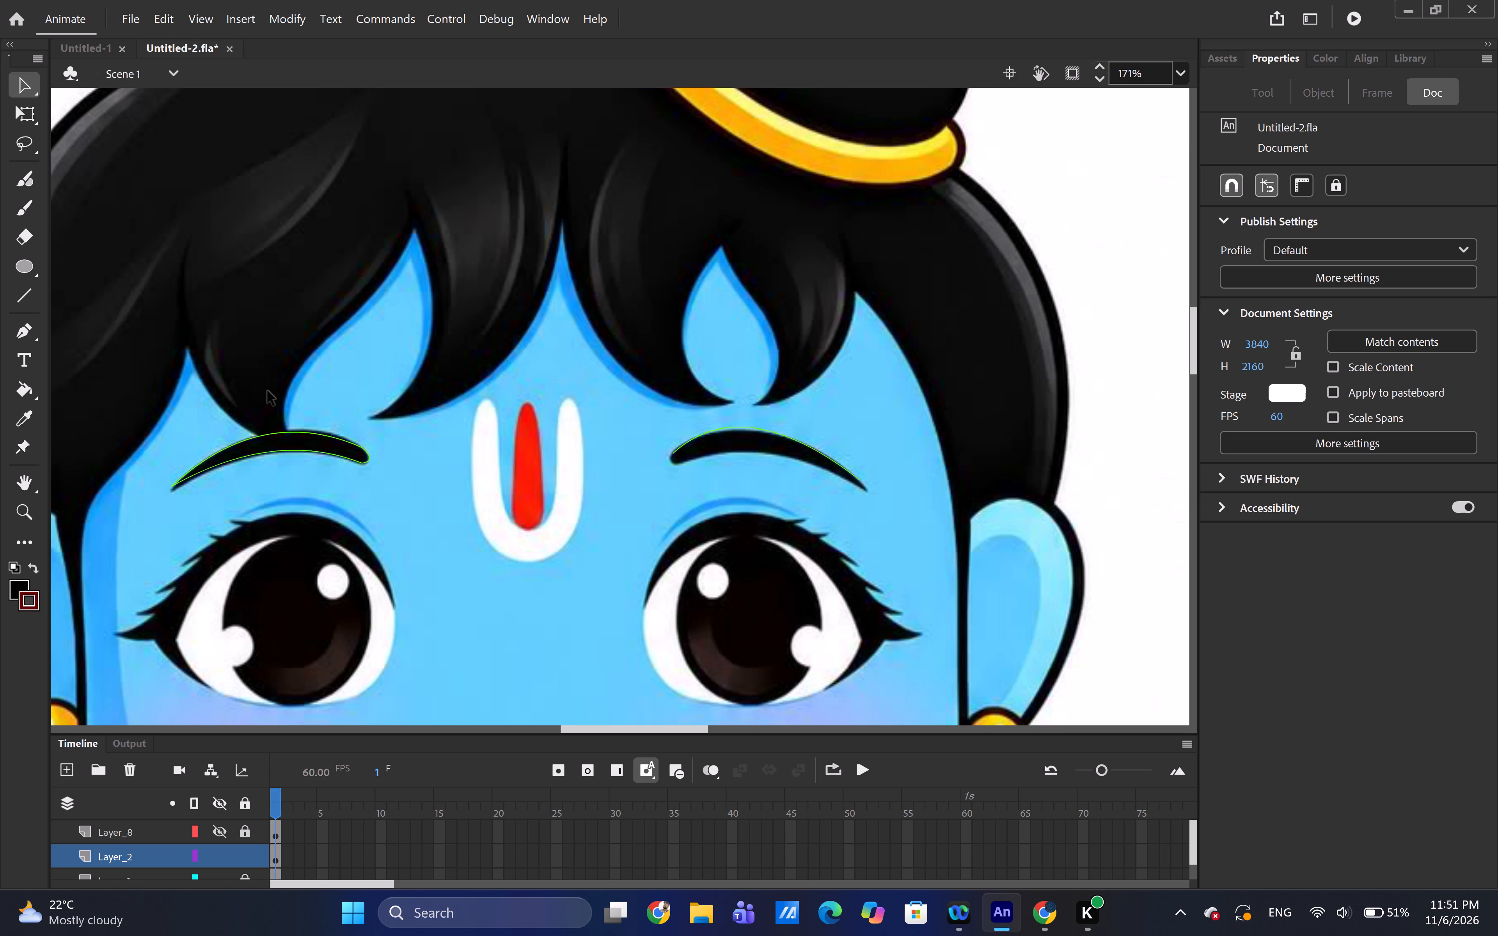
# Draw a line from the bottom of the right-hand eyebrow's inner end to its outer tip and bend it along the lower edge.
pyautogui.click(21, 300)
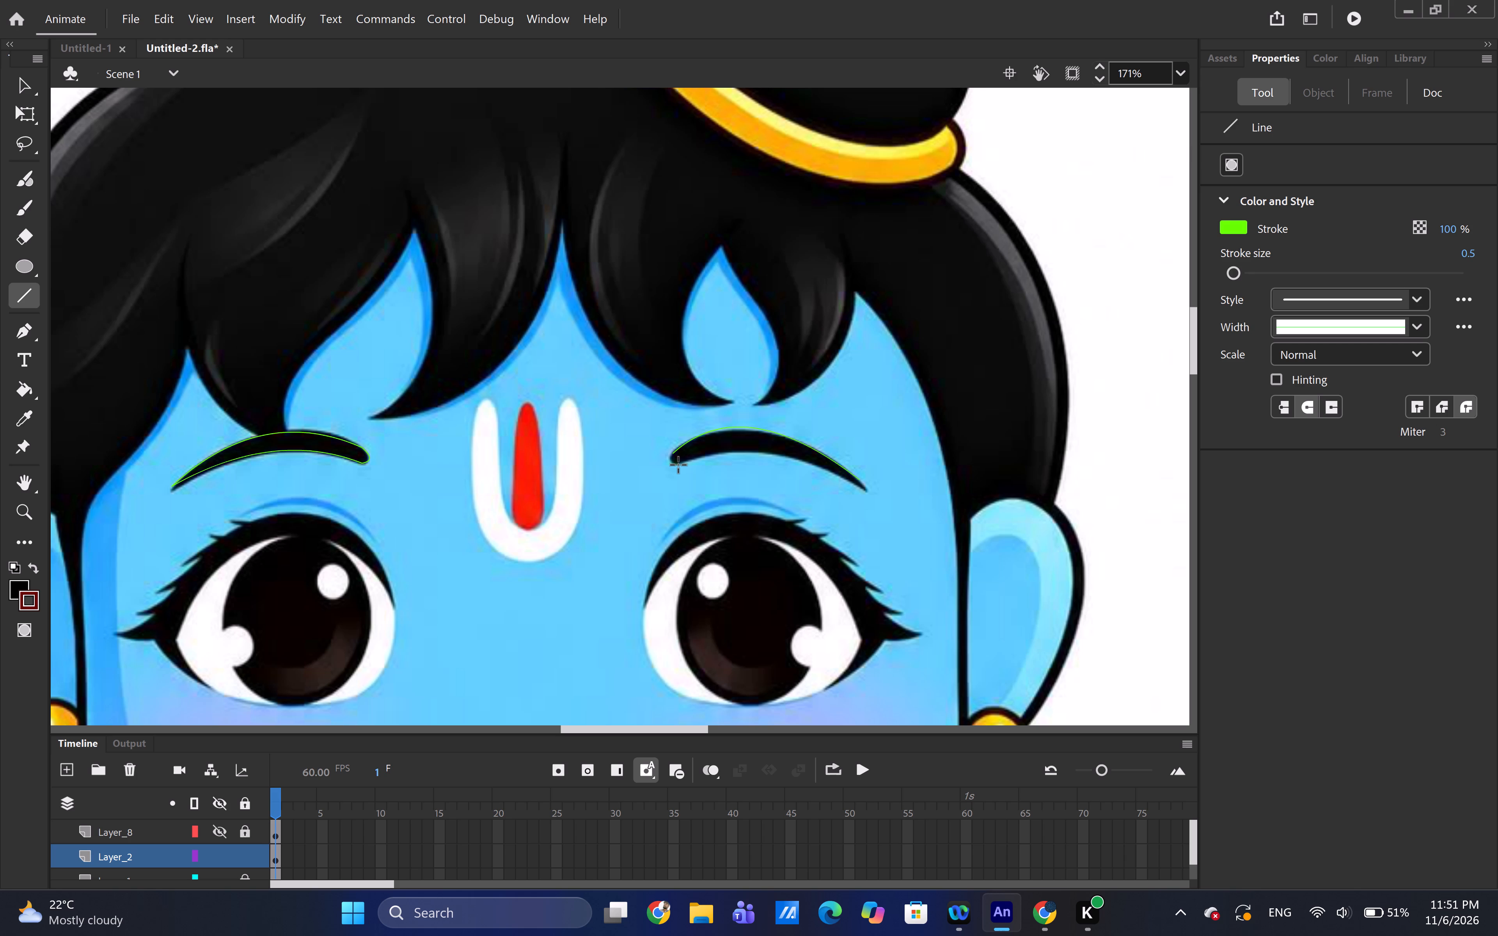
pyautogui.moveTo(678, 465); pyautogui.dragTo(862, 488)
pyautogui.moveTo(862, 488); pyautogui.dragTo(861, 493)
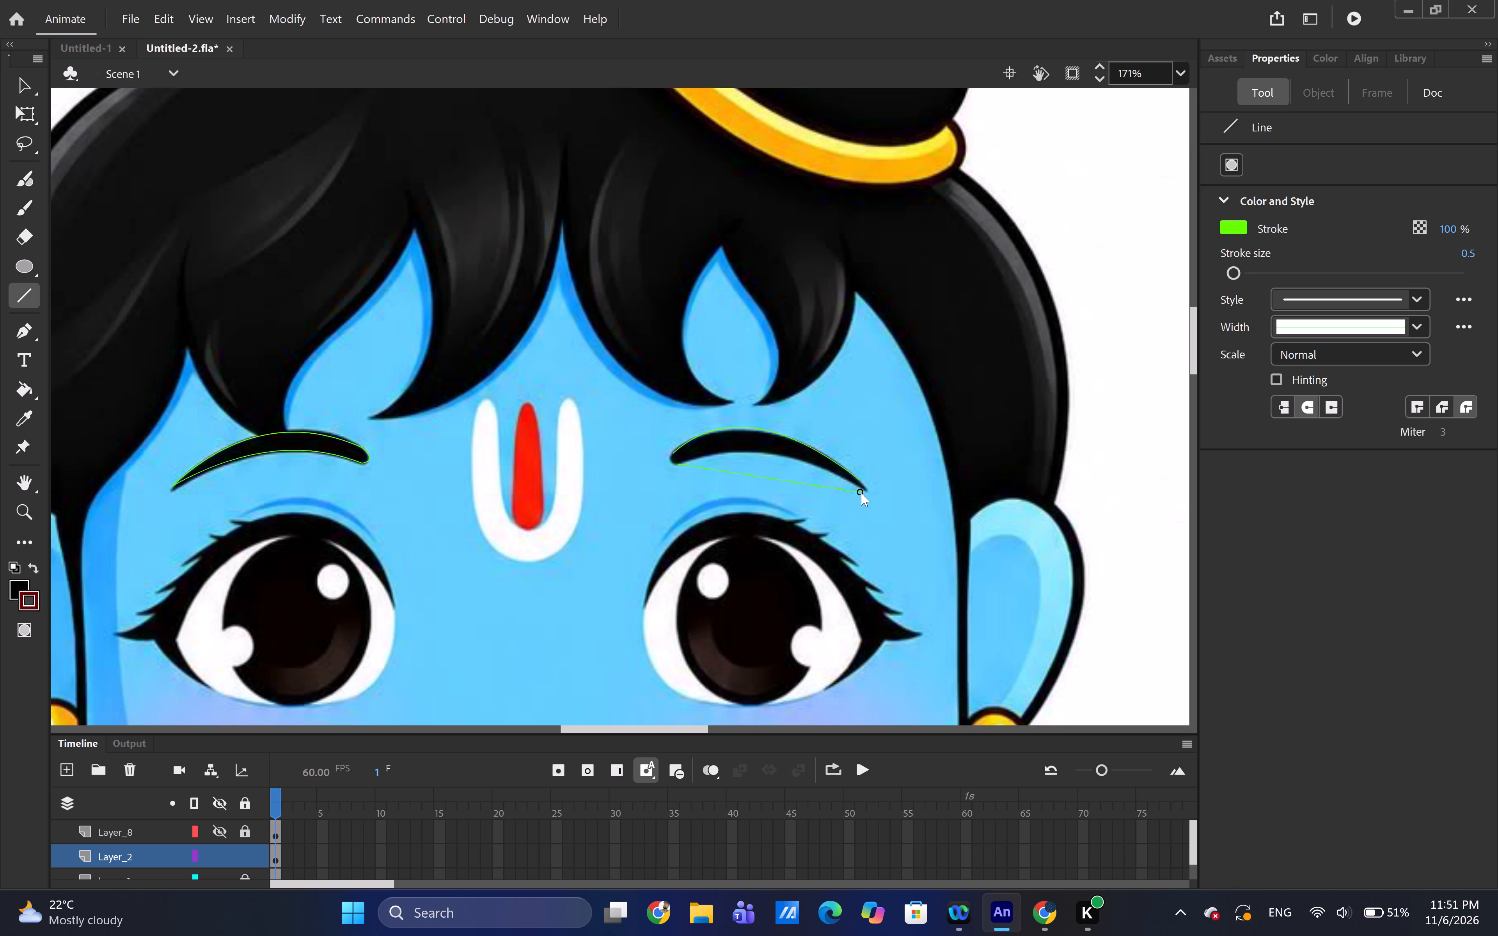
pyautogui.moveTo(861, 493); pyautogui.dragTo(862, 491)
pyautogui.click(13, 97)
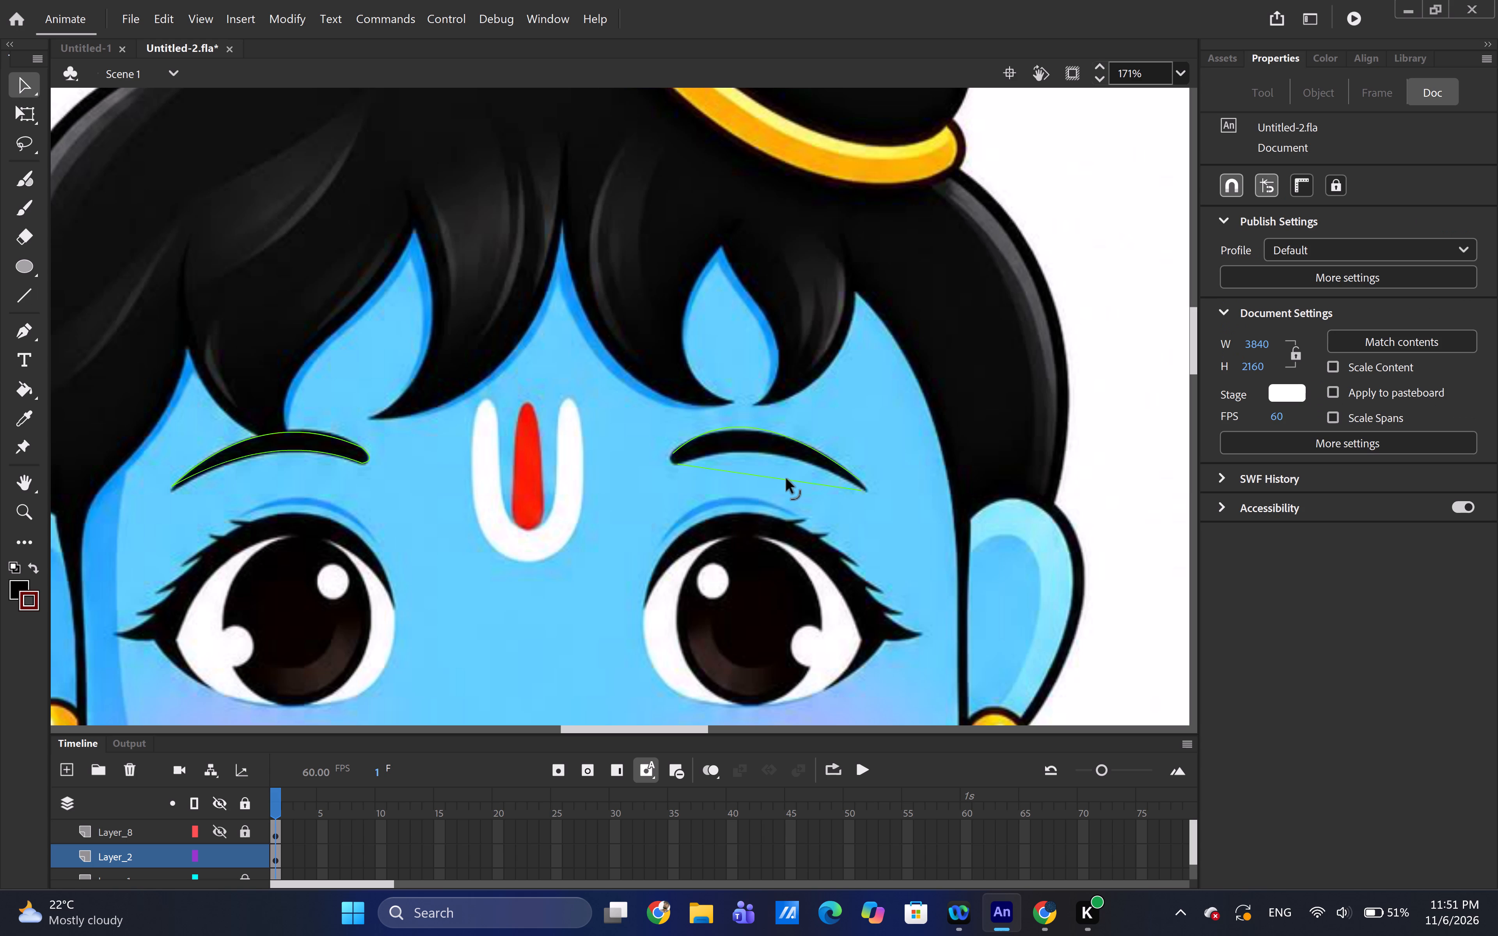
pyautogui.moveTo(786, 479); pyautogui.dragTo(786, 457)
pyautogui.moveTo(786, 457); pyautogui.dragTo(788, 454)
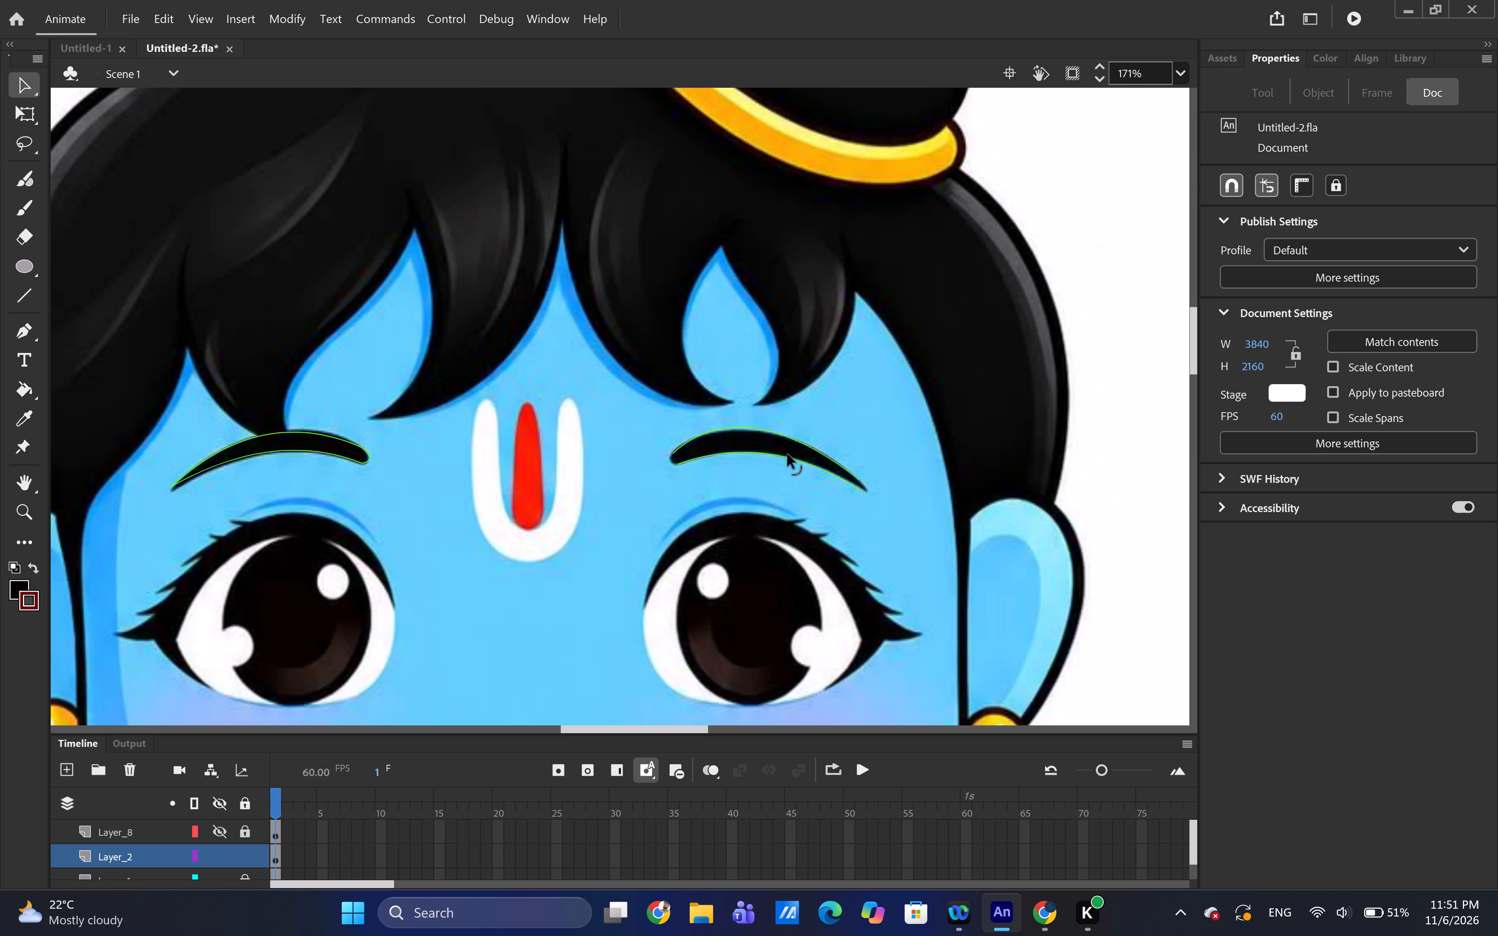
pyautogui.moveTo(788, 454); pyautogui.dragTo(832, 461)
pyautogui.moveTo(832, 461); pyautogui.dragTo(781, 451)
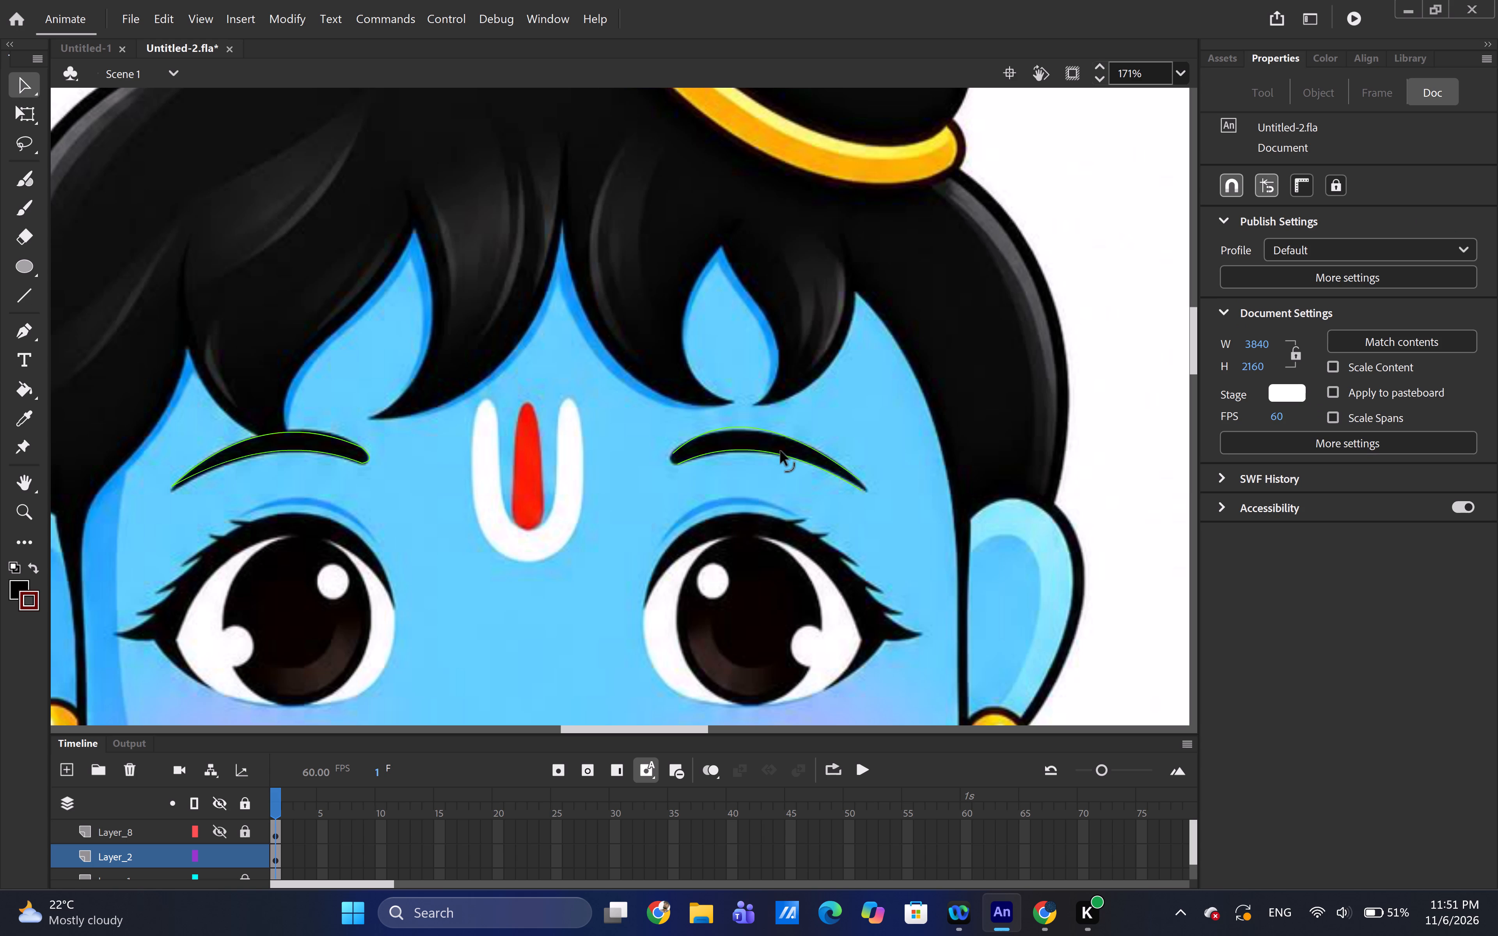
pyautogui.moveTo(781, 451); pyautogui.dragTo(780, 451)
# Nudge the outer tip of the right-hand eyebrow outline until it sits on the tip of the reference eyebrow.
pyautogui.moveTo(860, 479); pyautogui.dragTo(864, 488)
pyautogui.moveTo(864, 488); pyautogui.dragTo(875, 482)
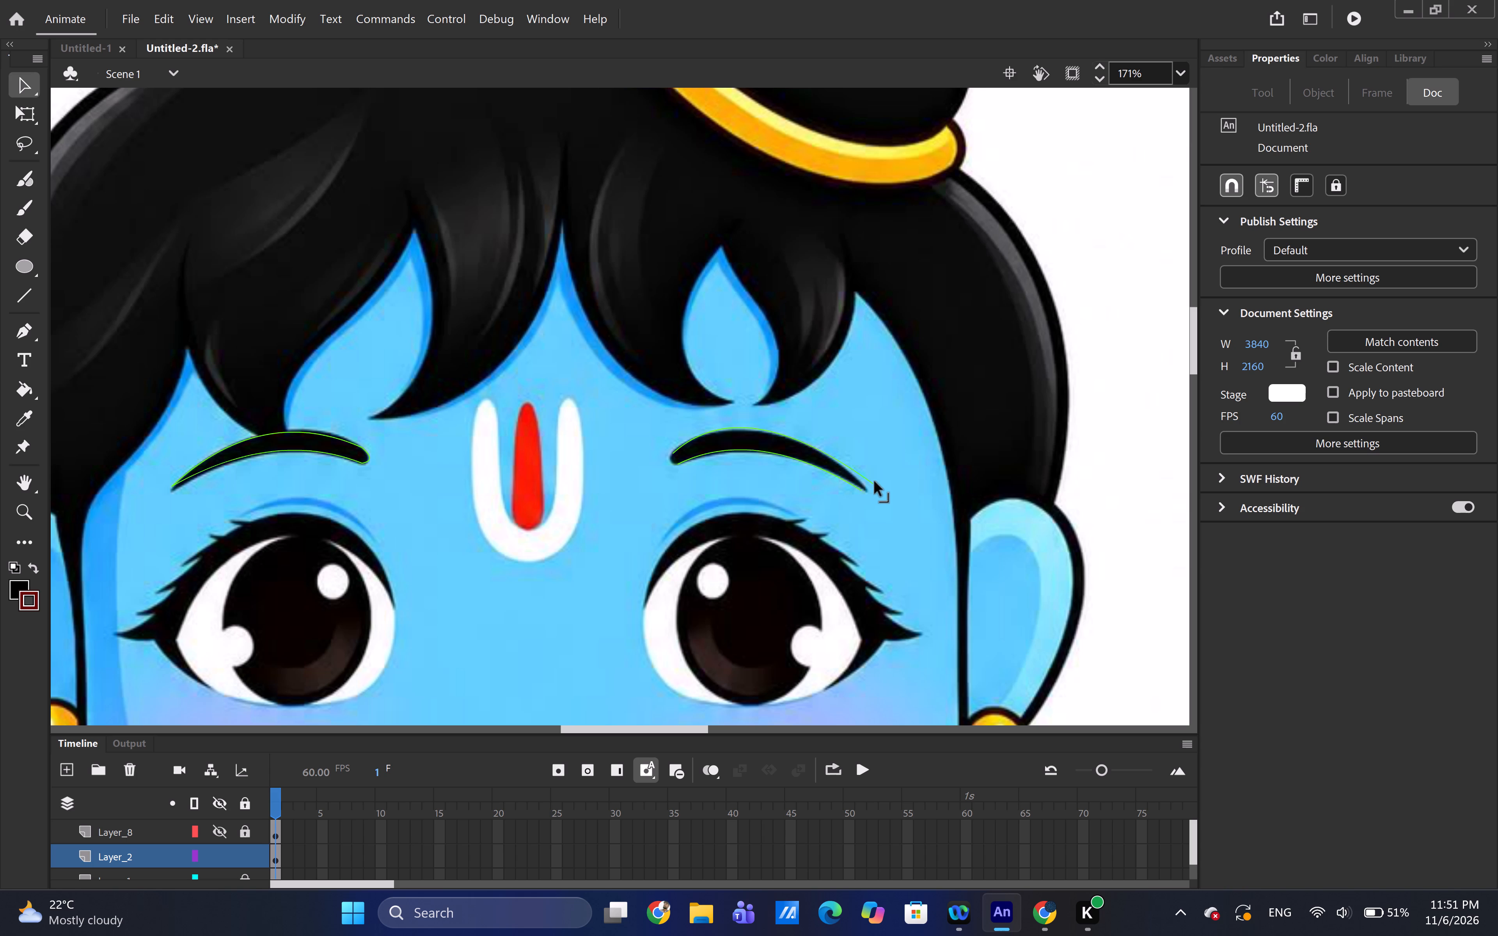
pyautogui.moveTo(875, 482); pyautogui.dragTo(872, 484)
pyautogui.moveTo(872, 484); pyautogui.dragTo(868, 480)
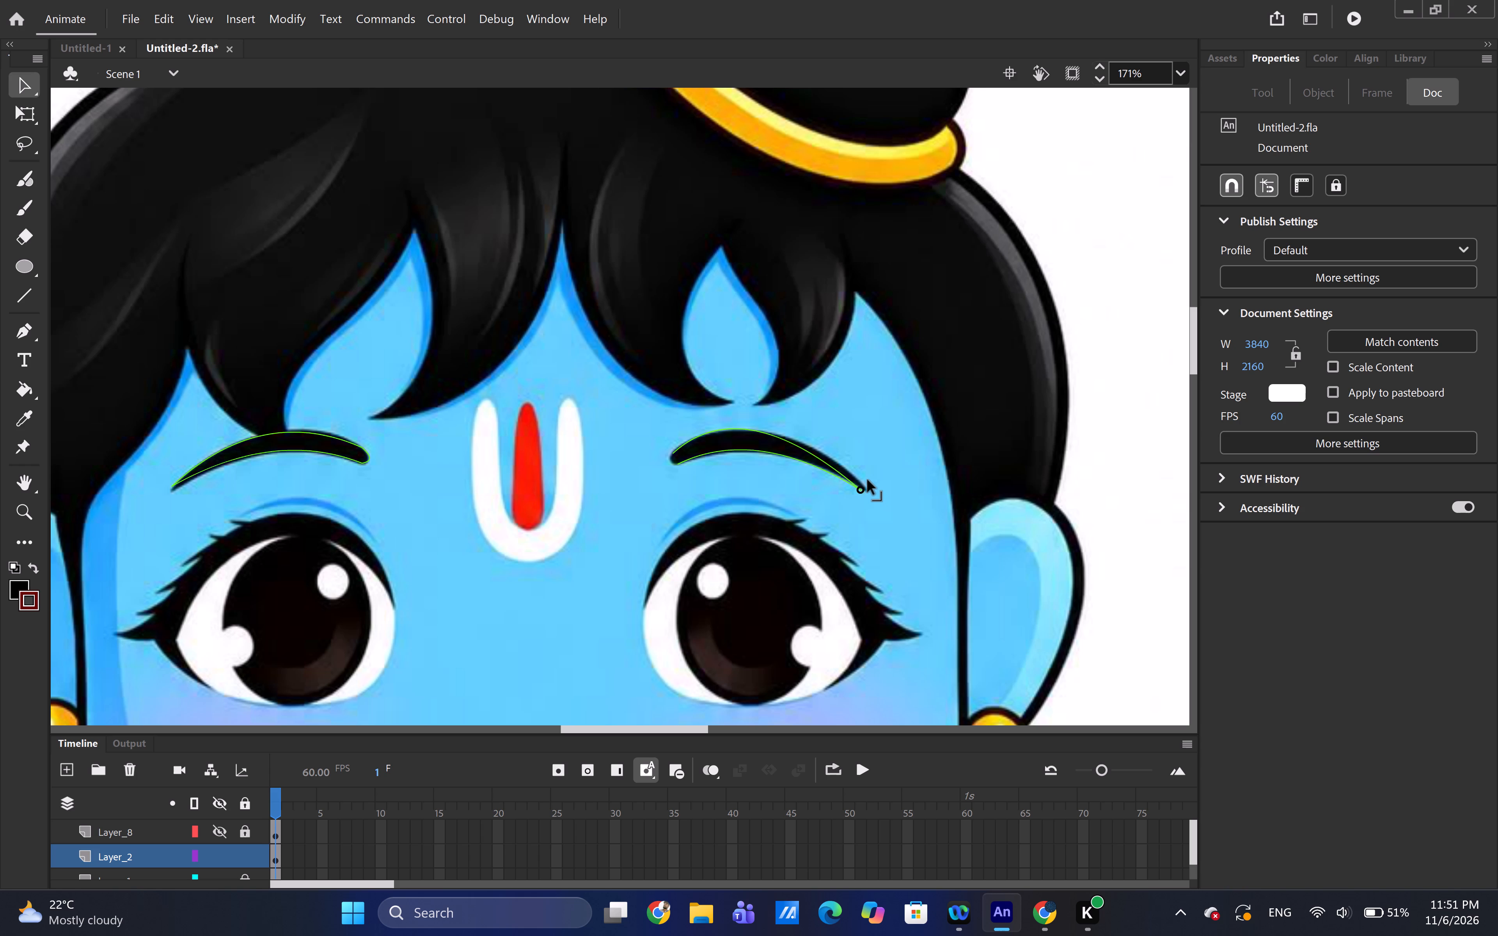
pyautogui.moveTo(868, 480); pyautogui.dragTo(872, 485)
pyautogui.moveTo(872, 485); pyautogui.dragTo(871, 484)
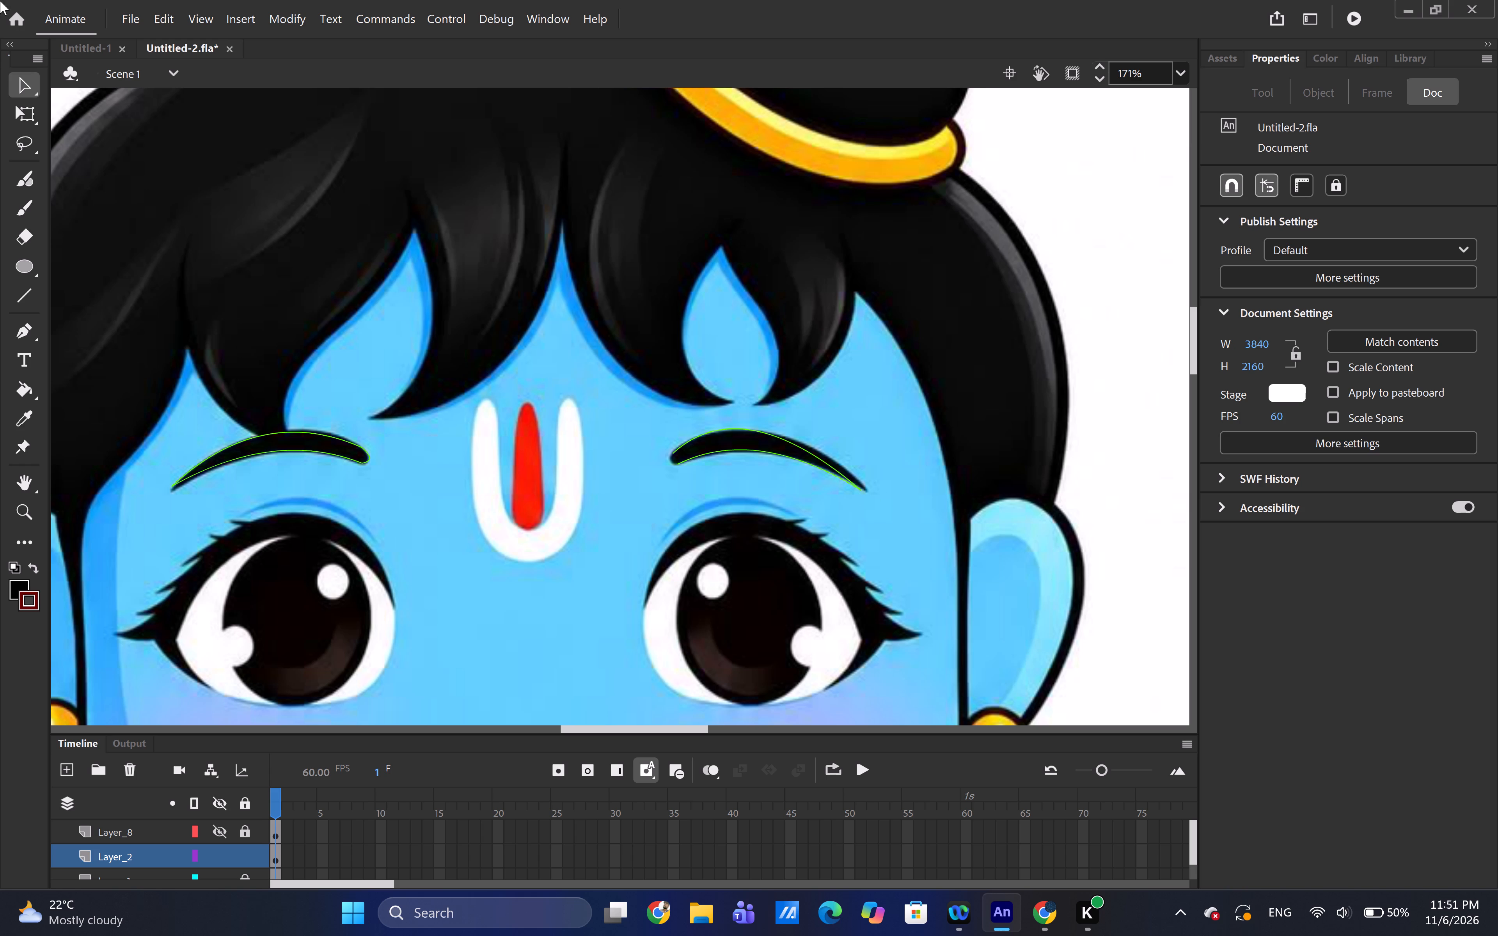
# Draw short line segments across the right-hand eyebrow's inner end to close the gap between its upper and lower edges.
pyautogui.click(11, 310)
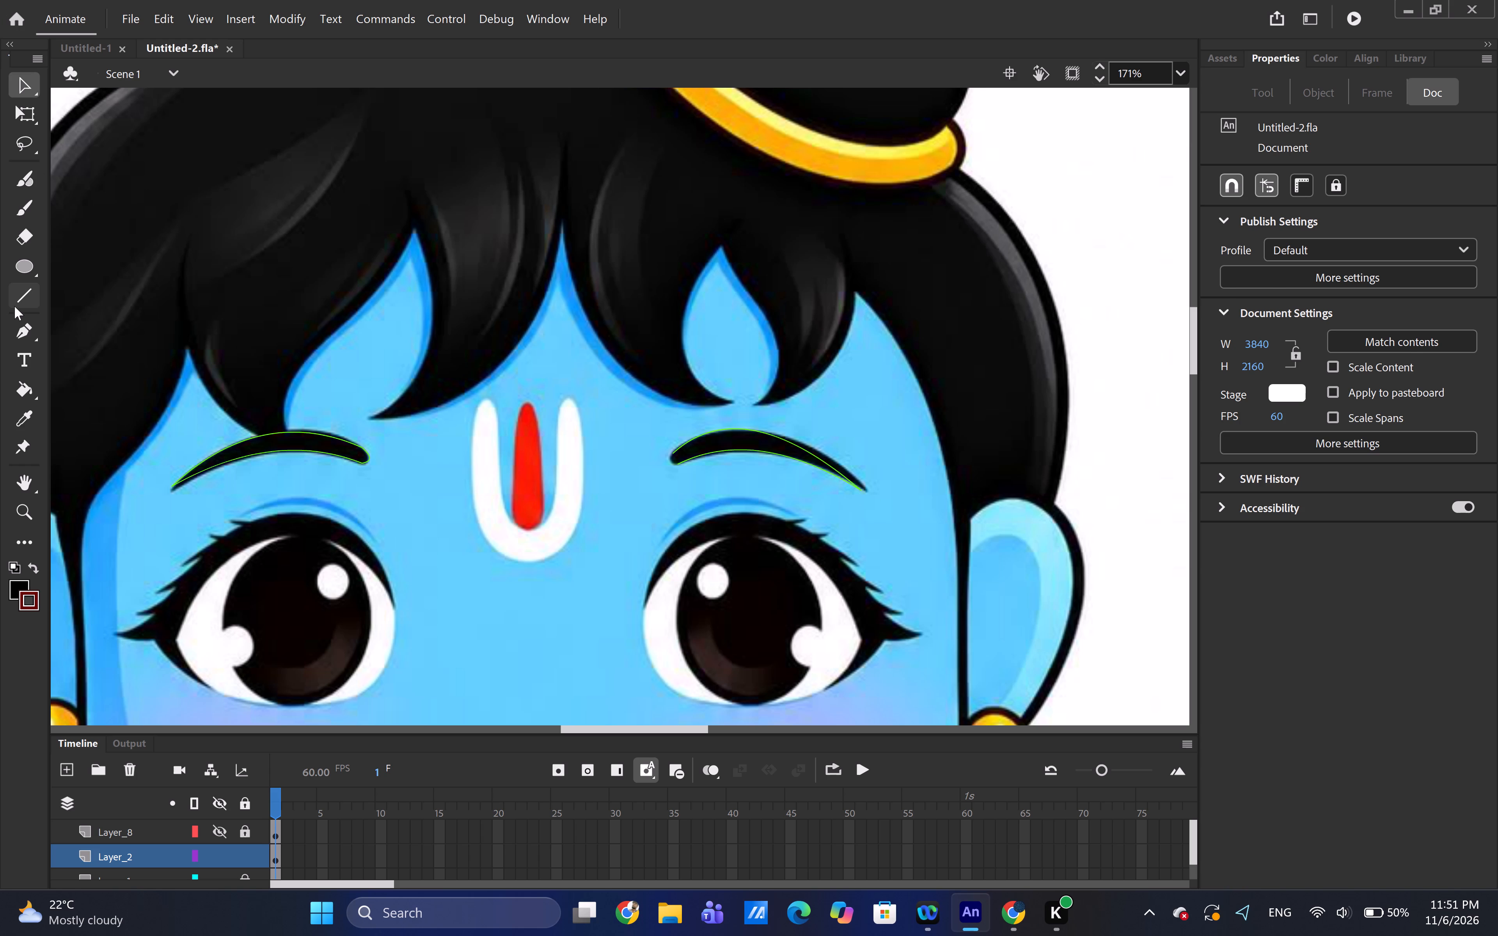
pyautogui.click(14, 306)
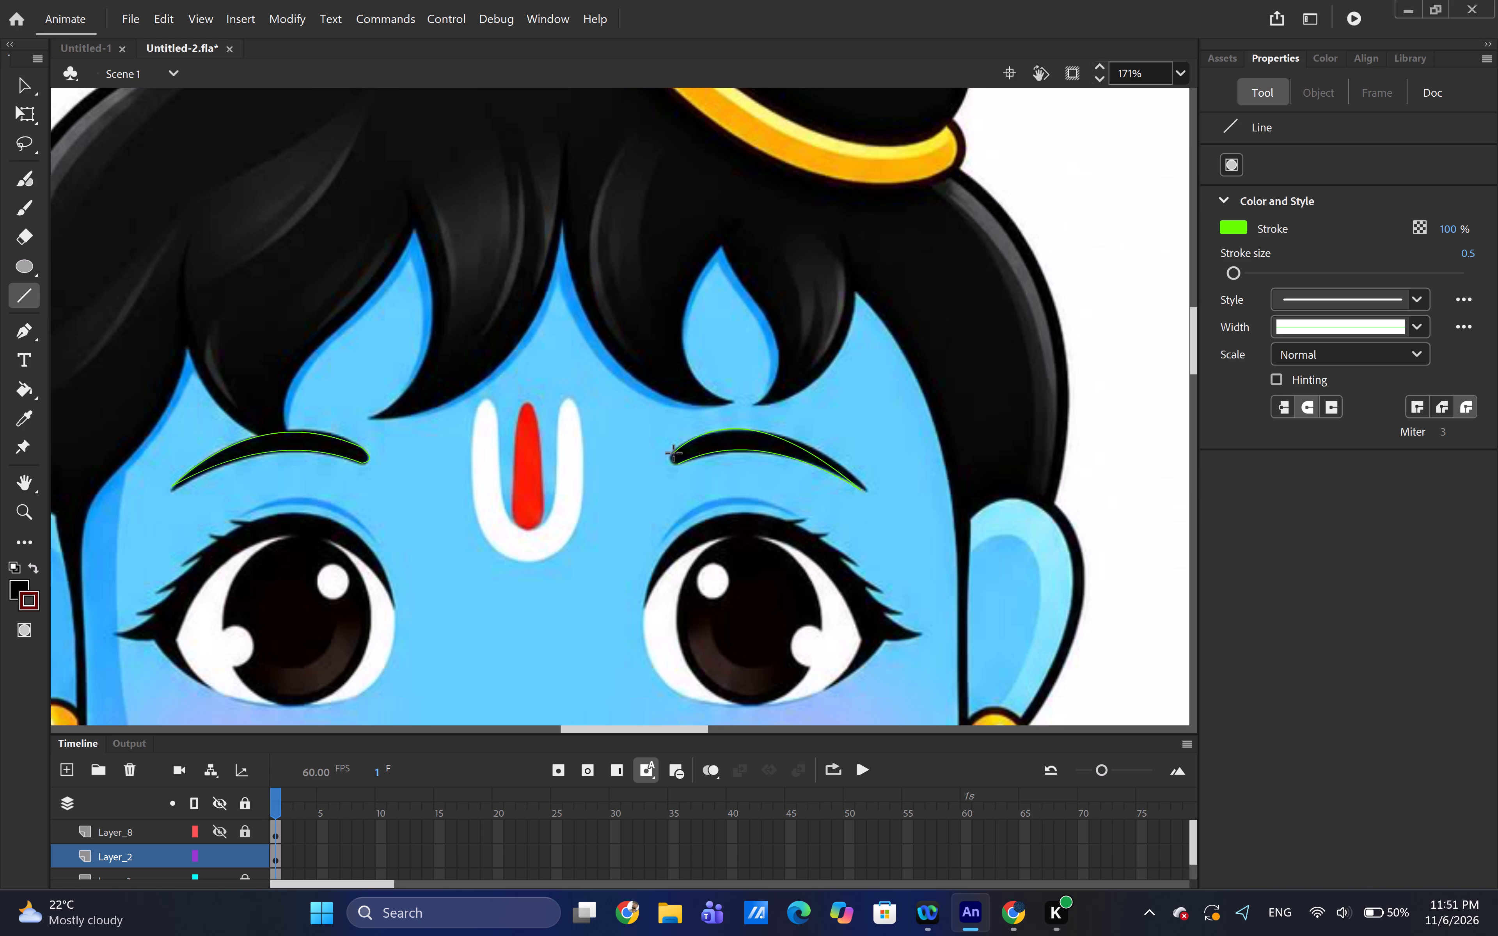
pyautogui.moveTo(674, 453); pyautogui.dragTo(676, 461)
pyautogui.moveTo(676, 461); pyautogui.dragTo(676, 464)
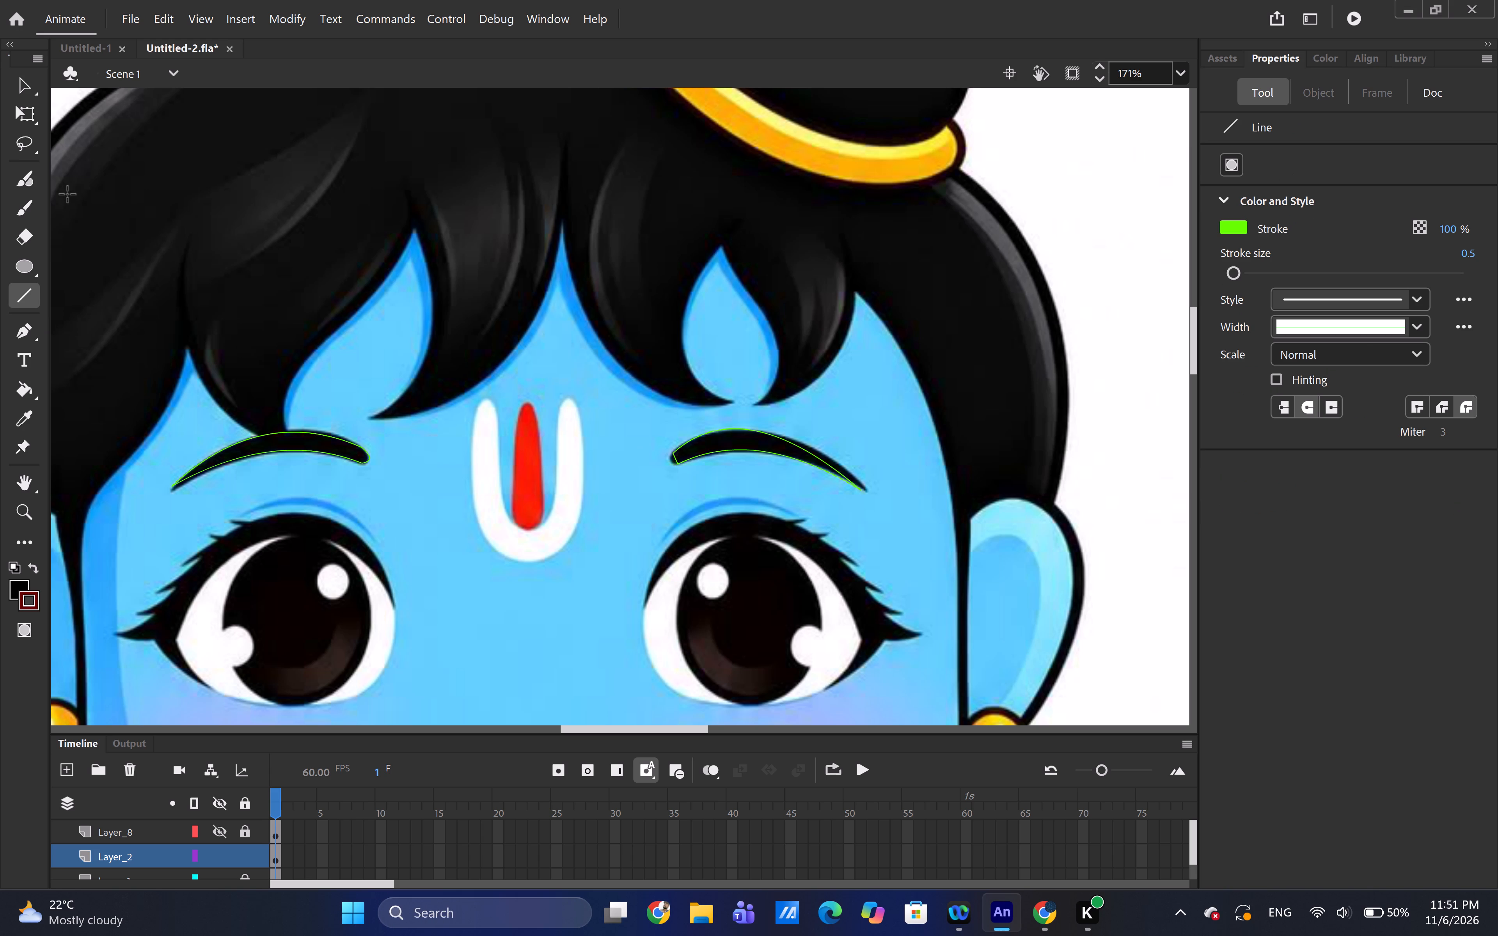
# Move the corners and bend the closing line at the right-hand eyebrow's inner end to follow the rounded reference shape.
pyautogui.click(19, 89)
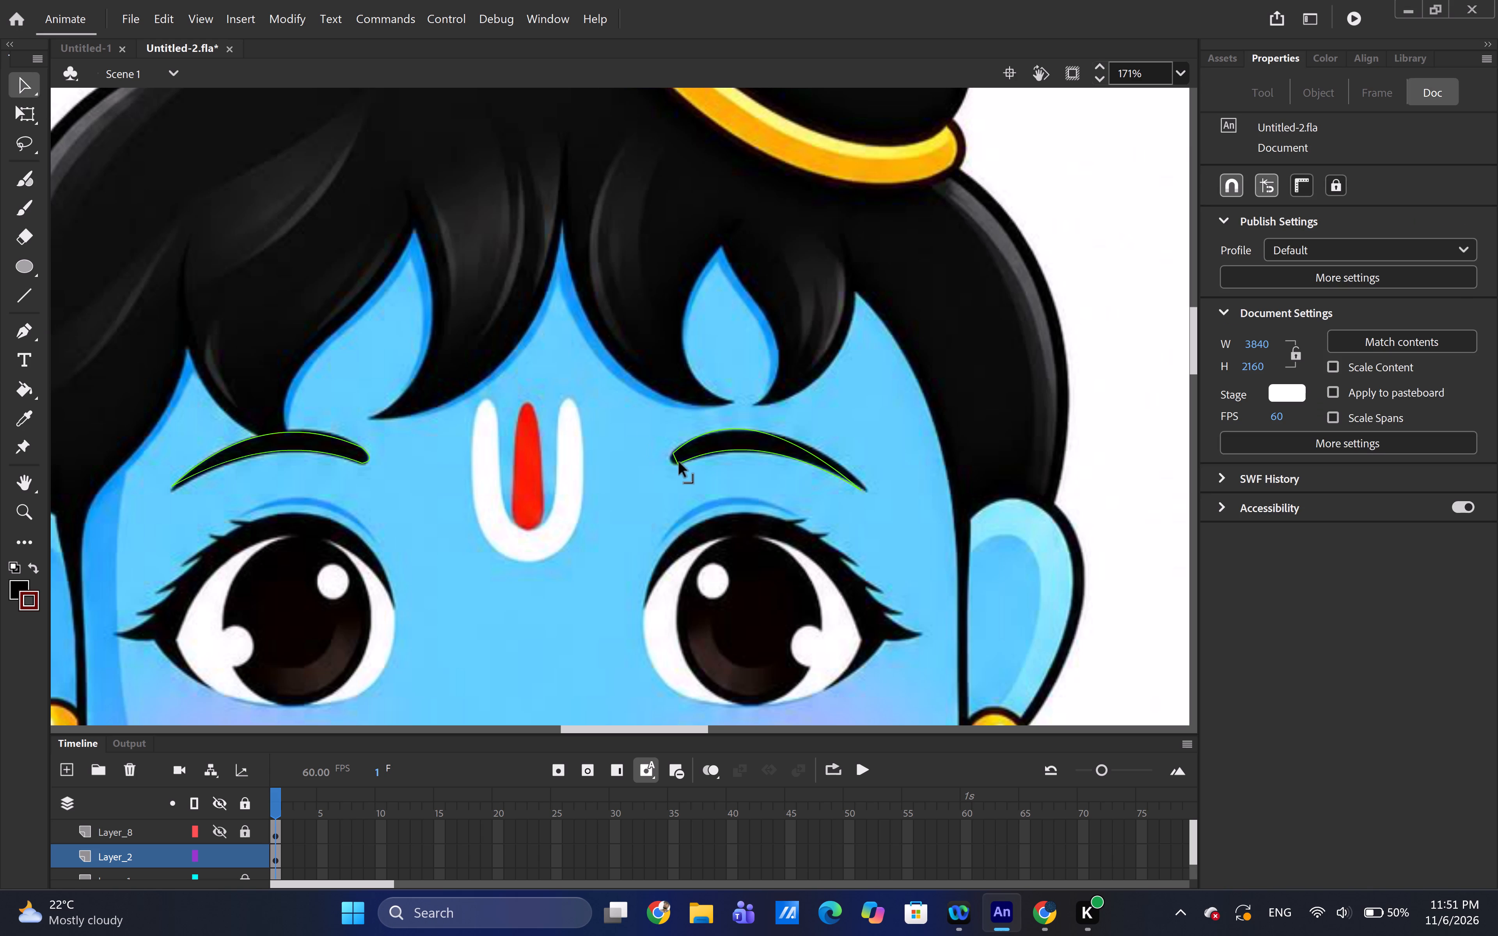
pyautogui.moveTo(676, 457); pyautogui.dragTo(668, 460)
pyautogui.moveTo(668, 460); pyautogui.dragTo(670, 448)
pyautogui.moveTo(670, 448); pyautogui.dragTo(666, 453)
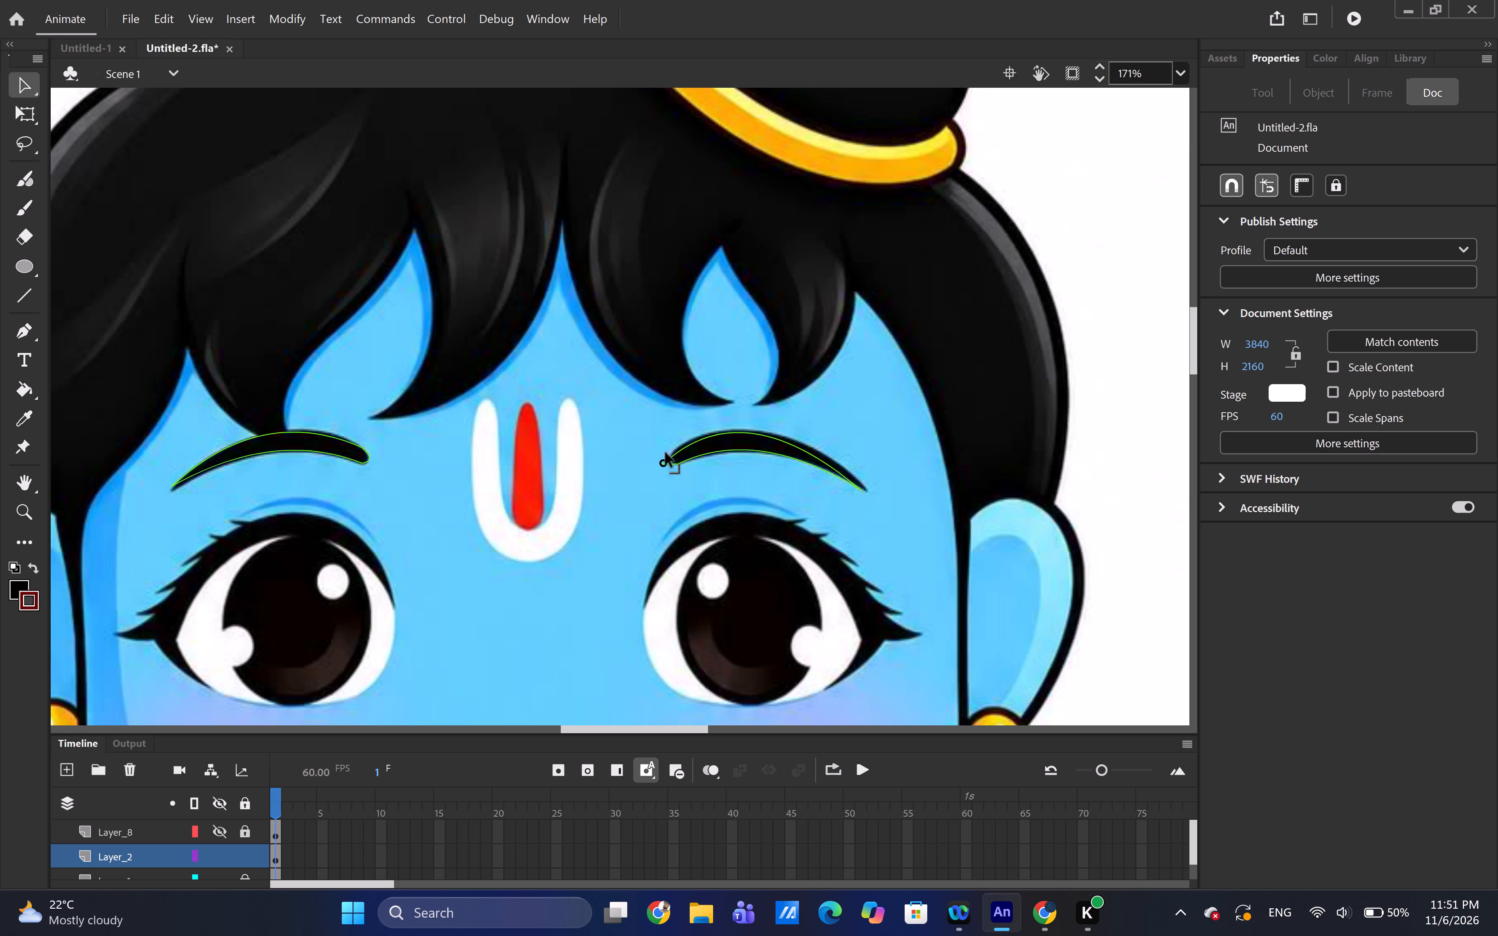
pyautogui.moveTo(666, 453); pyautogui.dragTo(669, 450)
pyautogui.moveTo(669, 450); pyautogui.dragTo(670, 449)
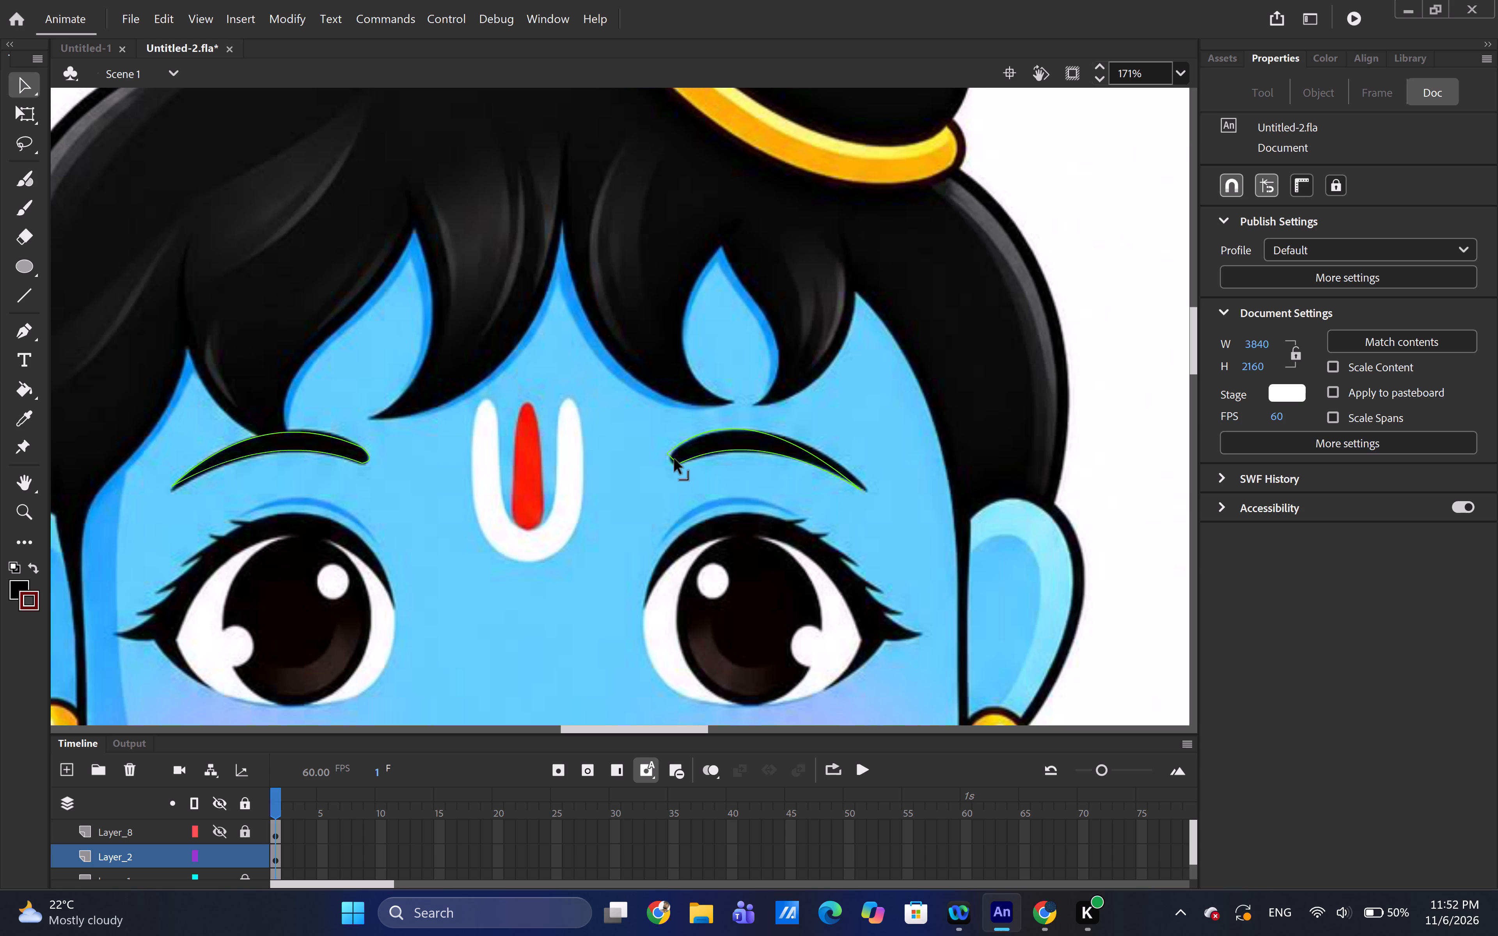
pyautogui.moveTo(674, 459); pyautogui.dragTo(673, 463)
pyautogui.moveTo(673, 463); pyautogui.dragTo(672, 463)
pyautogui.moveTo(672, 463); pyautogui.dragTo(674, 463)
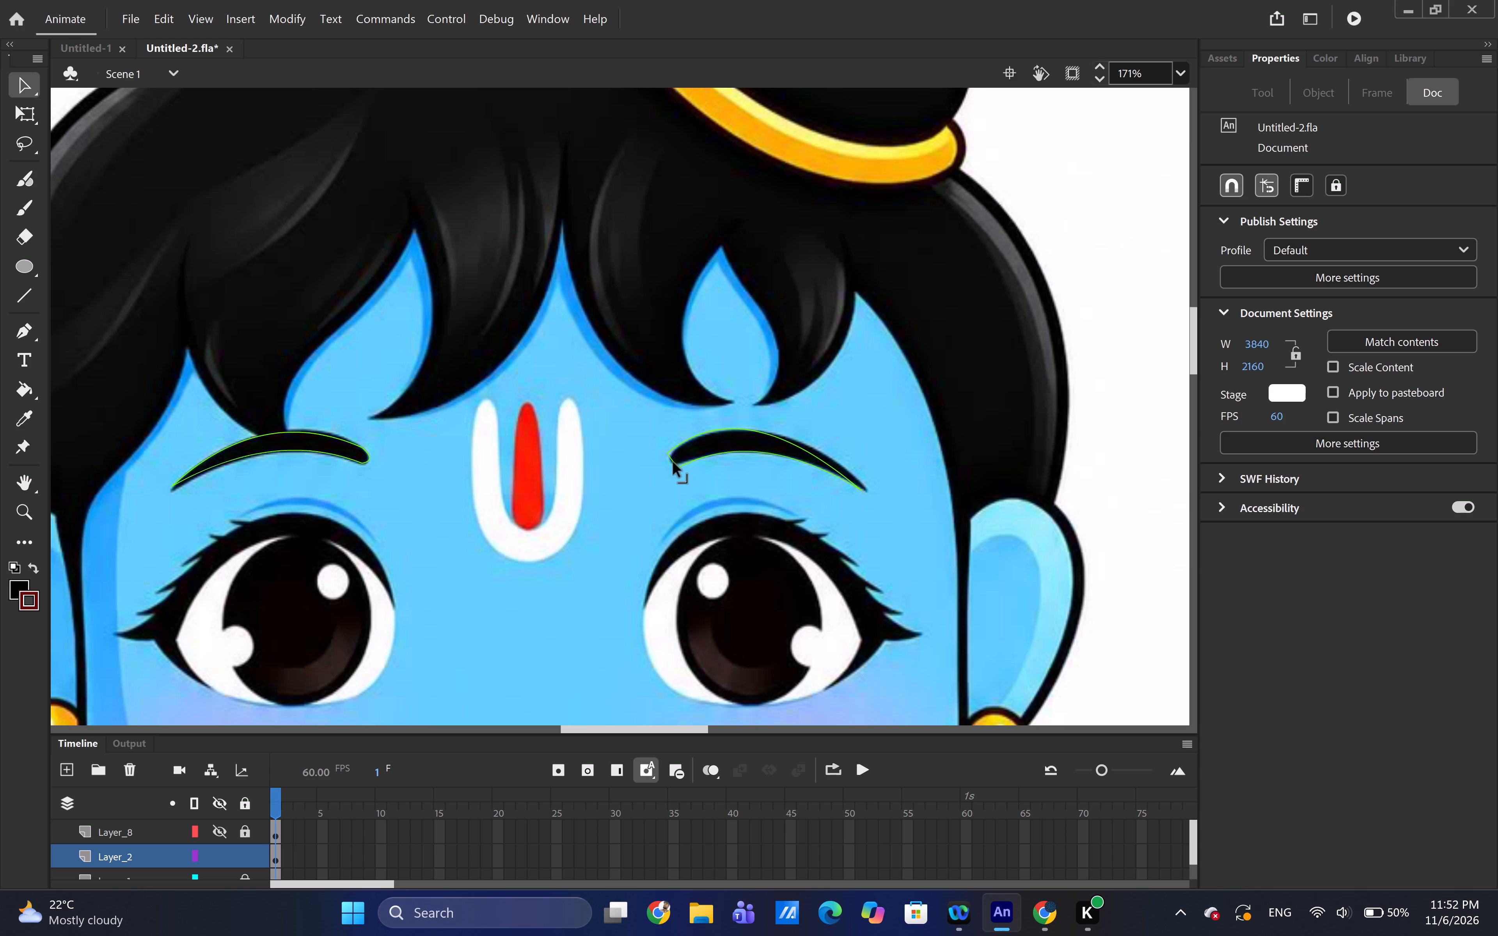
pyautogui.moveTo(673, 461); pyautogui.dragTo(670, 463)
pyautogui.moveTo(670, 463); pyautogui.dragTo(667, 466)
# Sample the black of the reference eyebrow and fill both eyebrow outlines with it.
pyautogui.press('i')
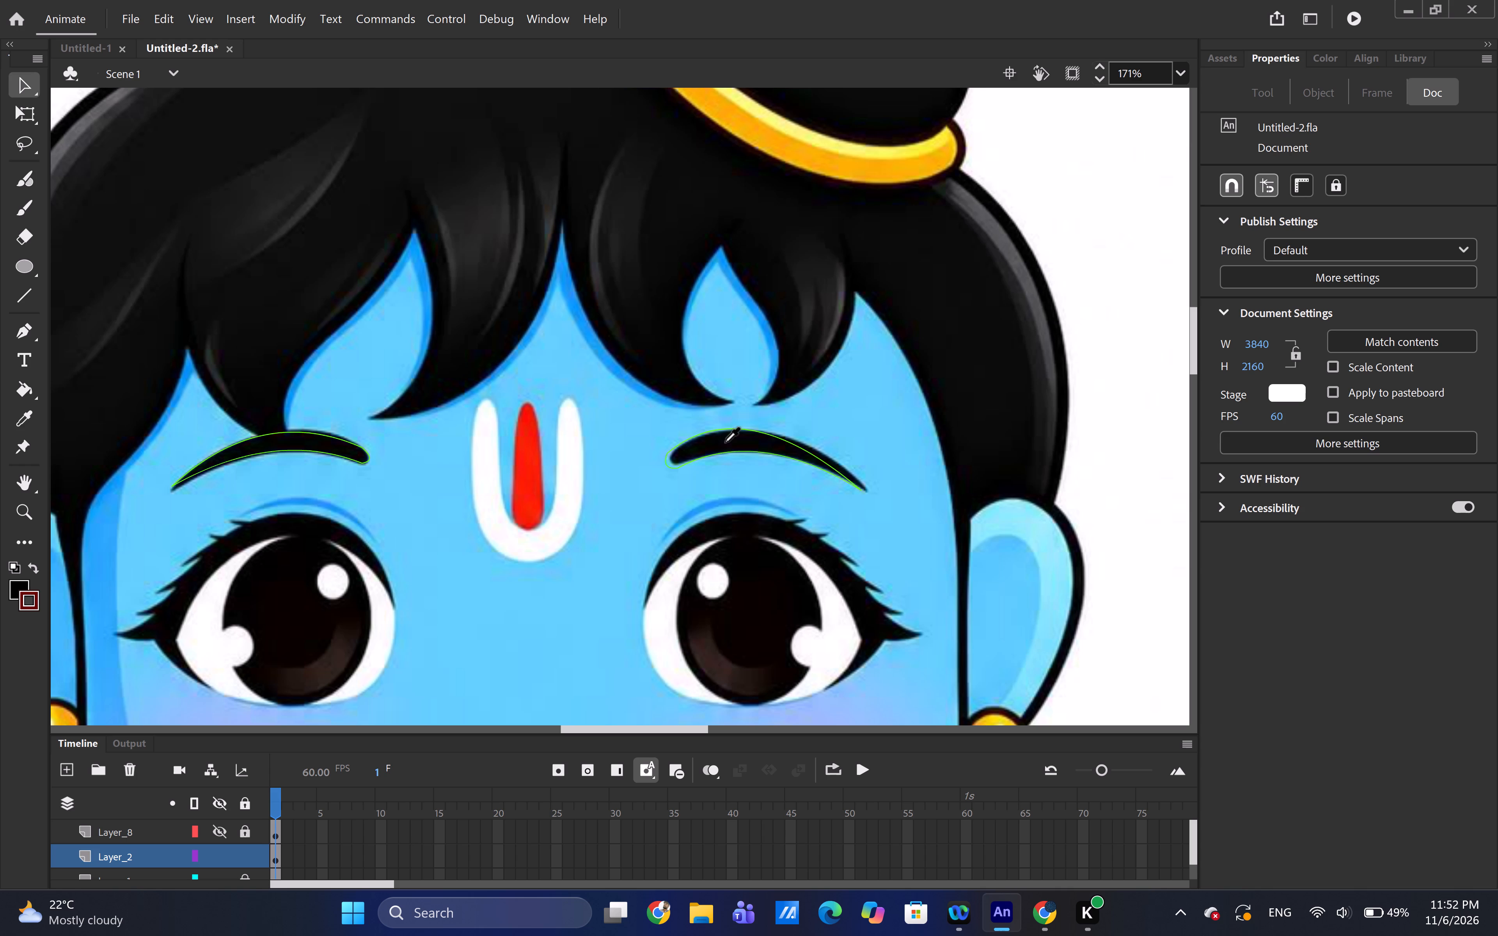
pyautogui.click(725, 442)
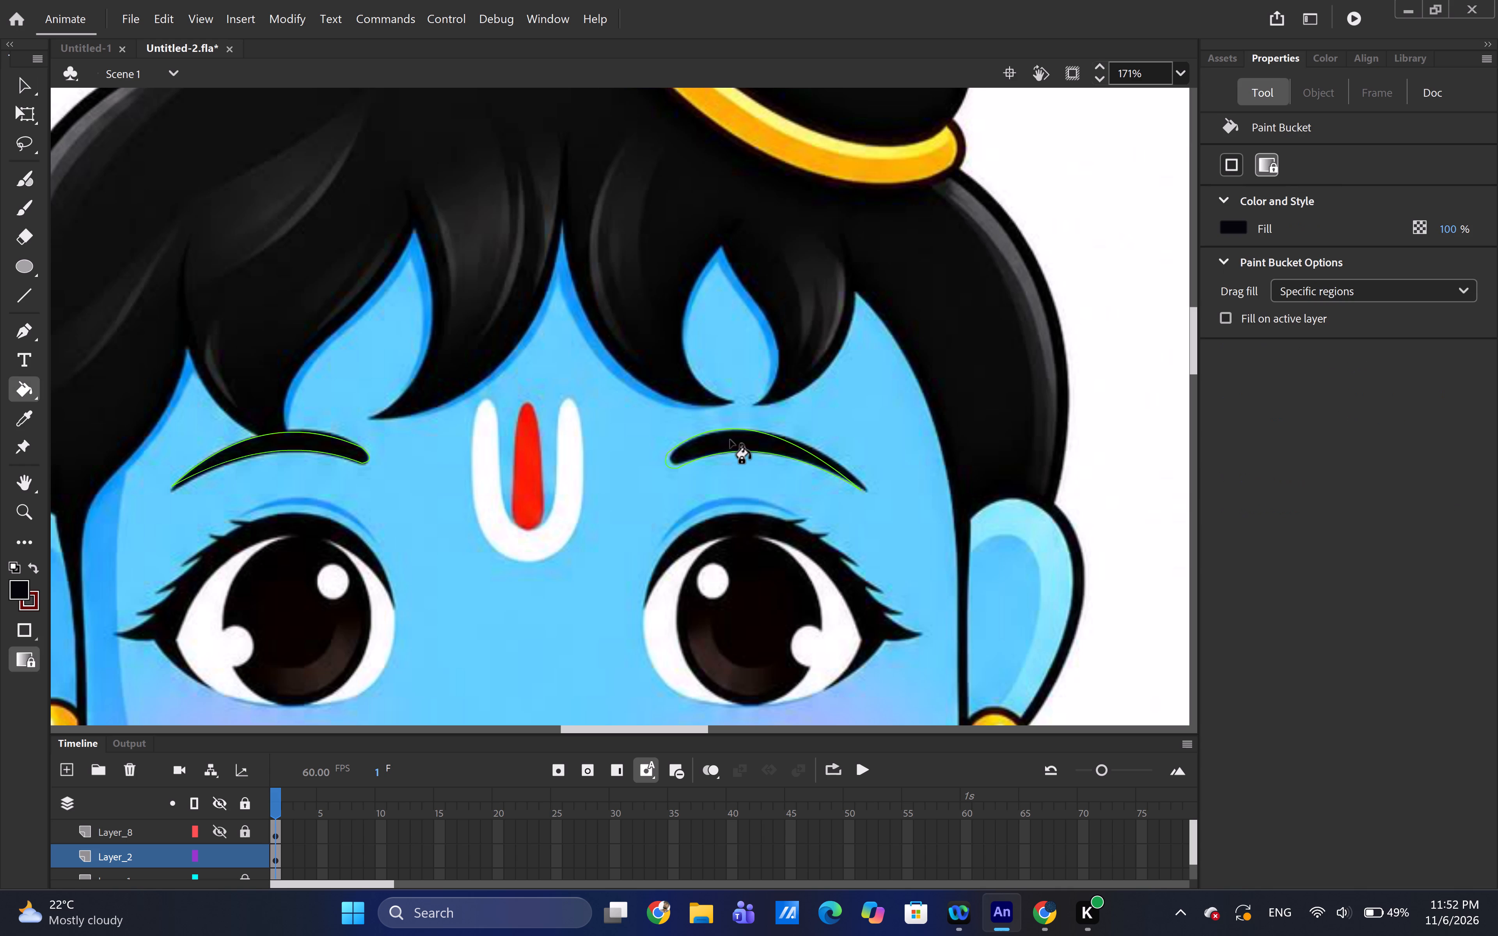
pyautogui.click(730, 440)
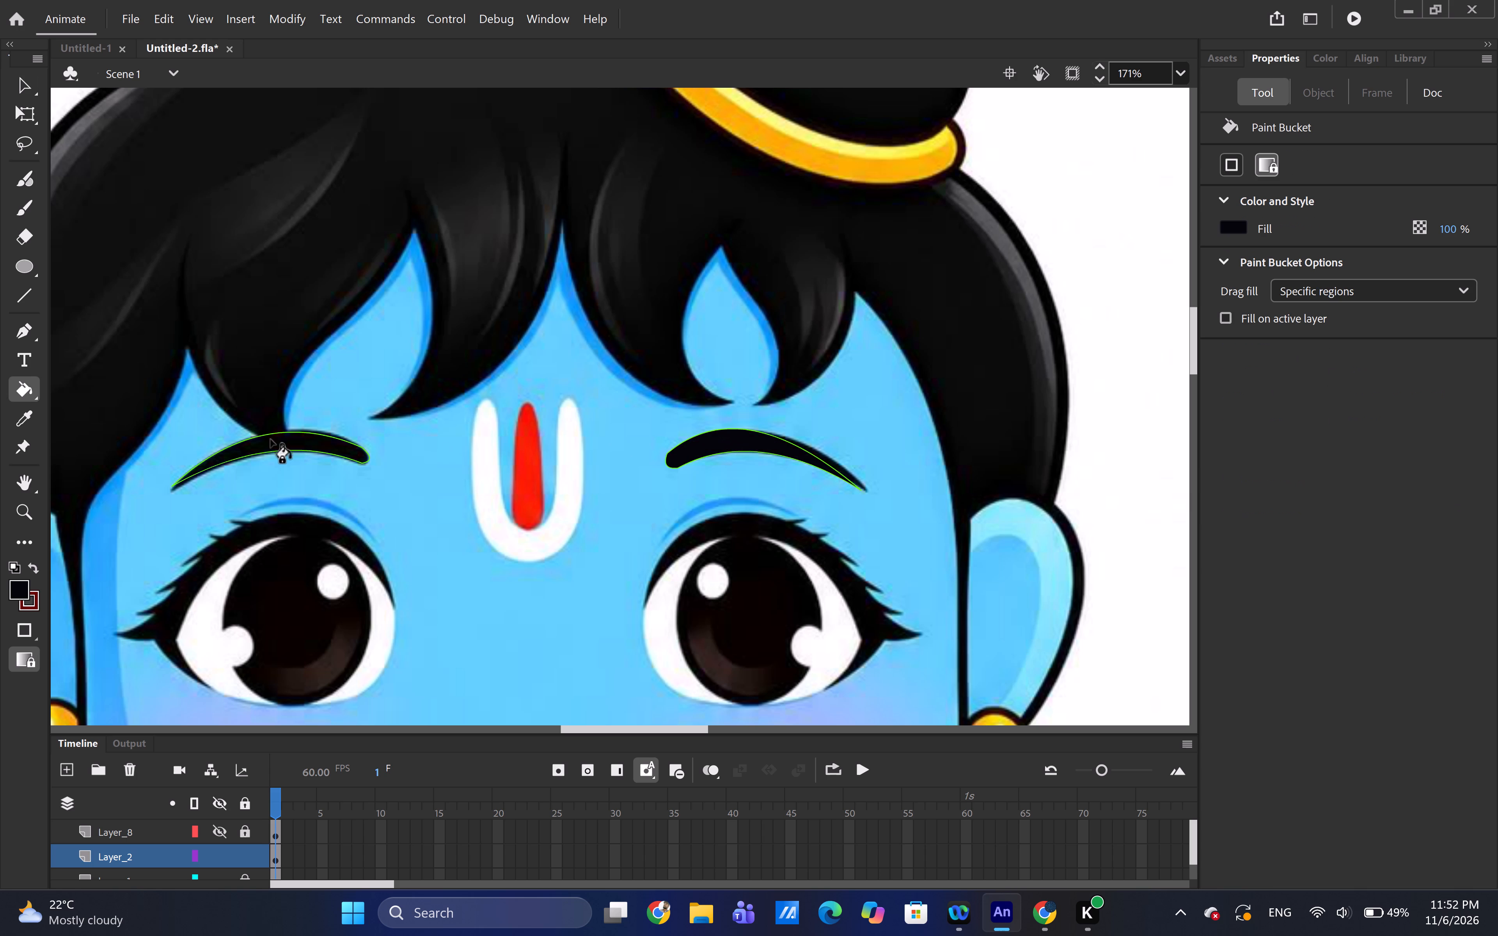
pyautogui.click(279, 441)
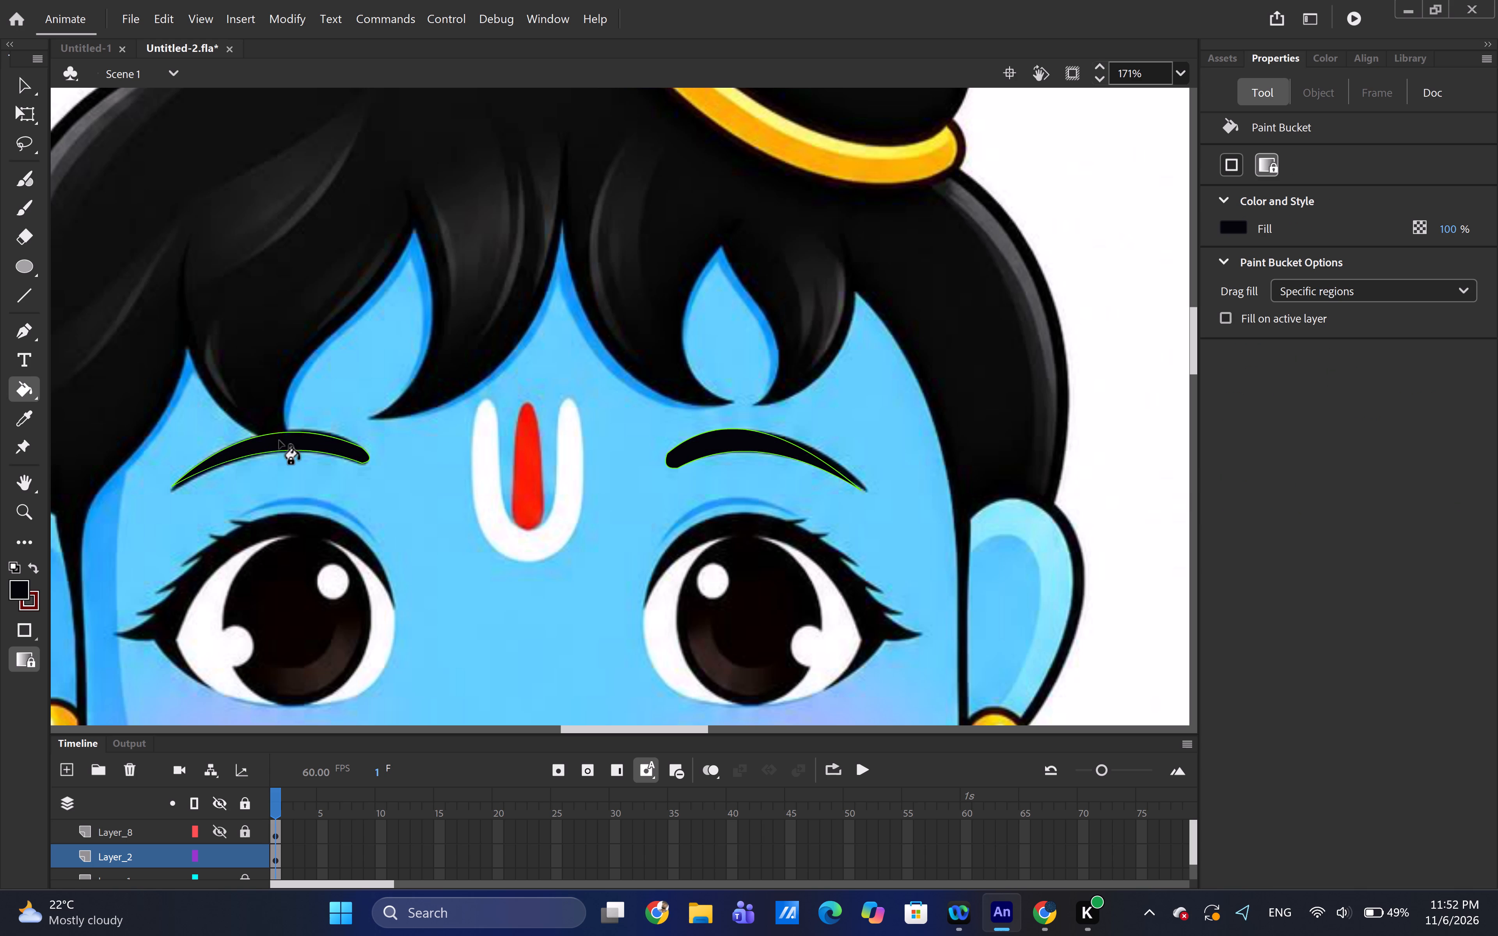
pyautogui.click(279, 441)
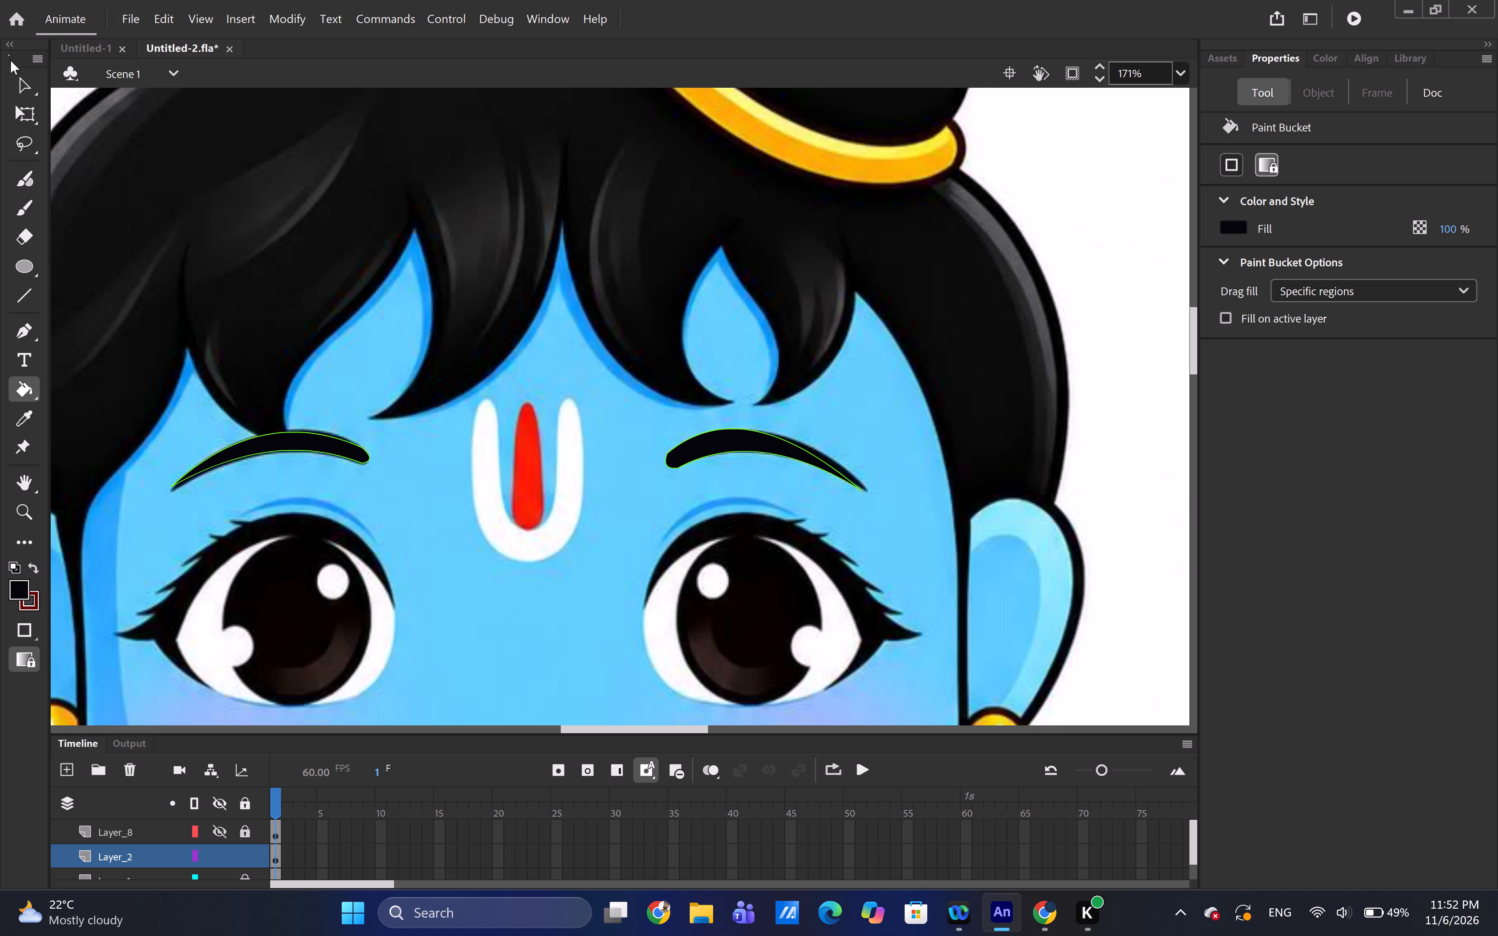
# Refine the outer part of the right-hand eyebrow outline to match the reference.
pyautogui.click(18, 80)
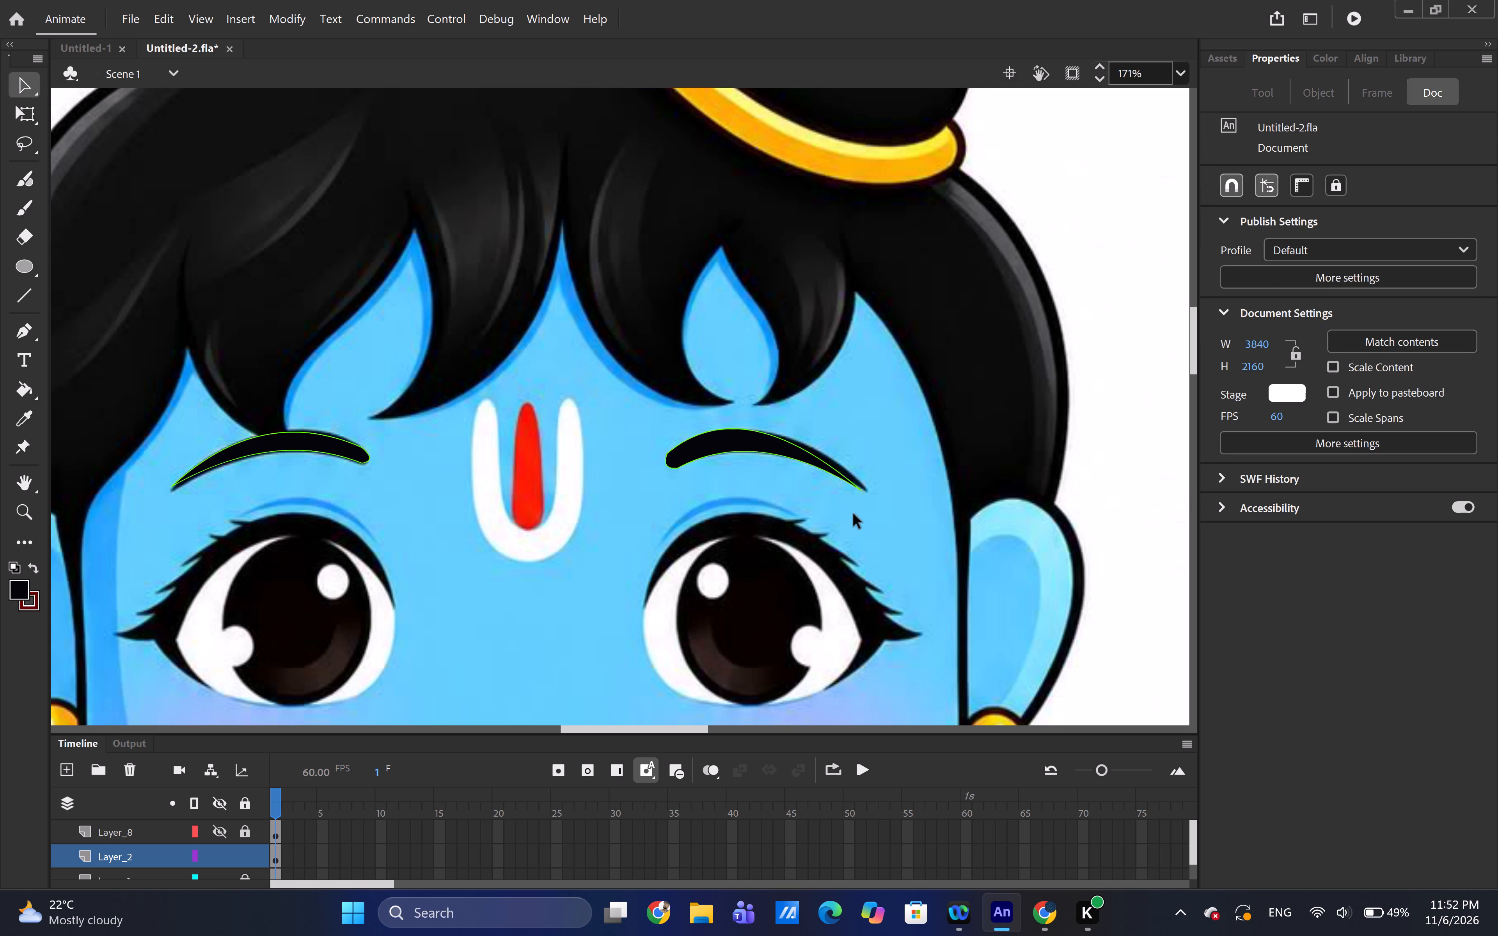
pyautogui.keyDown('ctrl'); pyautogui.scroll(3, 814, 430); pyautogui.keyUp('ctrl')
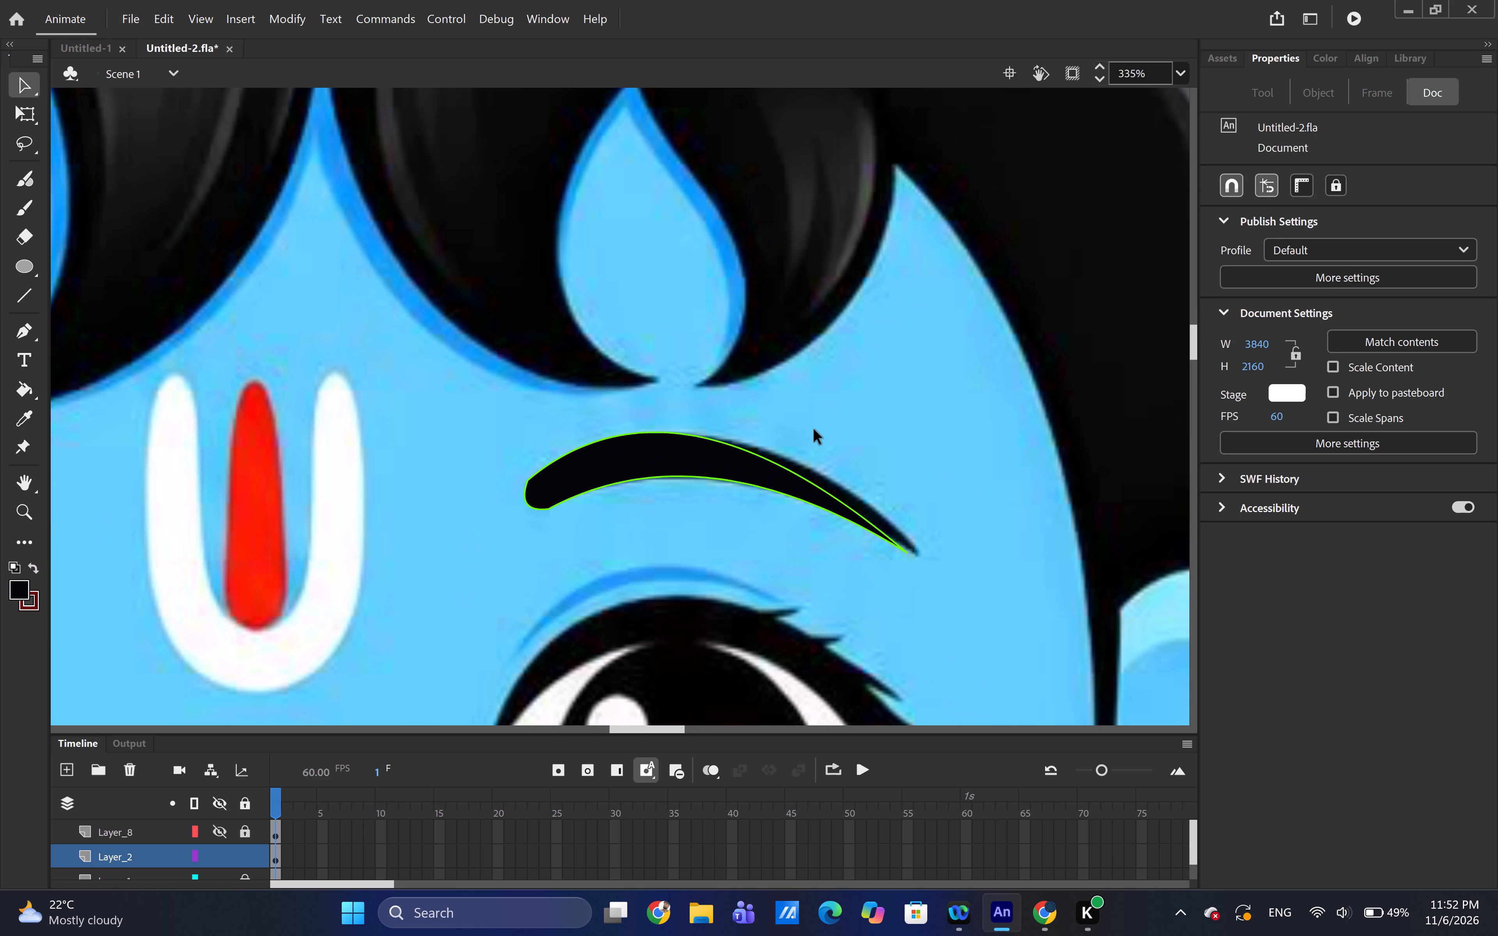
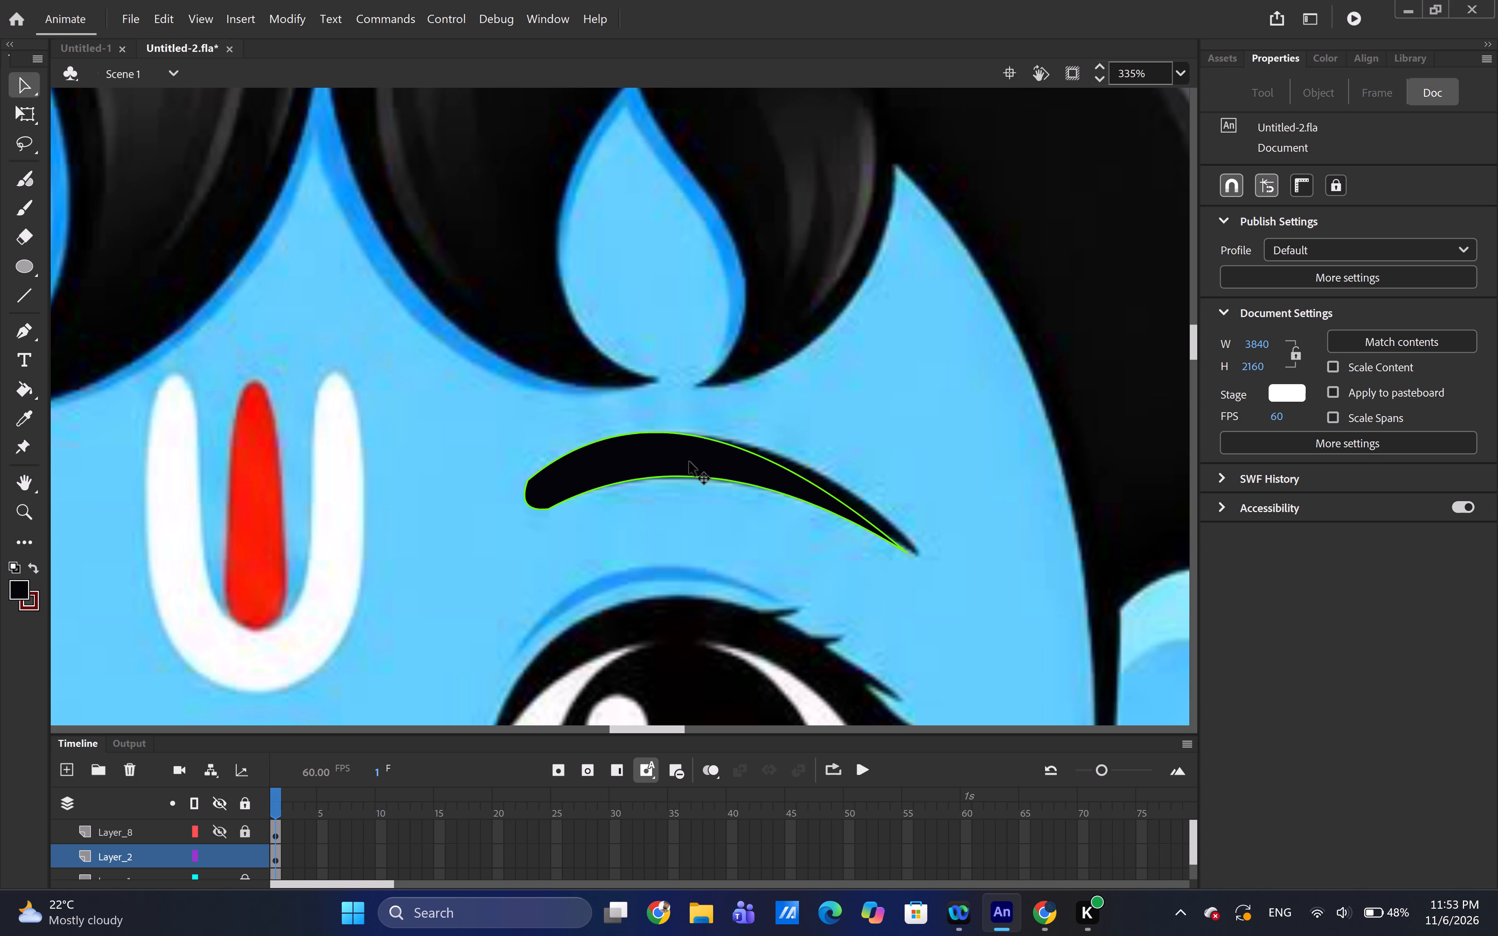
# Select both filled eyebrows on Layer_2 and set their stroke colour to black #000000.
pyautogui.press('v')
pyautogui.press('v')
pyautogui.keyDown('ctrl'); pyautogui.scroll(-9, 533, 479); pyautogui.keyUp('ctrl')
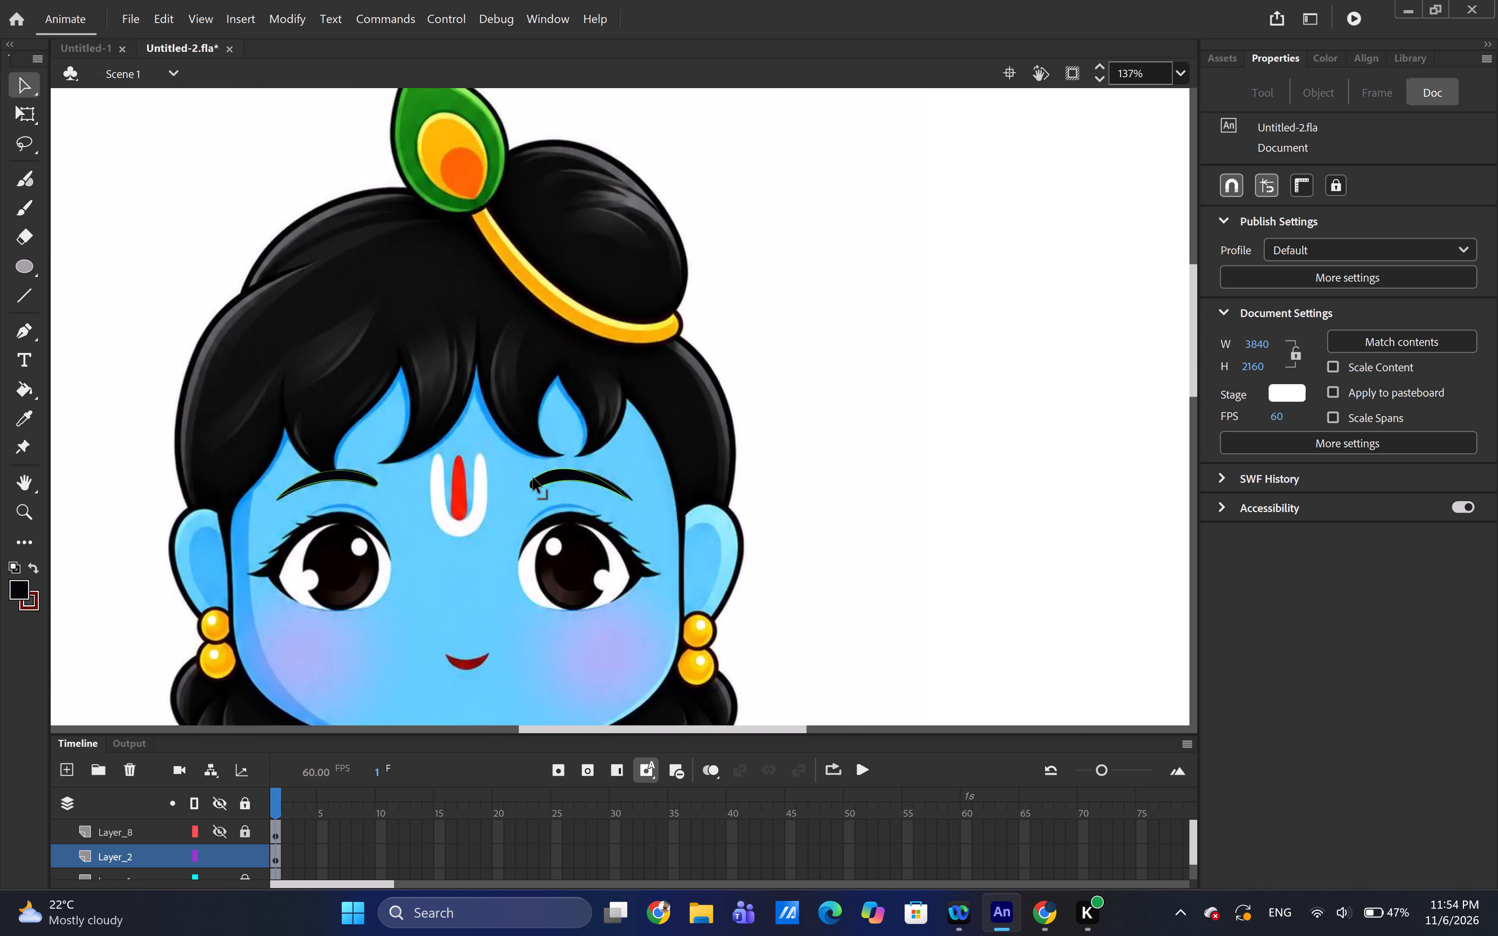
pyautogui.click(578, 741)
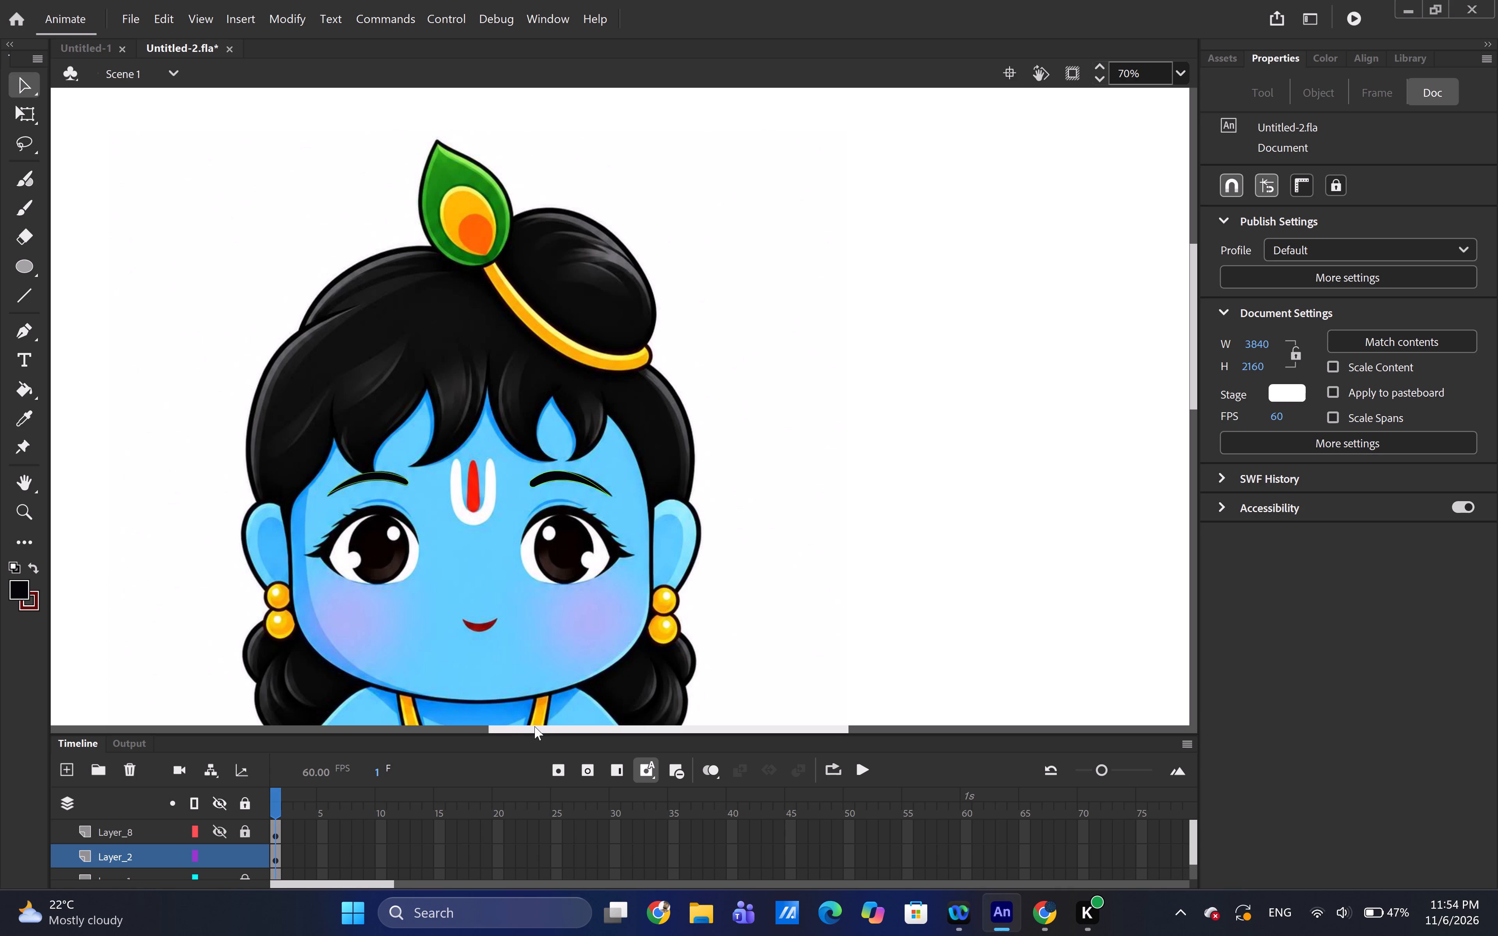
pyautogui.click(496, 730)
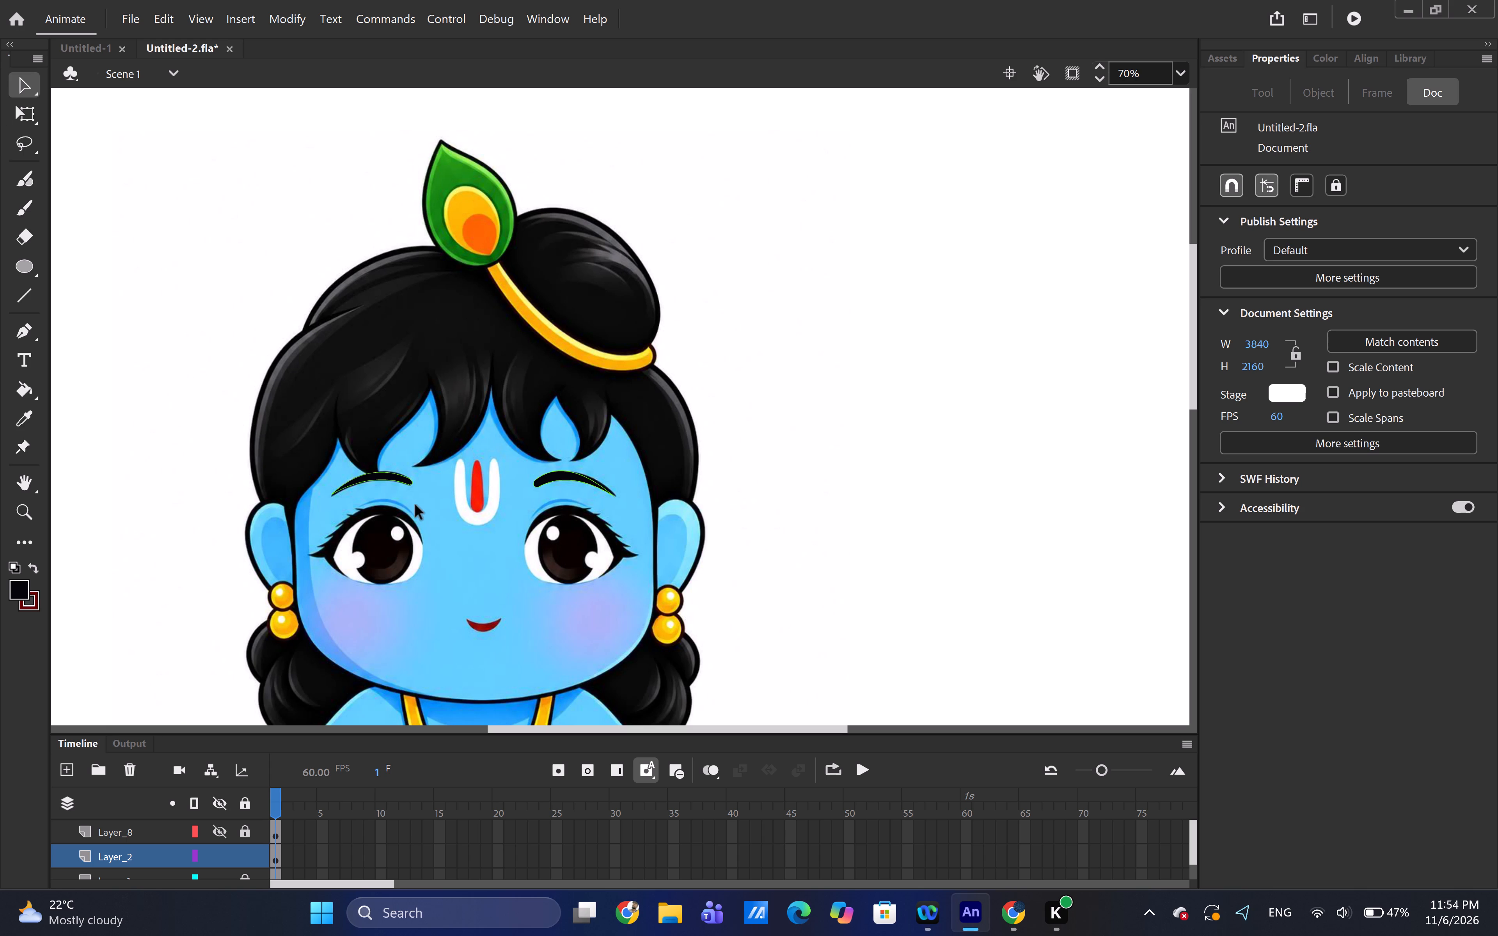
pyautogui.moveTo(188, 425); pyautogui.dragTo(318, 486)
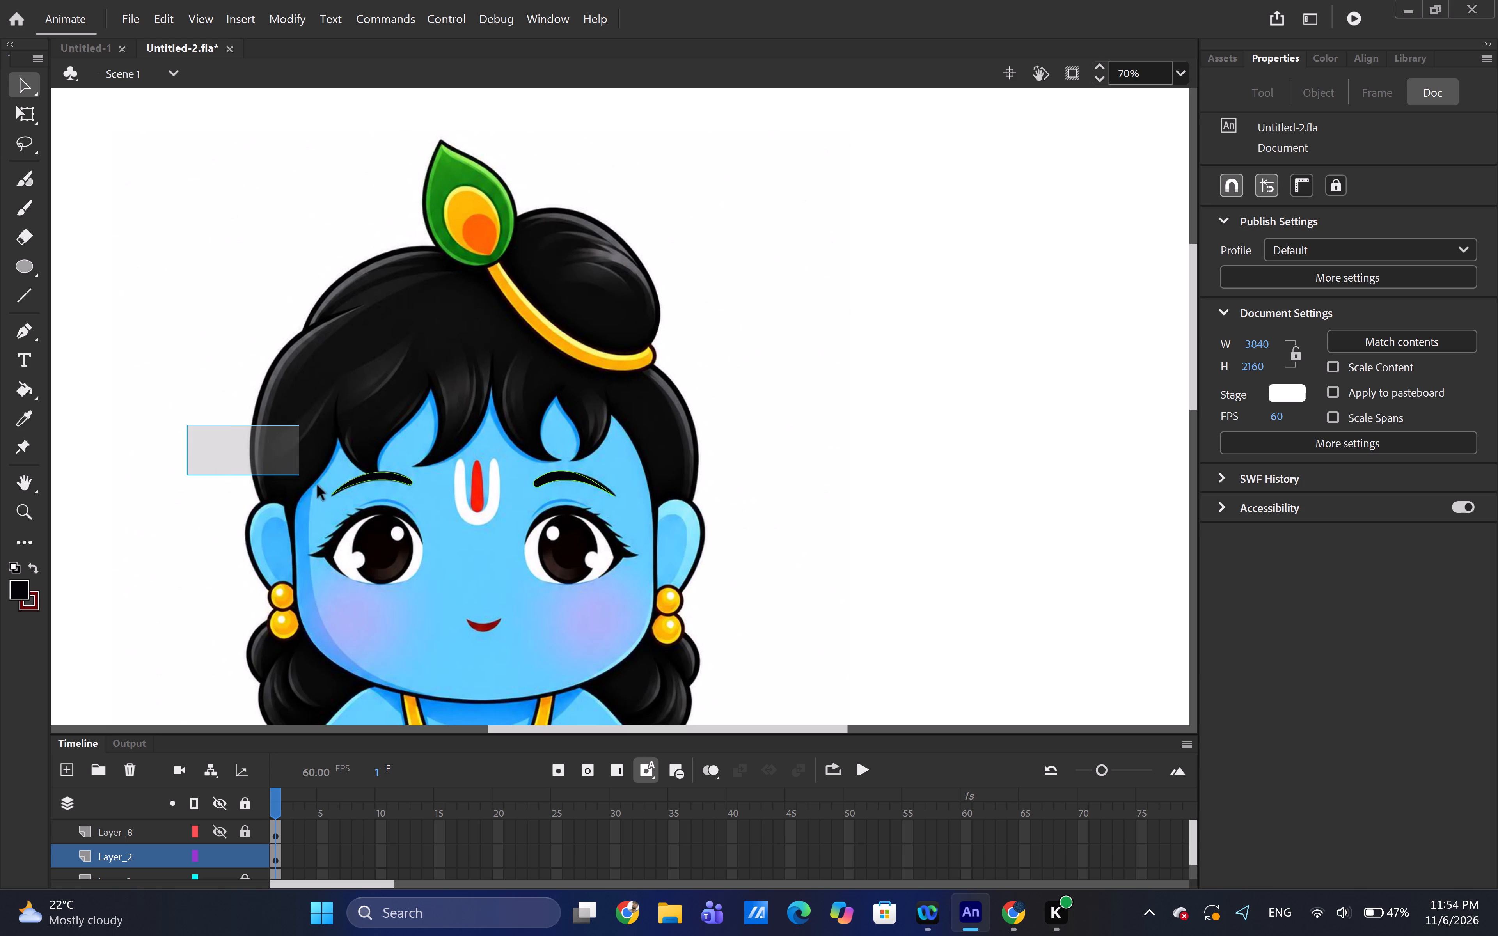
pyautogui.moveTo(318, 486); pyautogui.dragTo(650, 532)
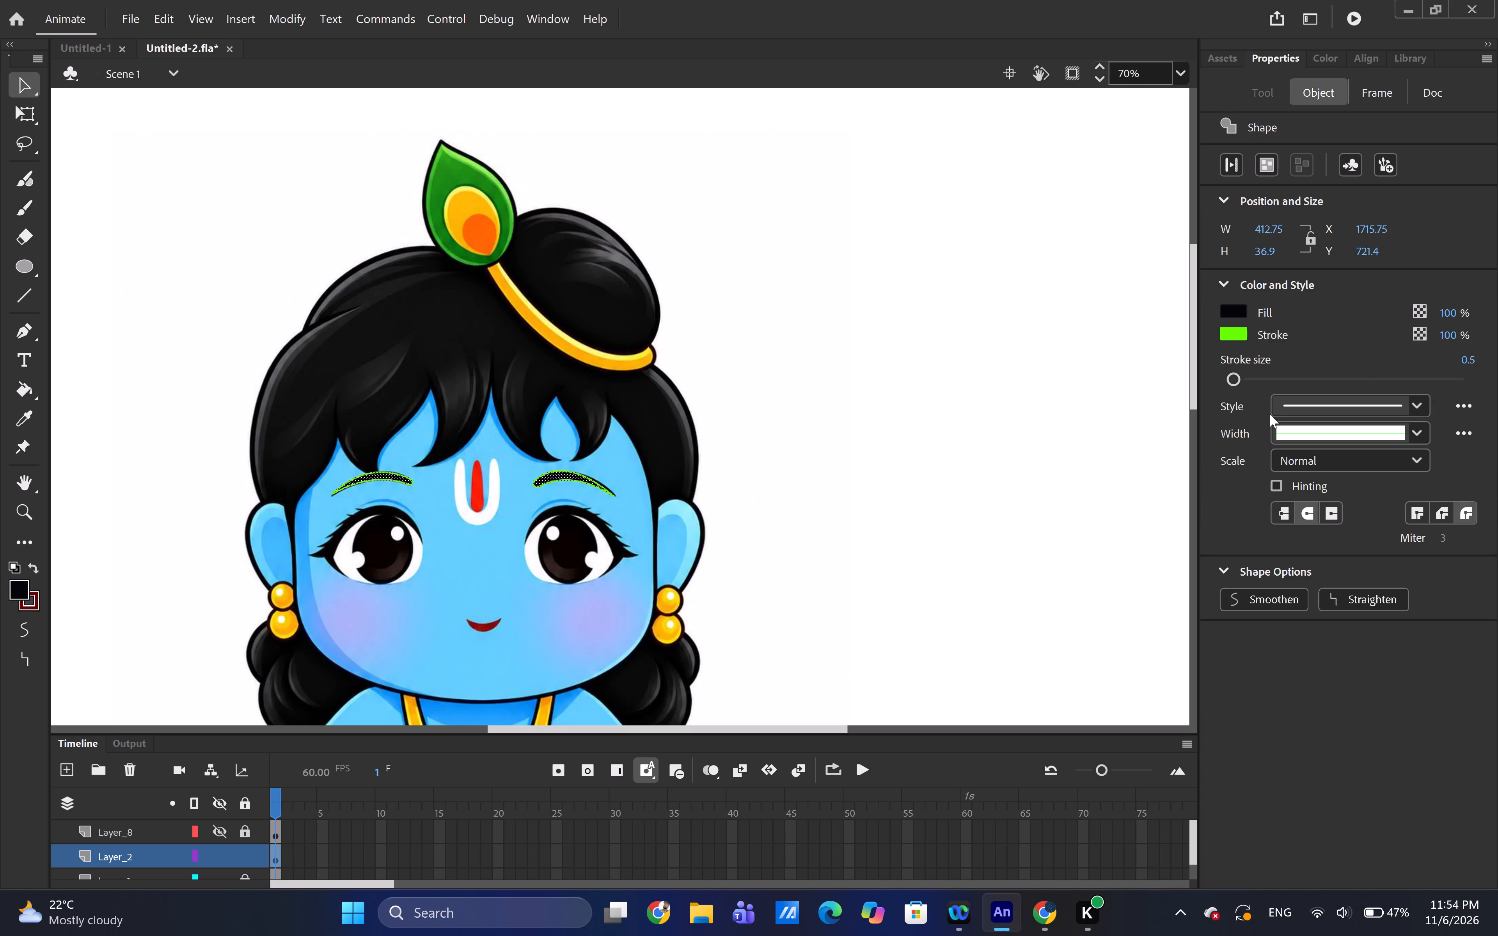
pyautogui.click(1238, 333)
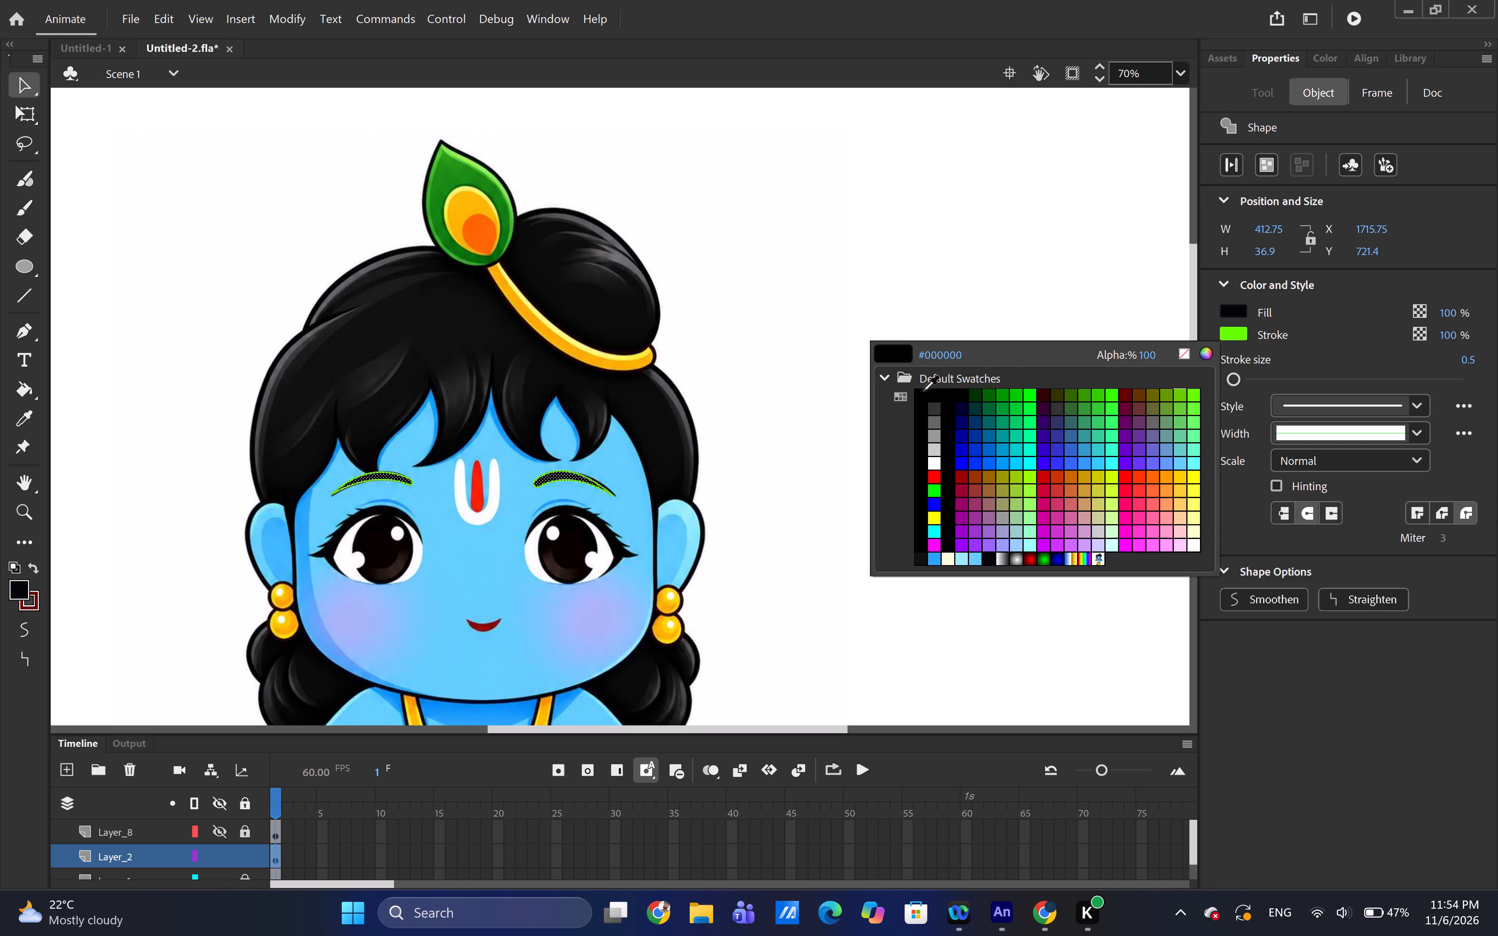
pyautogui.click(944, 391)
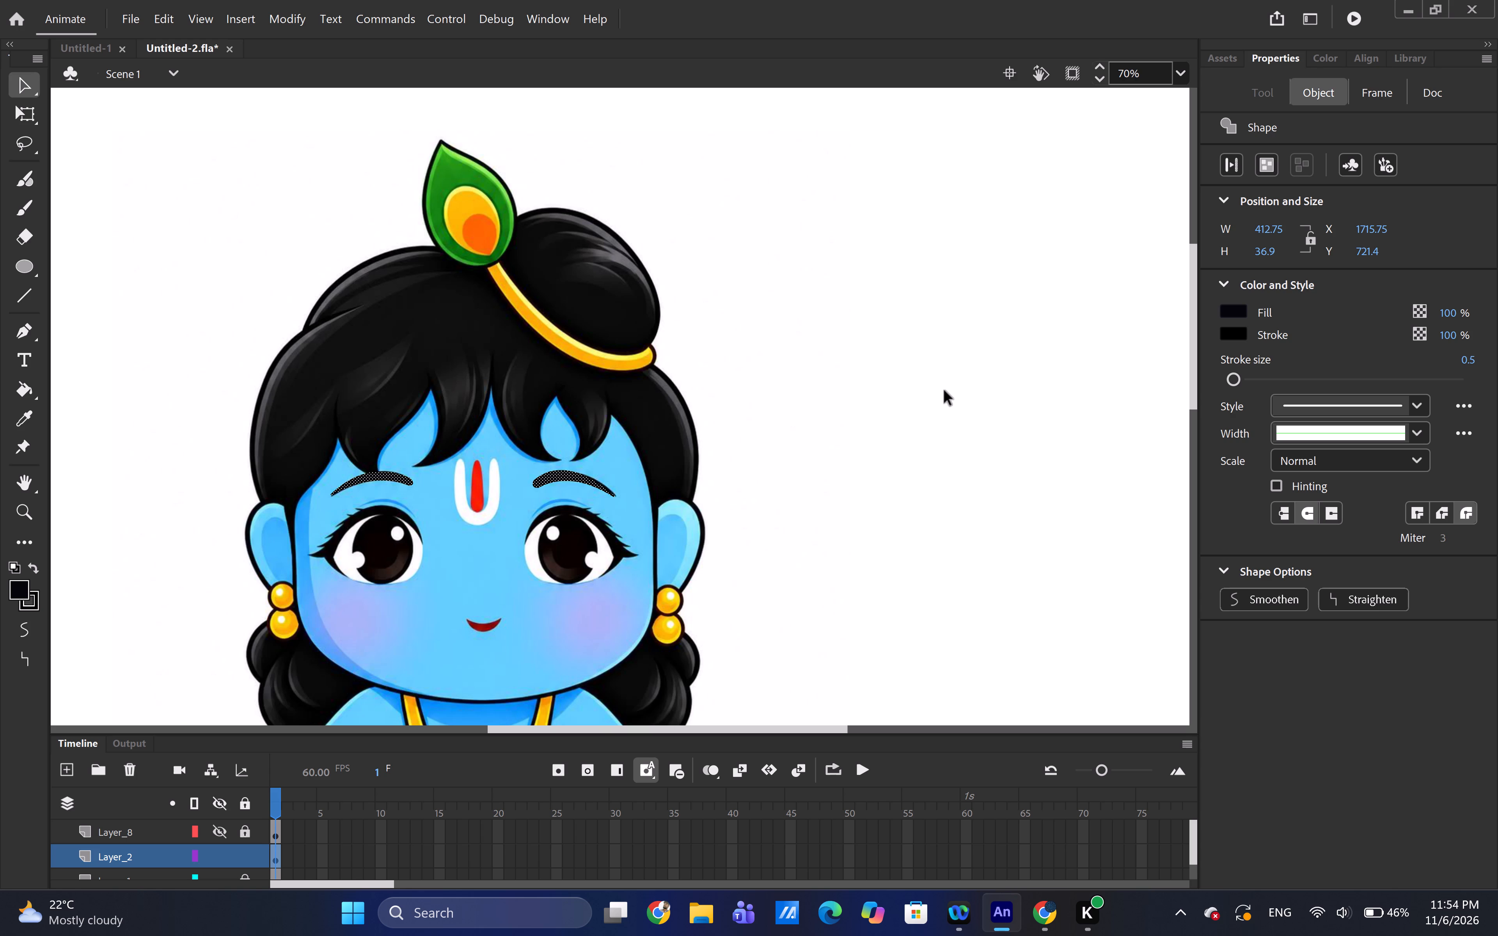
# Group both eyebrows and move them in place from Layer_2 to Layer_8, unlocking and showing Layer_8 for the paste and relocking and hiding it.
pyautogui.hotkey('ctrl', 'g')
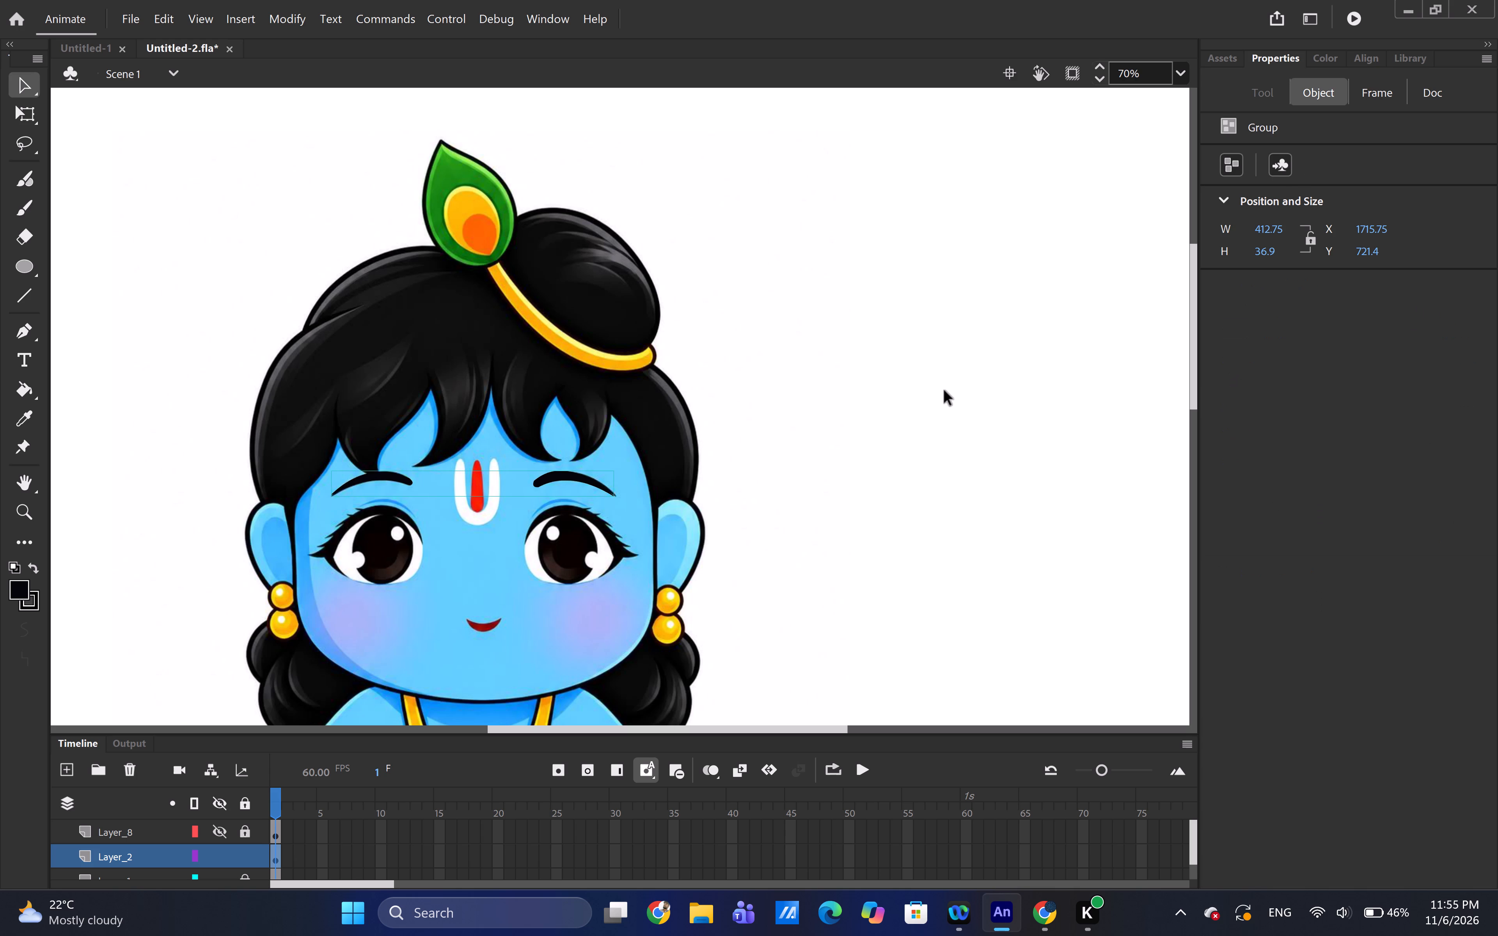
pyautogui.hotkey('ctrl', 'x')
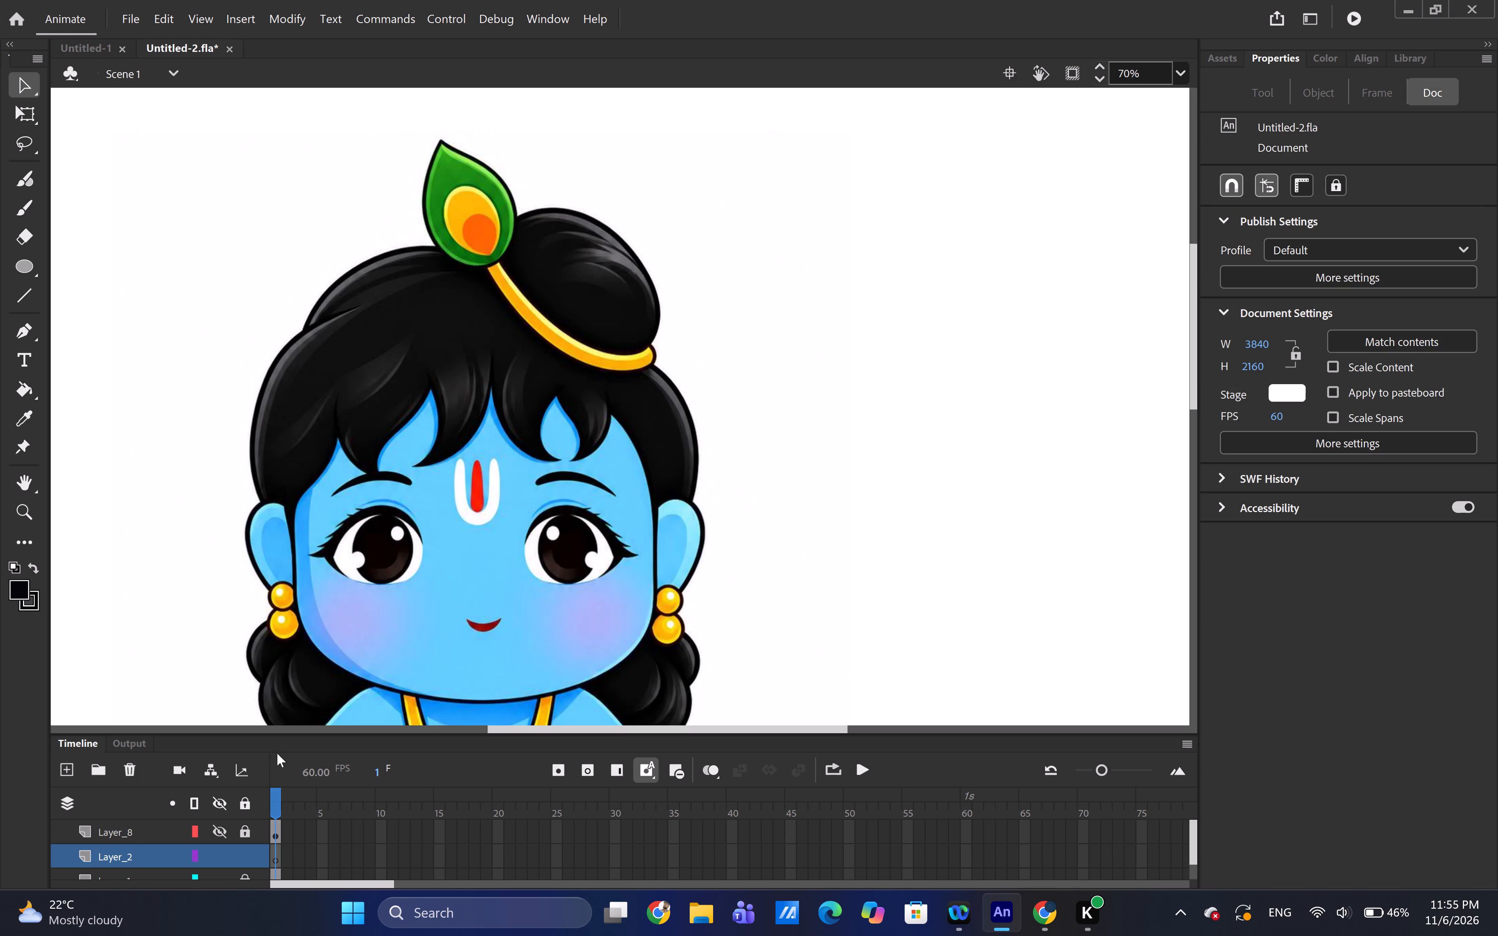
pyautogui.click(124, 831)
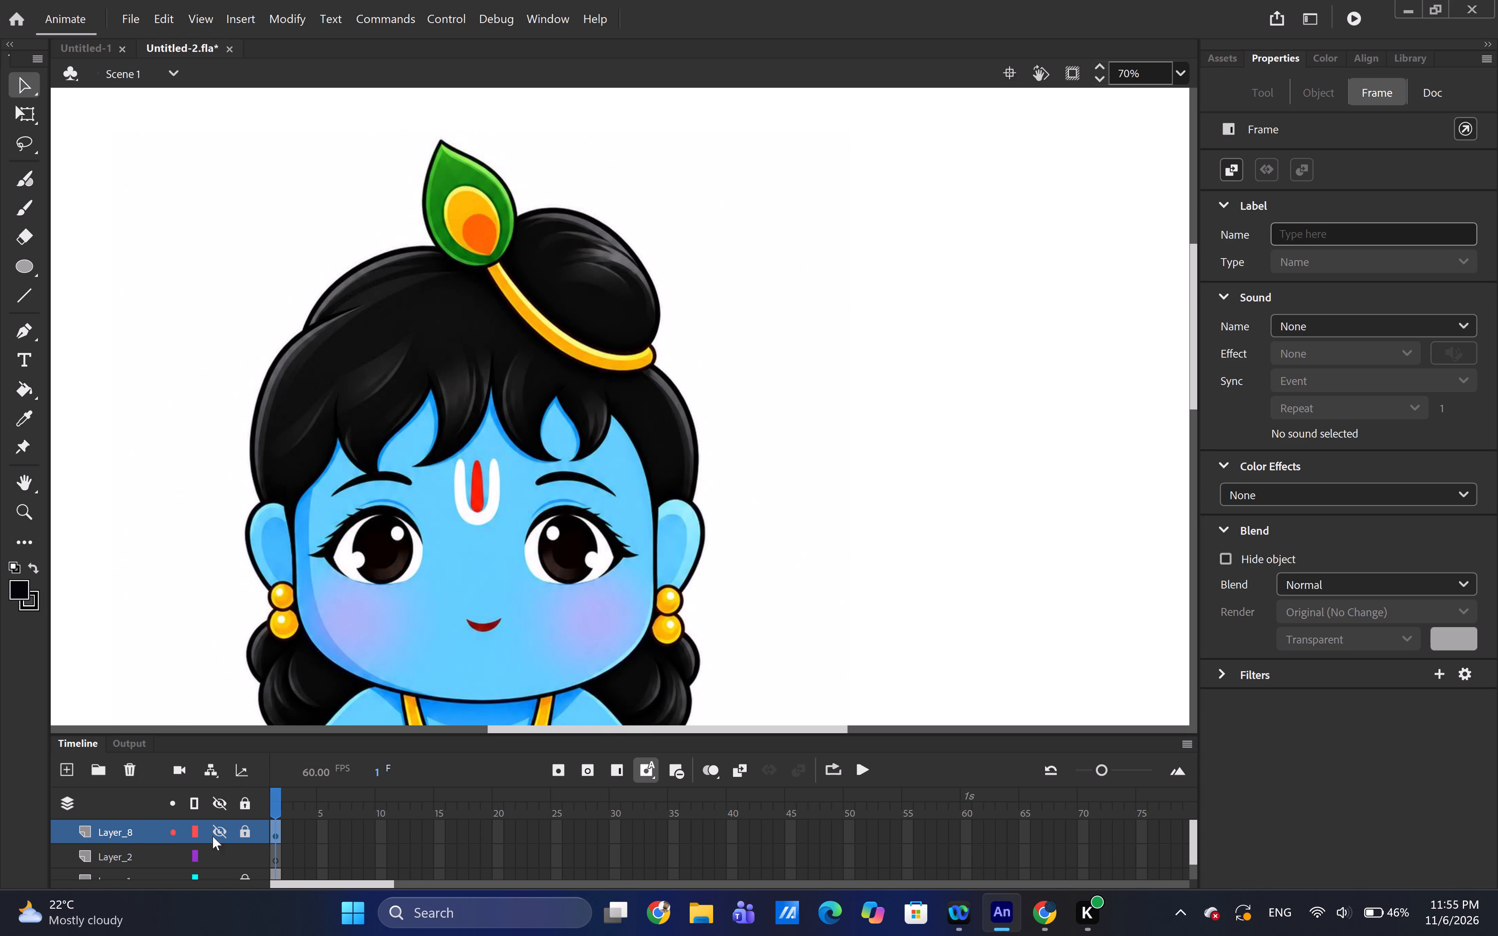
pyautogui.click(221, 830)
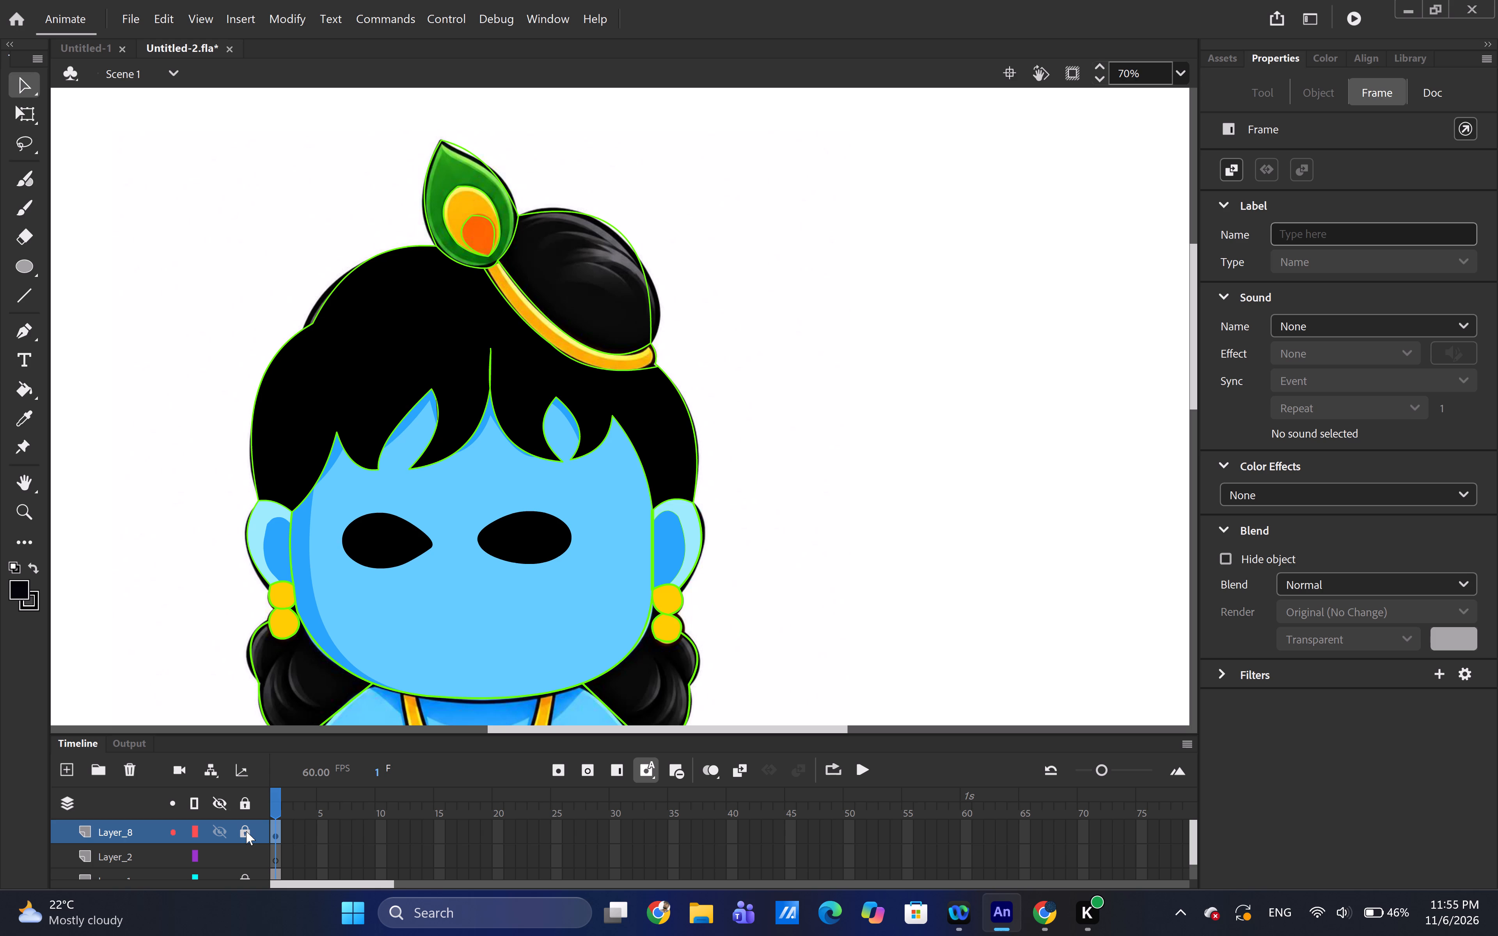
pyautogui.click(246, 831)
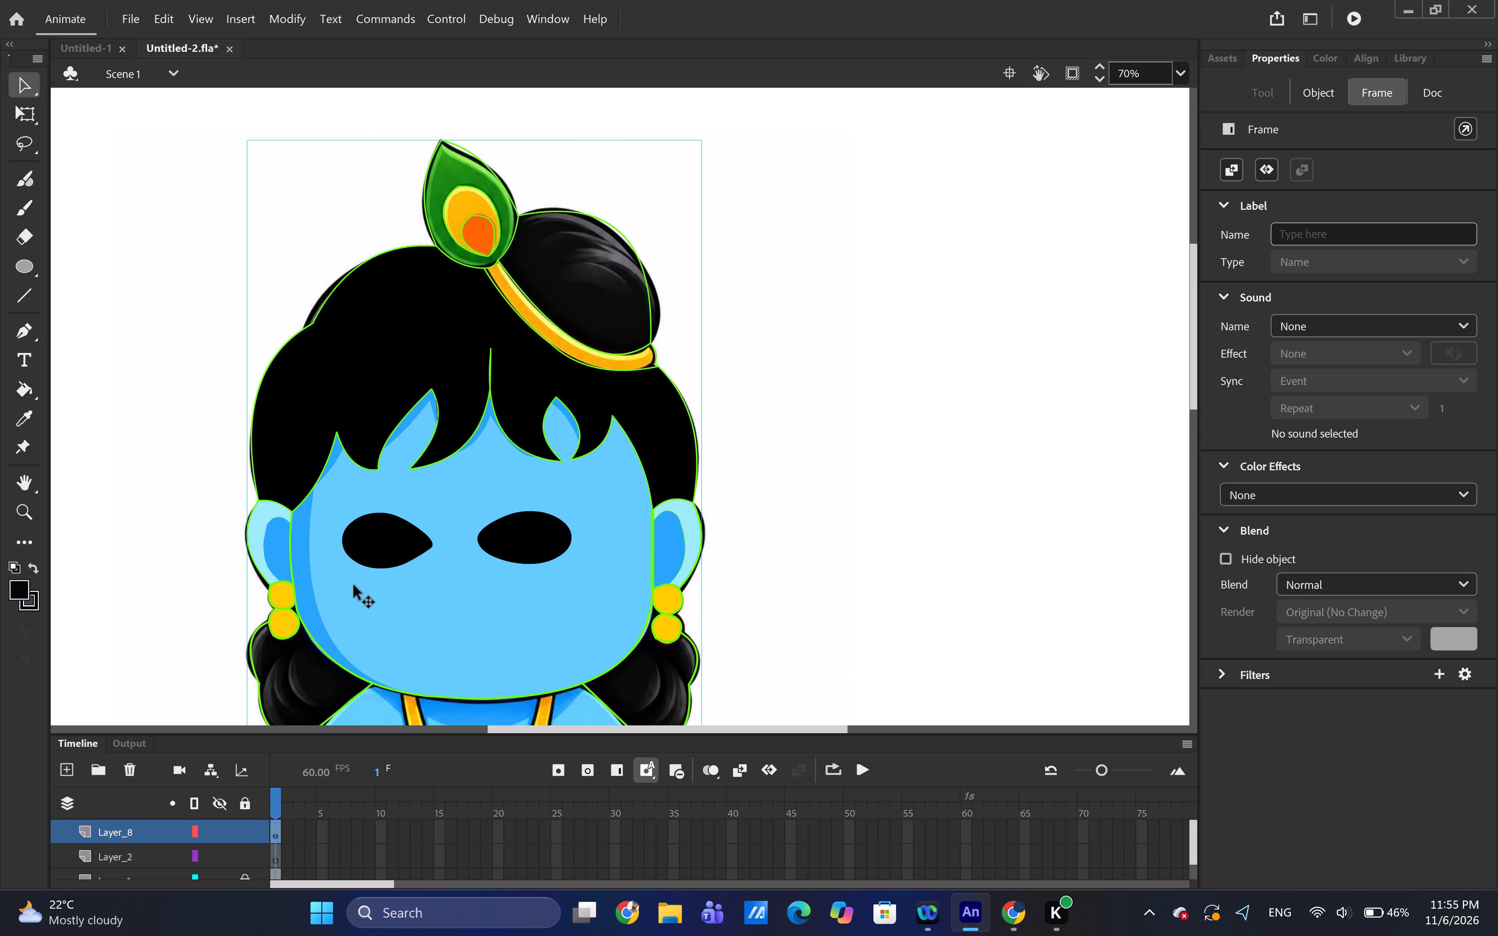
pyautogui.hotkey('ctrl', 'shift', 'v')
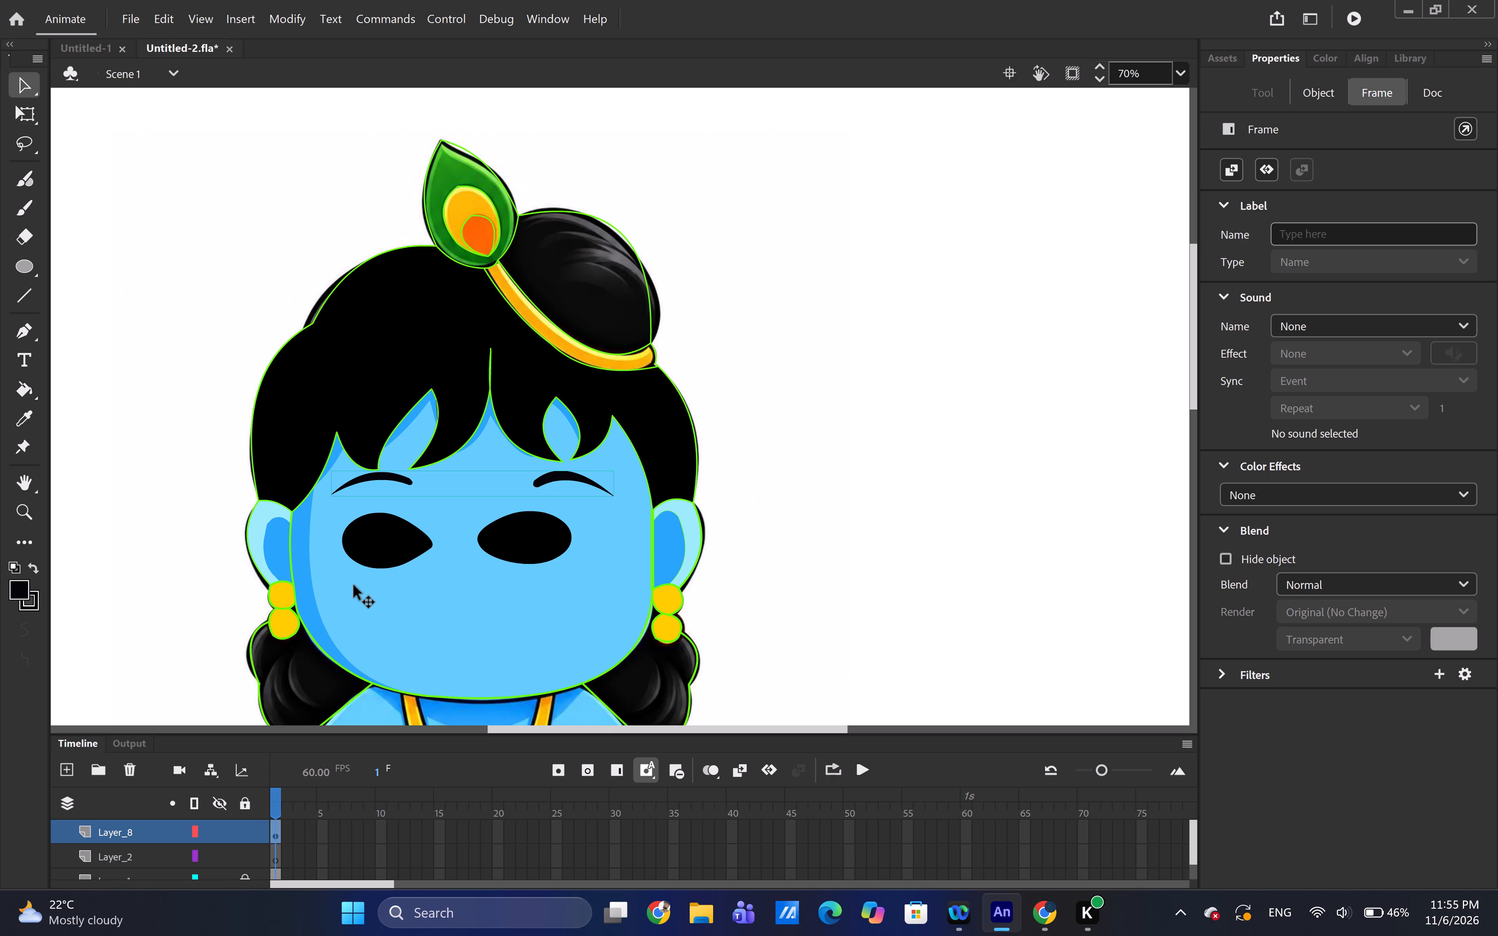
pyautogui.click(243, 835)
pyautogui.click(216, 833)
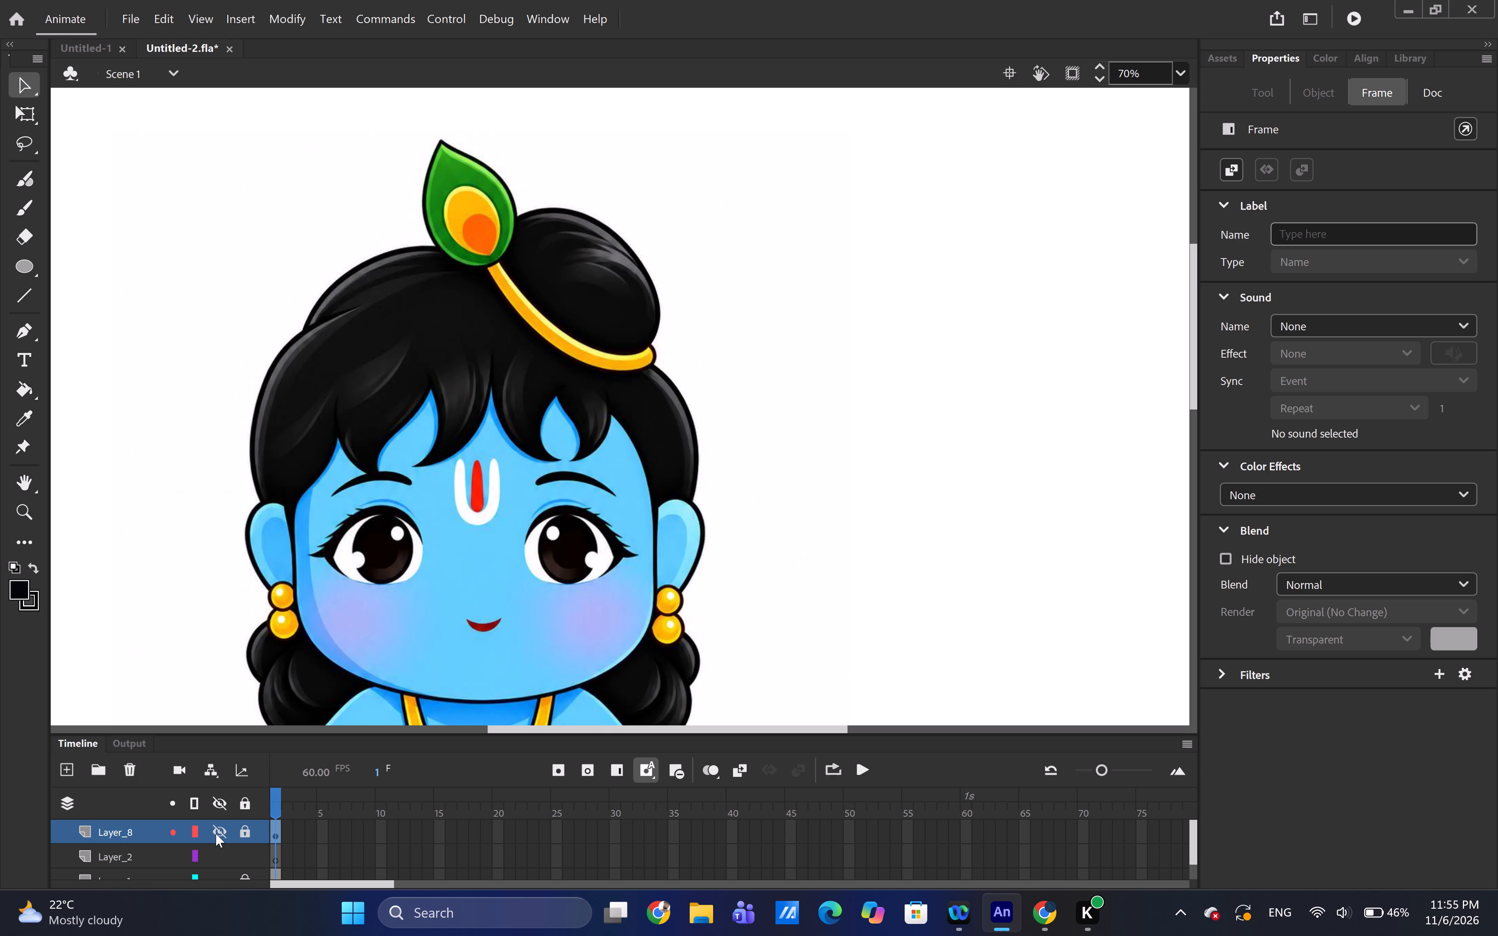
# Start the Line tool on Layer_2 for tracing the next part of the reference figure.
pyautogui.click(146, 855)
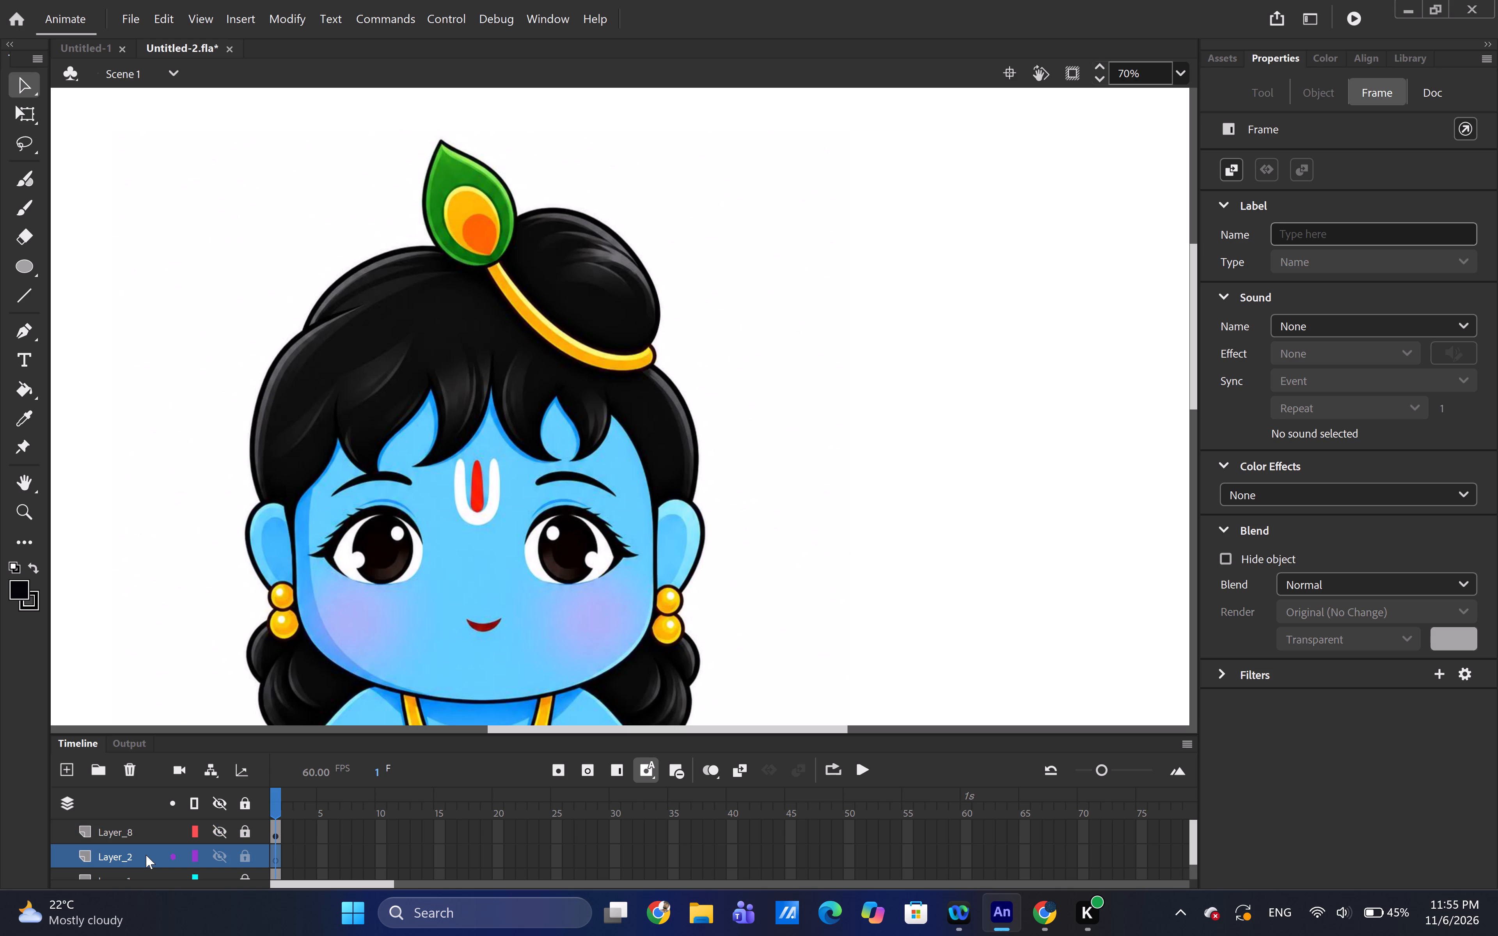
pyautogui.press('n')
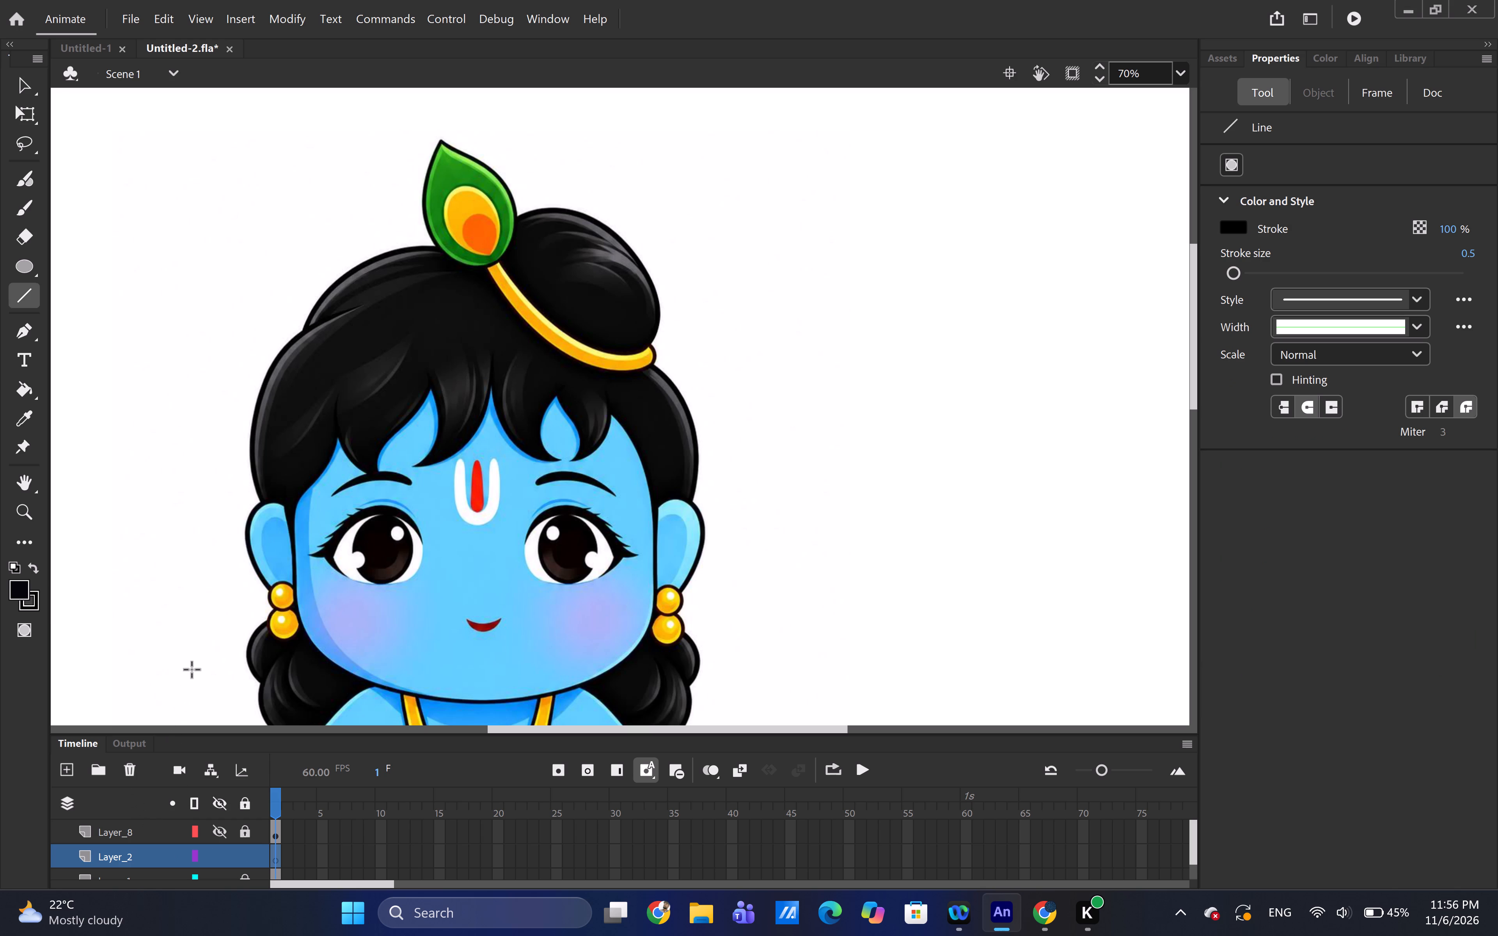
pyautogui.scroll(-1, 192, 672)
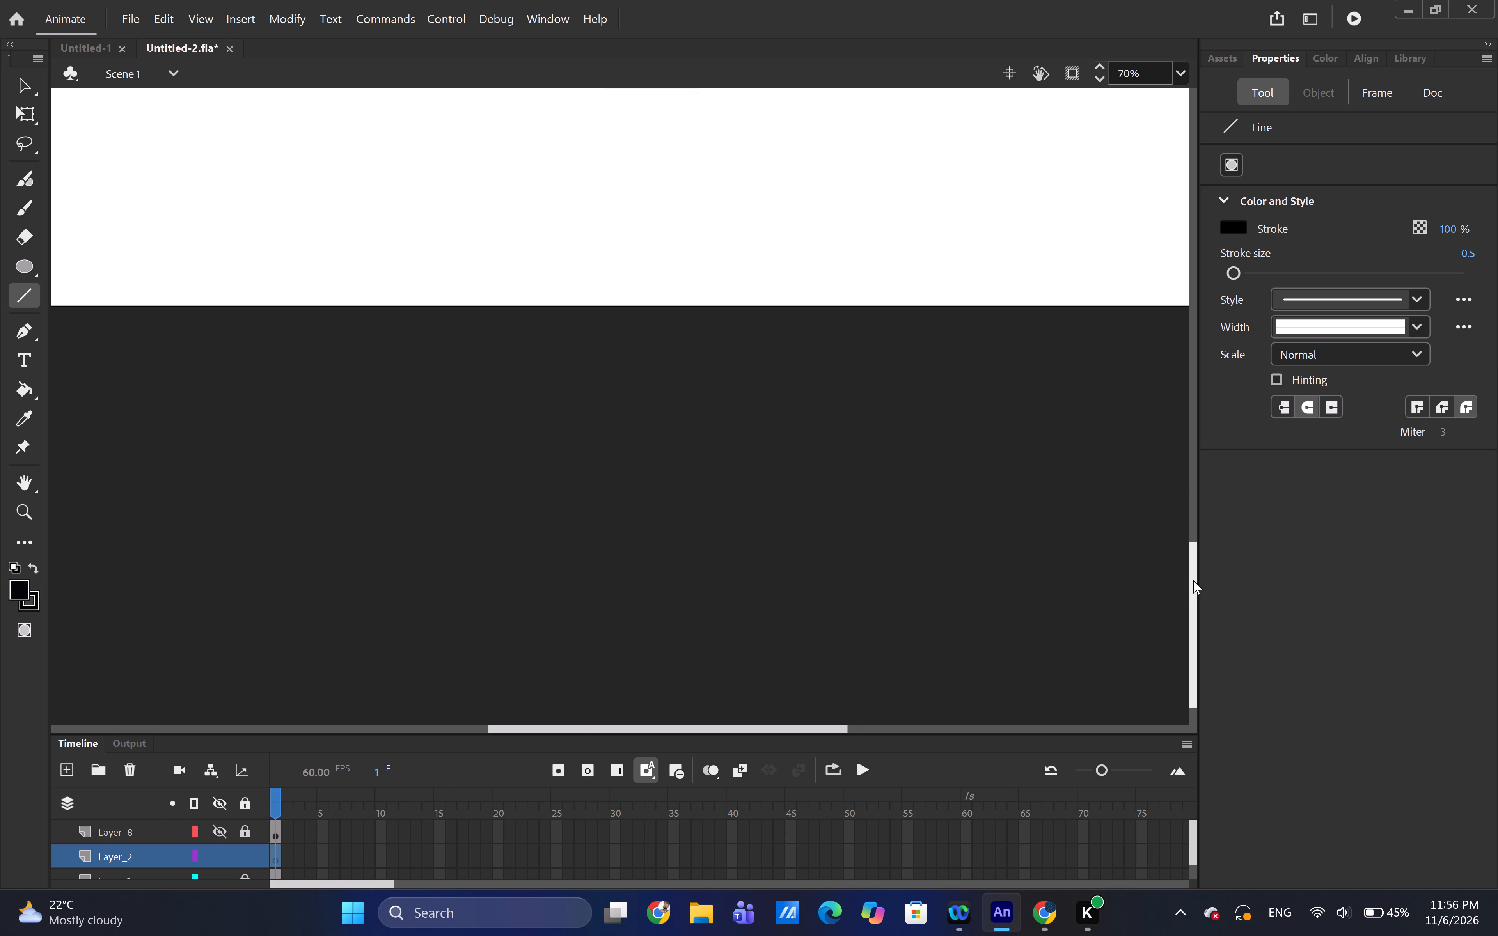
pyautogui.moveTo(1193, 580); pyautogui.dragTo(1200, 511)
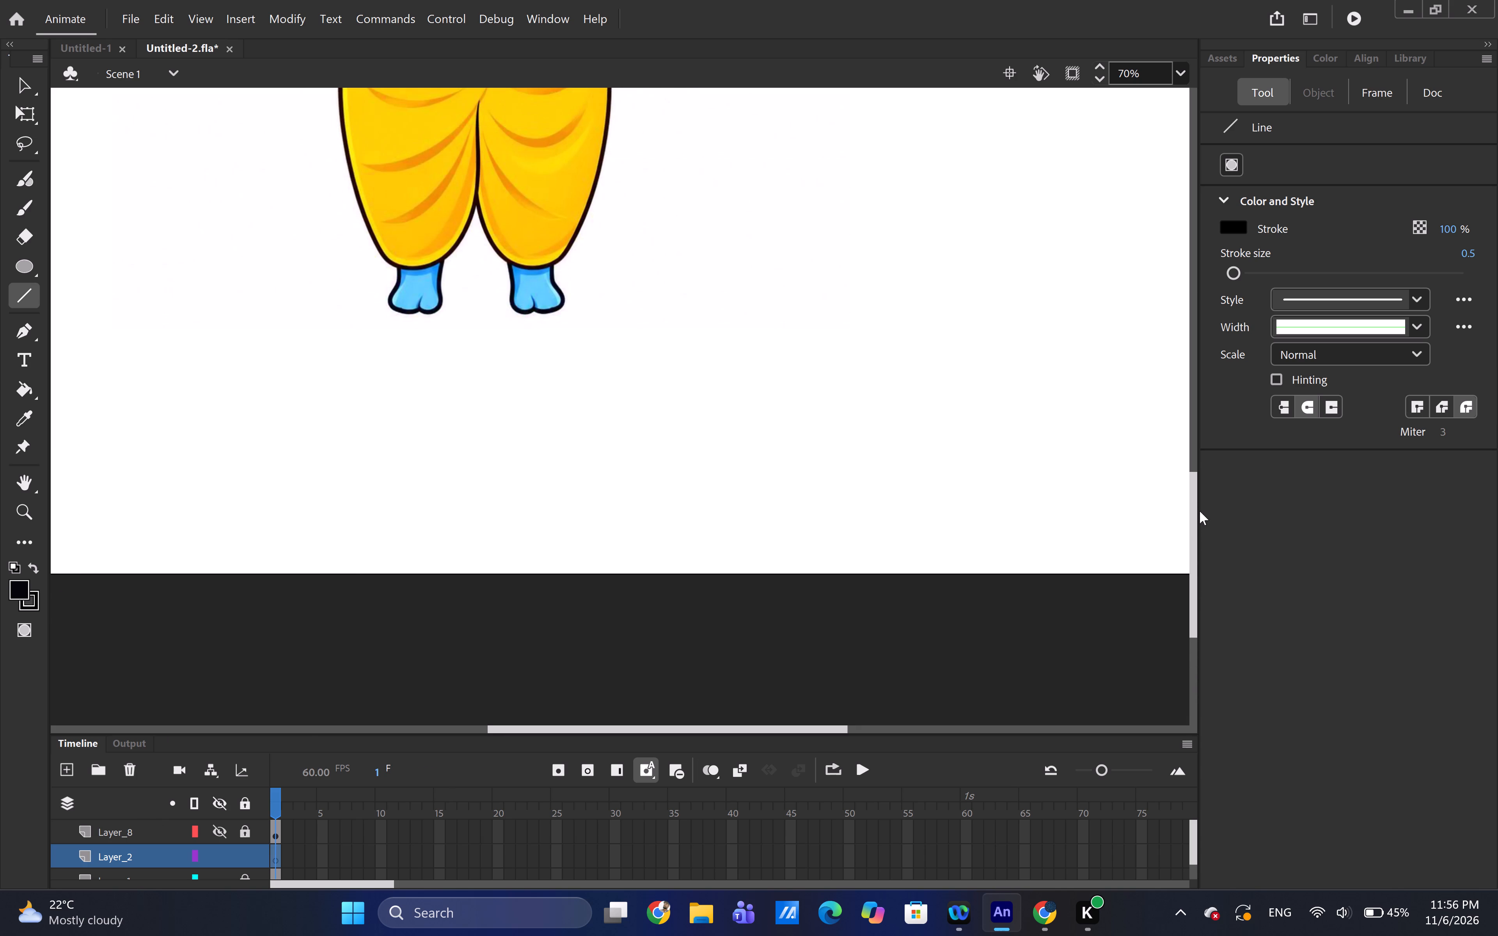
pyautogui.moveTo(1188, 484); pyautogui.dragTo(1188, 480)
pyautogui.moveTo(1194, 481); pyautogui.dragTo(1176, 370)
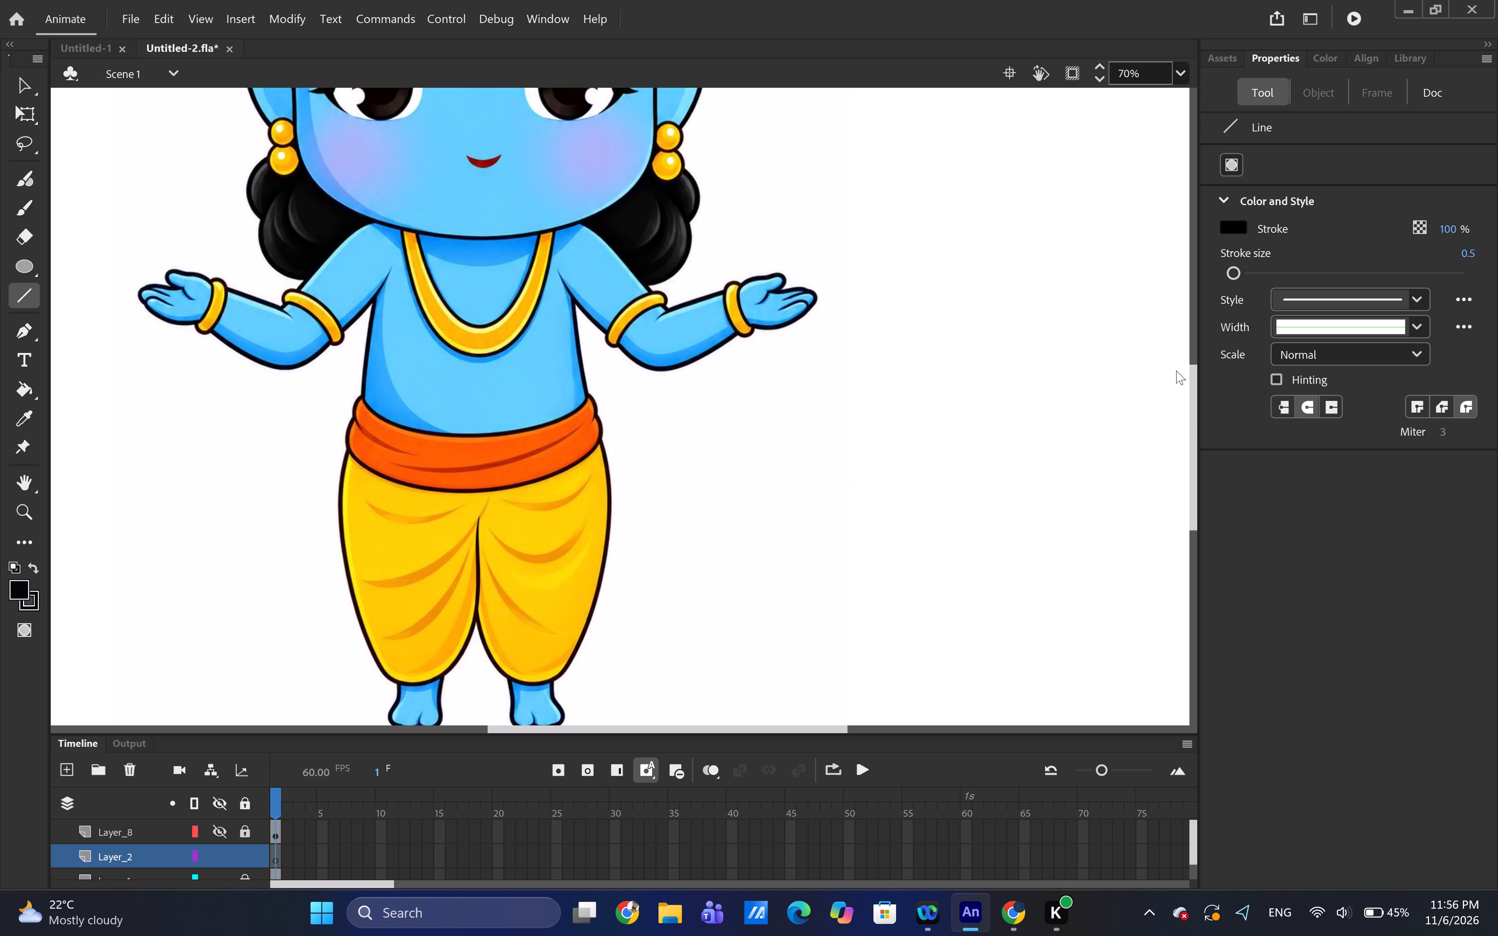
pyautogui.moveTo(1176, 370); pyautogui.dragTo(1177, 367)
pyautogui.moveTo(1196, 367); pyautogui.dragTo(1198, 331)
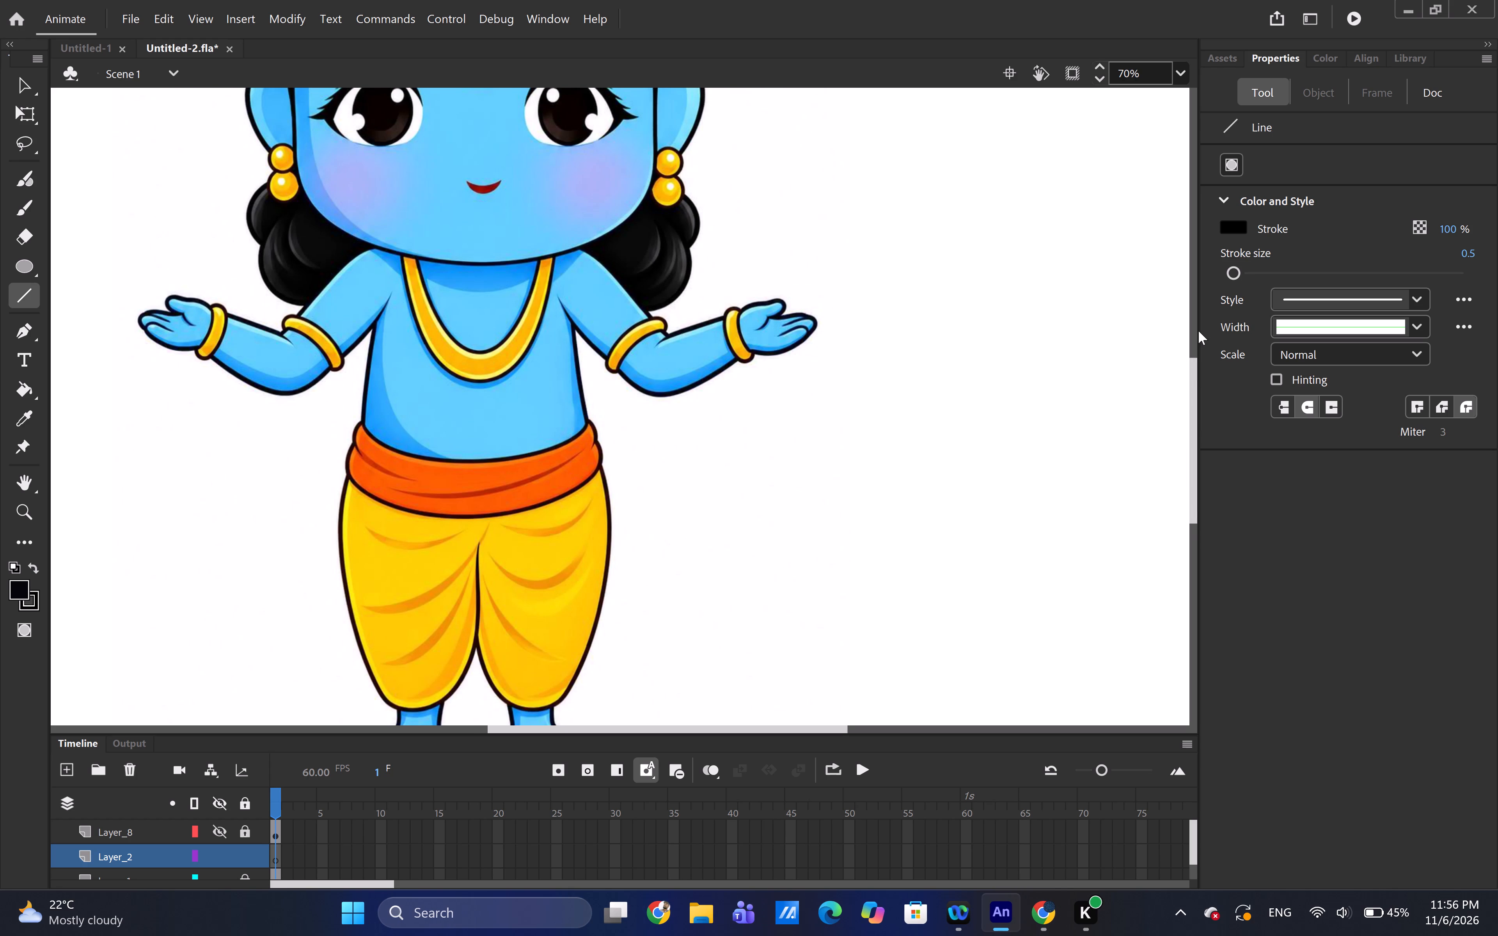
pyautogui.moveTo(1198, 331); pyautogui.dragTo(1198, 327)
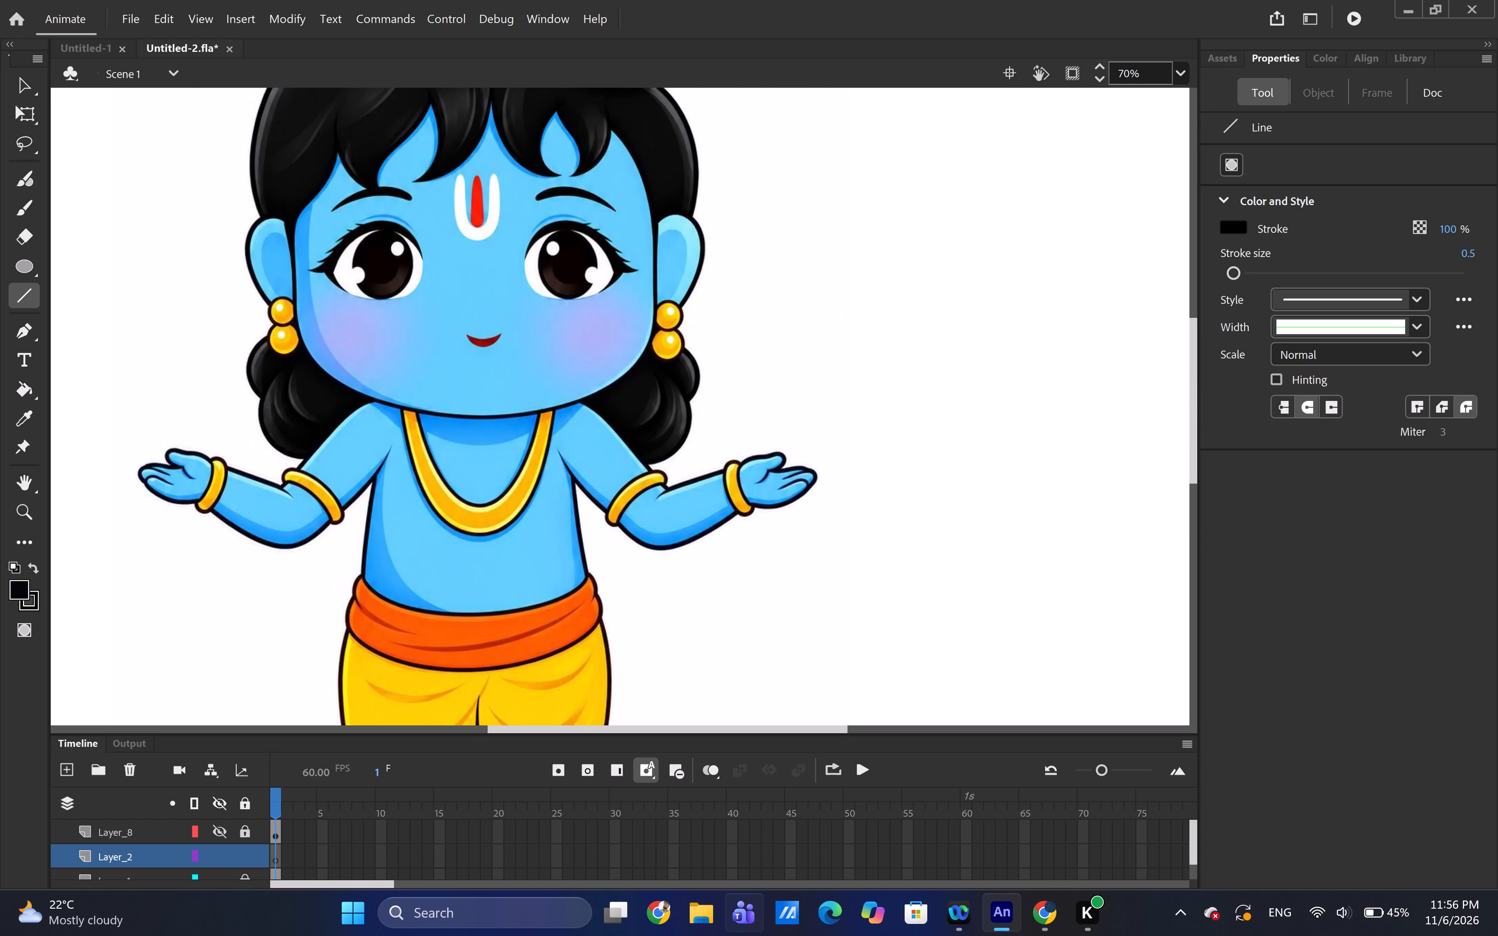